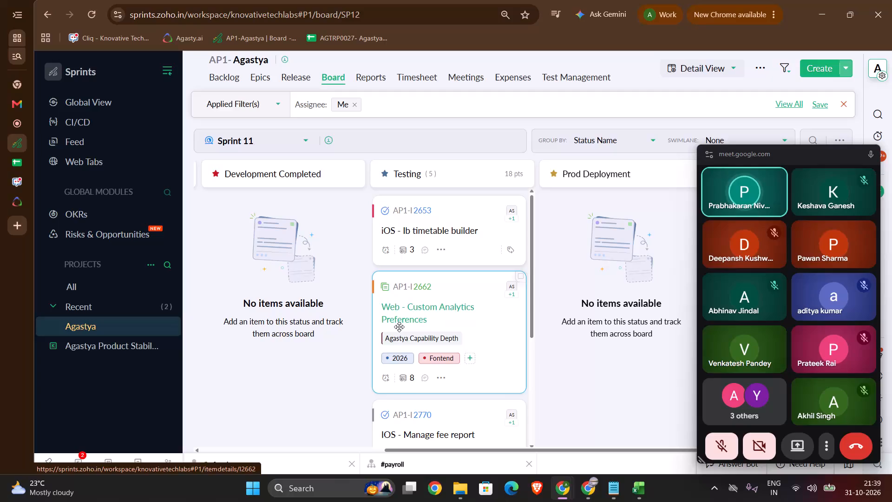
Open the details of the "iOS - ib timetable builder changes" task from the Testing column of the Sprint 11 board.
{"action": "scroll", "coordinate": [399, 327], "scroll_direction": "down", "scroll_amount": 7}
{"action": "left_click", "coordinate": [444, 419]}
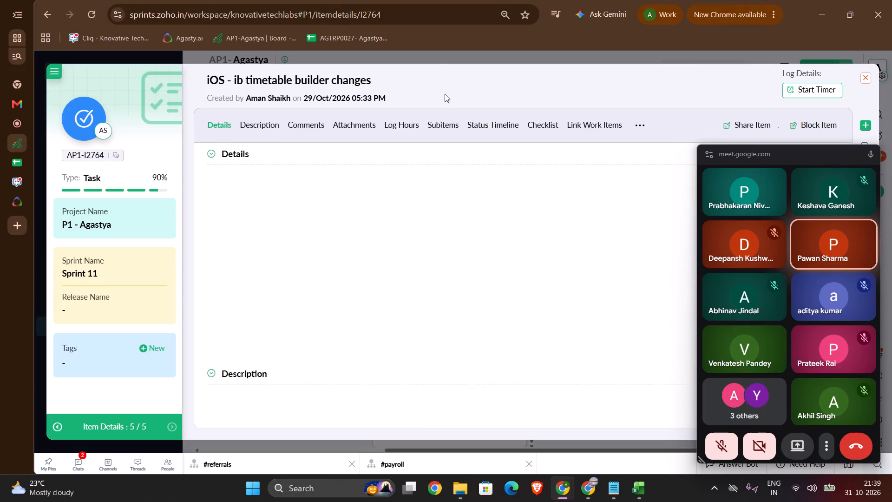
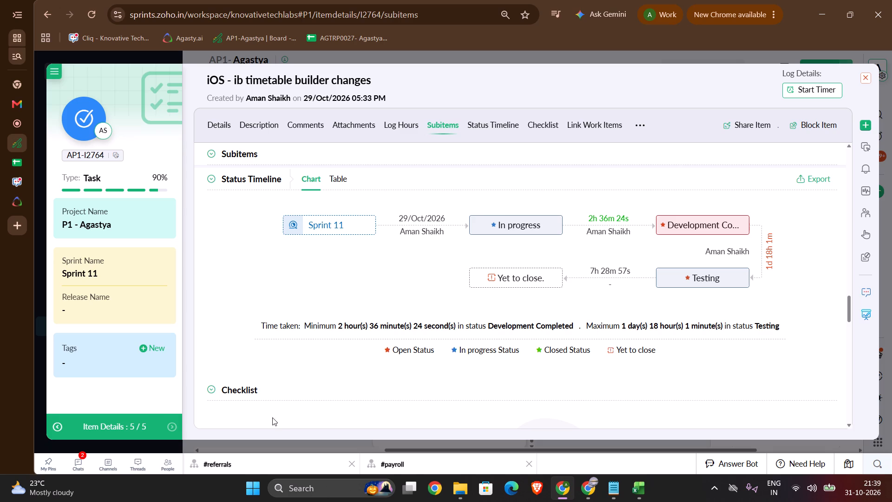
Close the iOS ib timetable builder changes details and look over the other items in the Testing column of the Sprint 11 board.
{"action": "left_click", "coordinate": [148, 497]}
{"action": "left_click", "coordinate": [867, 81]}
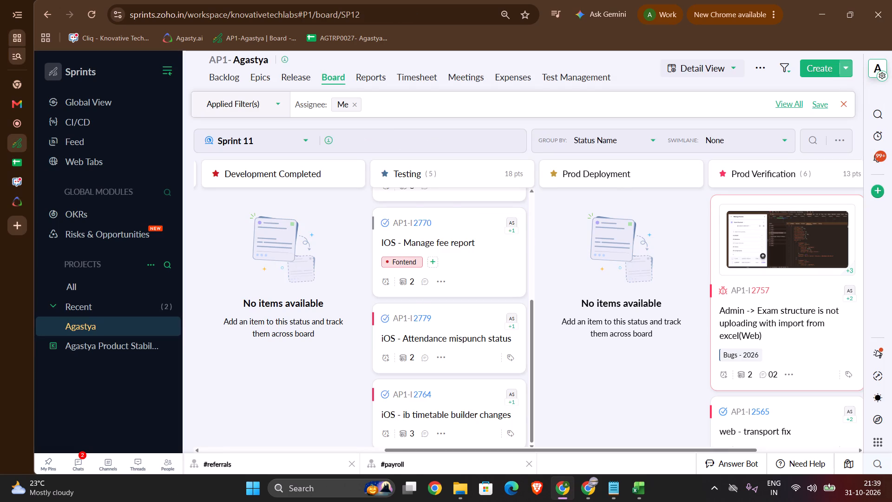
{"action": "scroll", "coordinate": [430, 304], "scroll_direction": "up", "scroll_amount": 2}
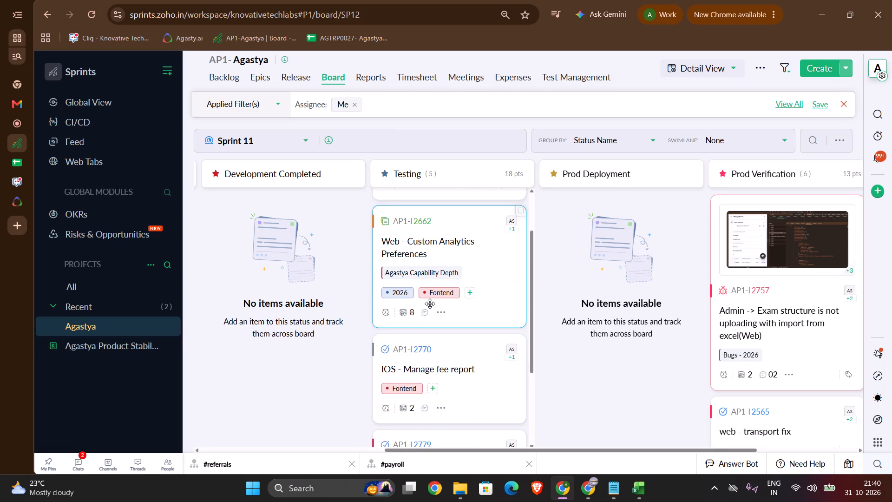
{"action": "scroll", "coordinate": [430, 304], "scroll_direction": "up", "scroll_amount": 3}
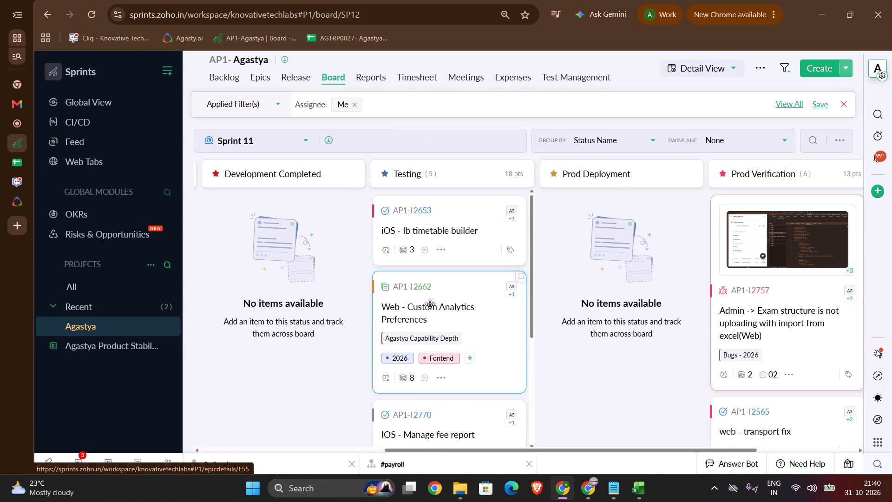
{"action": "scroll", "coordinate": [430, 304], "scroll_direction": "down", "scroll_amount": 3}
{"action": "scroll", "coordinate": [430, 304], "scroll_direction": "up", "scroll_amount": 1}
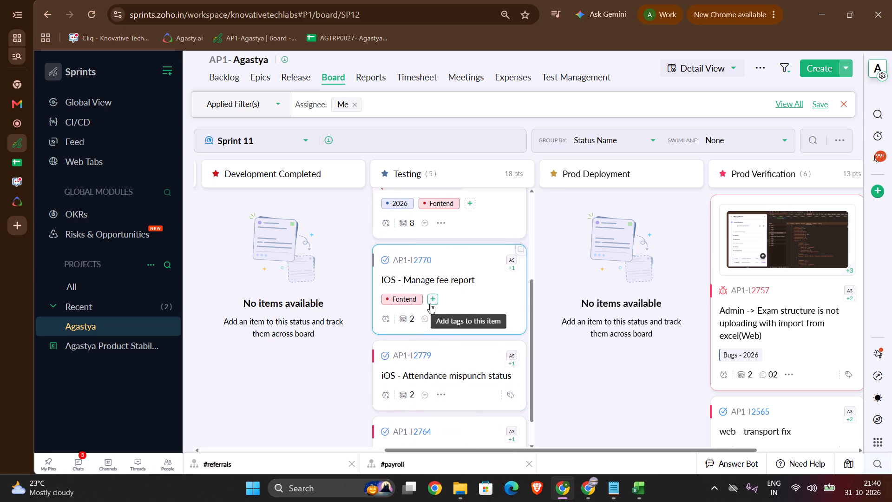
{"action": "scroll", "coordinate": [430, 304], "scroll_direction": "up", "scroll_amount": 2}
Switch to Cliq and reply "GRJIS ka" to the colleague's unread data-sanitizing message, checking the school's file name in Downloads.
{"action": "left_click", "coordinate": [46, 185]}
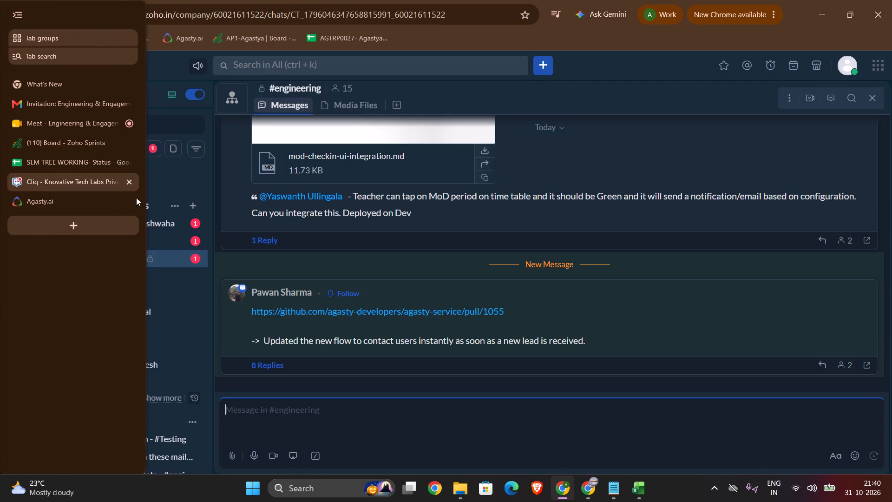
{"action": "left_click", "coordinate": [112, 224]}
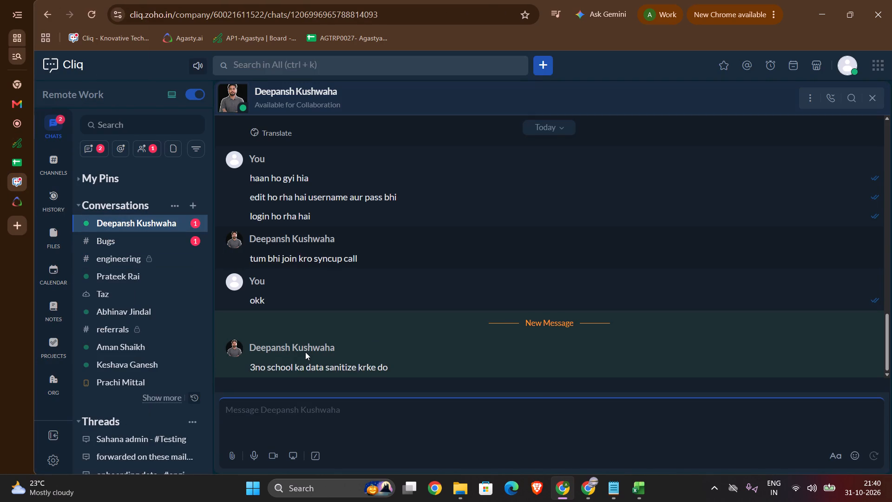
{"action": "left_click", "coordinate": [328, 402]}
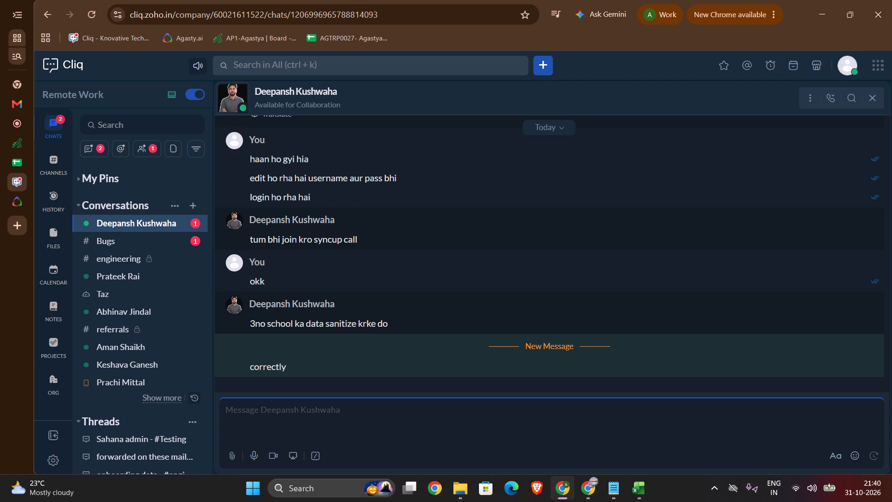
{"action": "left_click", "coordinate": [308, 407]}
{"action": "left_click", "coordinate": [445, 489]}
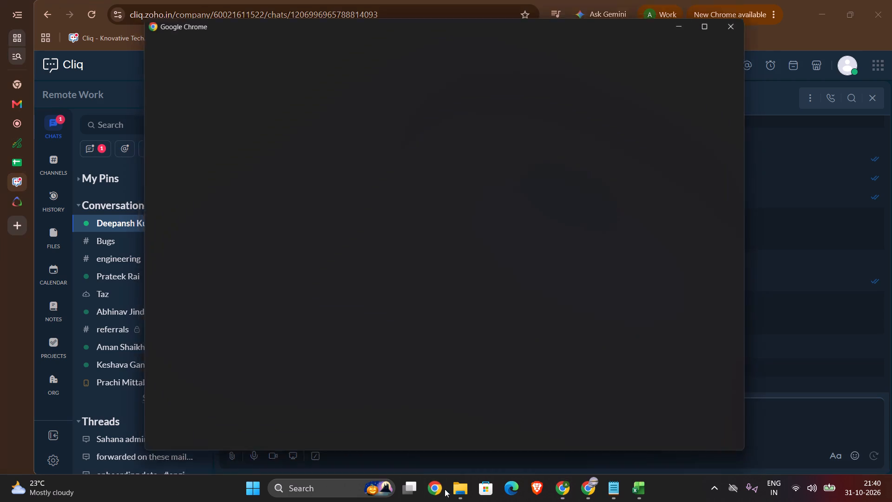
{"action": "left_click", "coordinate": [740, 15]}
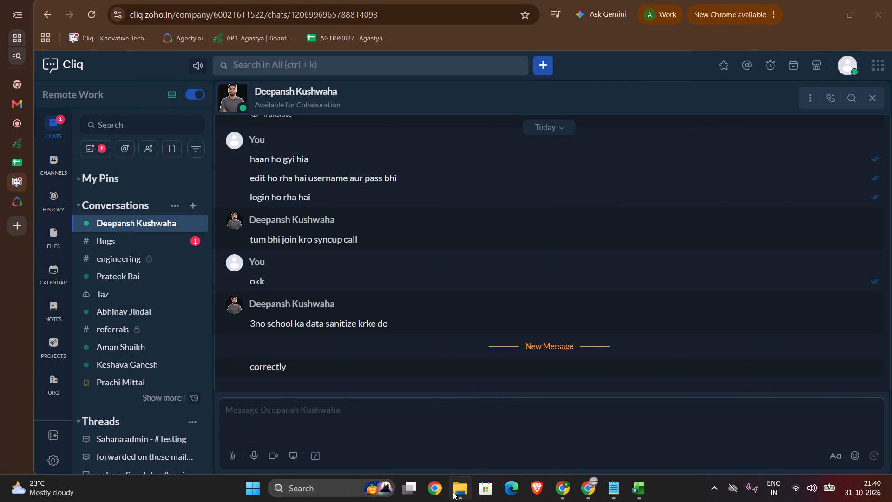
{"action": "left_click", "coordinate": [453, 494]}
{"action": "scroll", "coordinate": [177, 274], "scroll_direction": "down", "scroll_amount": 1}
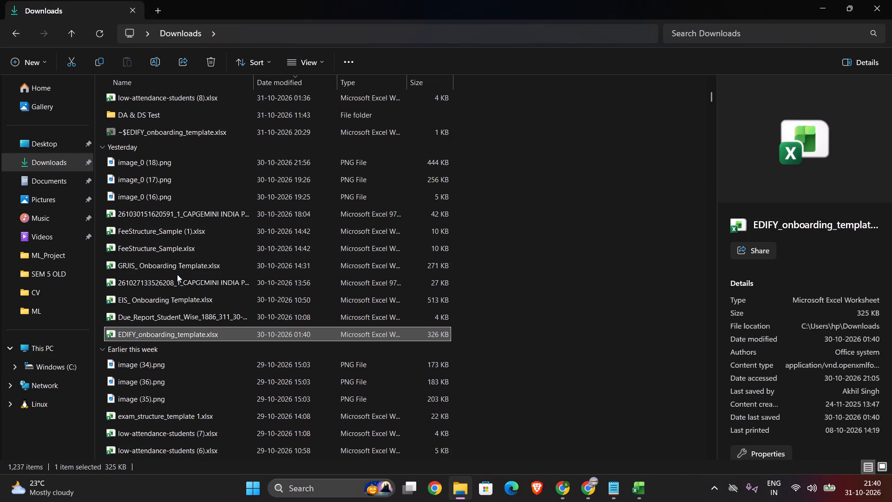
{"action": "key", "text": "alt+Tab"}
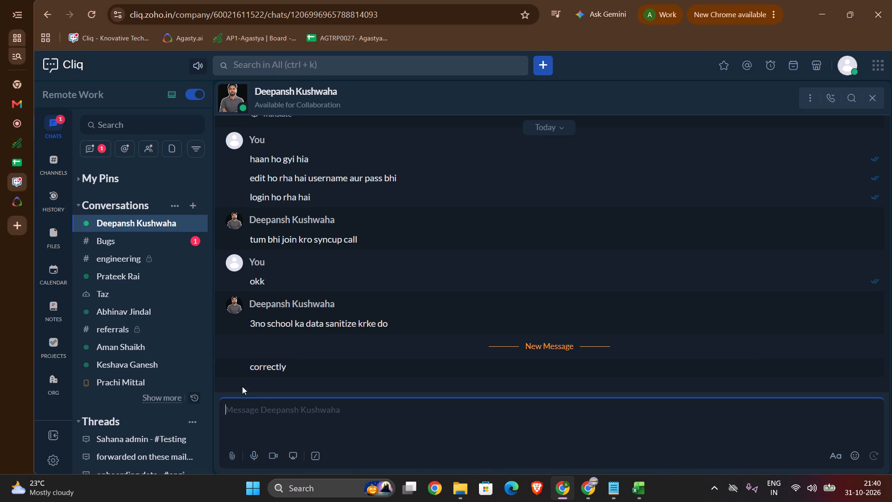
{"action": "type", "text": "GRJIS ka"}
{"action": "key", "text": "Return"}
Open GRJIS_ Onboarding Template.xlsx from the Downloads folder in Excel and go to its student sheet.
{"action": "key", "text": "alt+Tab"}
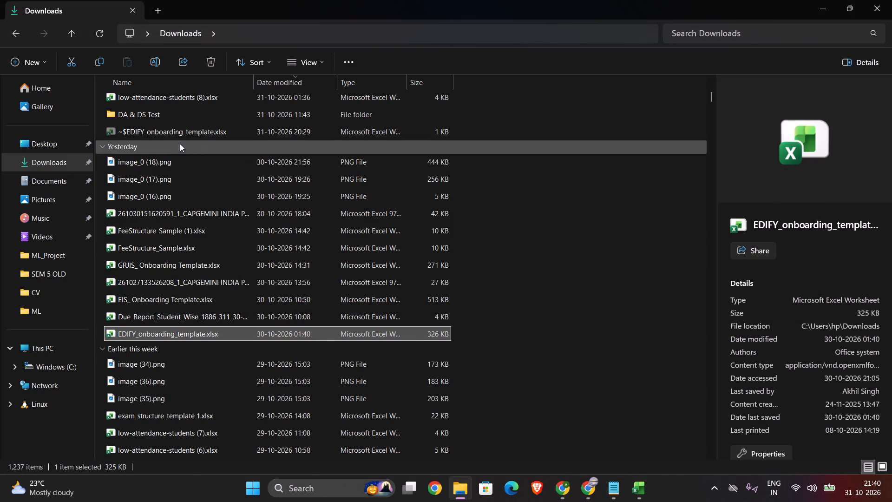
{"action": "triple_click", "coordinate": [165, 271]}
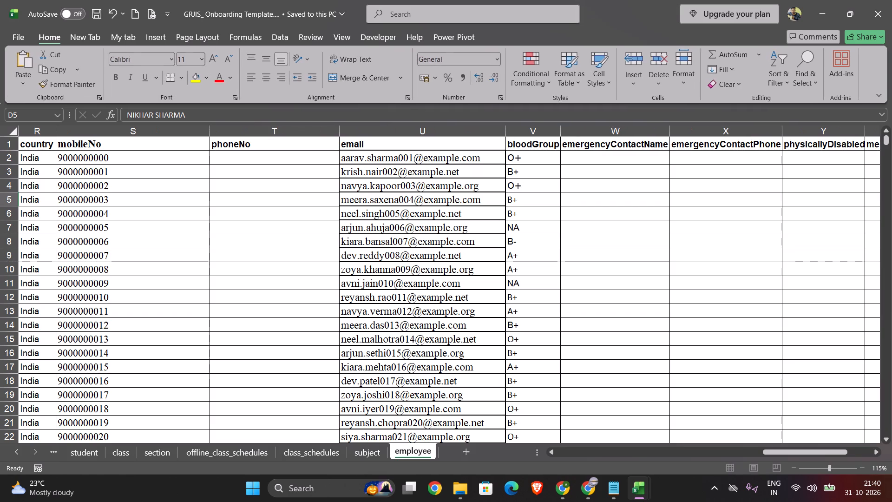
{"action": "scroll", "coordinate": [284, 257], "scroll_direction": "up", "scroll_amount": 1}
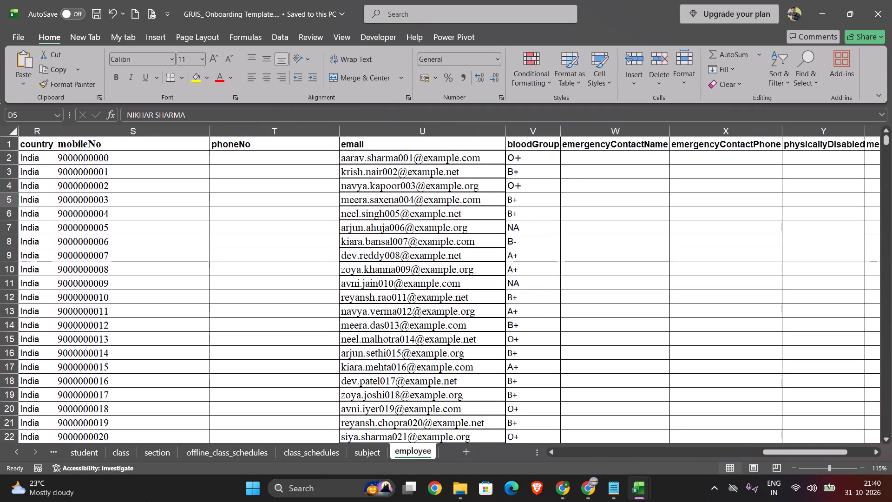
{"action": "left_click", "coordinate": [54, 449]}
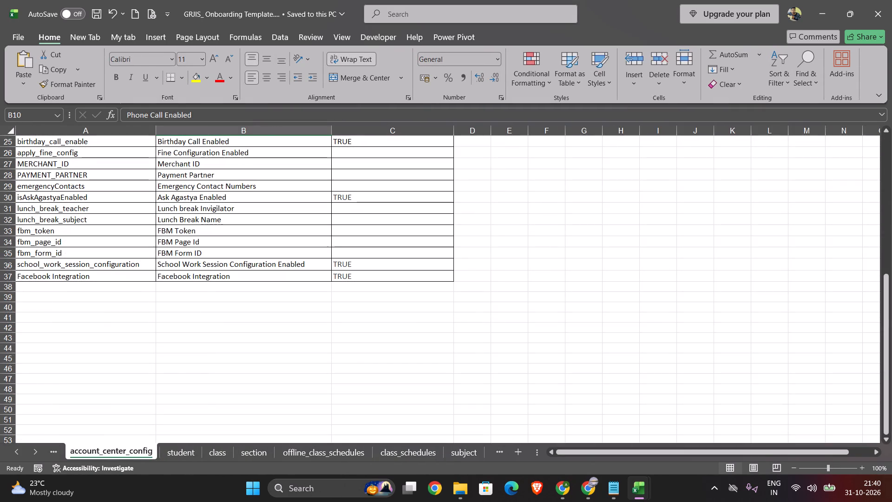
{"action": "scroll", "coordinate": [196, 406], "scroll_direction": "up", "scroll_amount": 3}
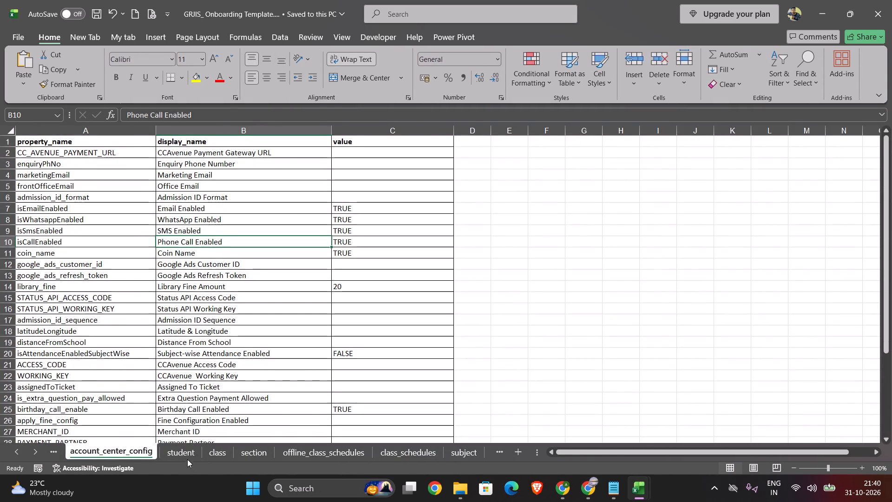
{"action": "left_click", "coordinate": [183, 454]}
{"action": "scroll", "coordinate": [141, 276], "scroll_direction": "right", "scroll_amount": 2}
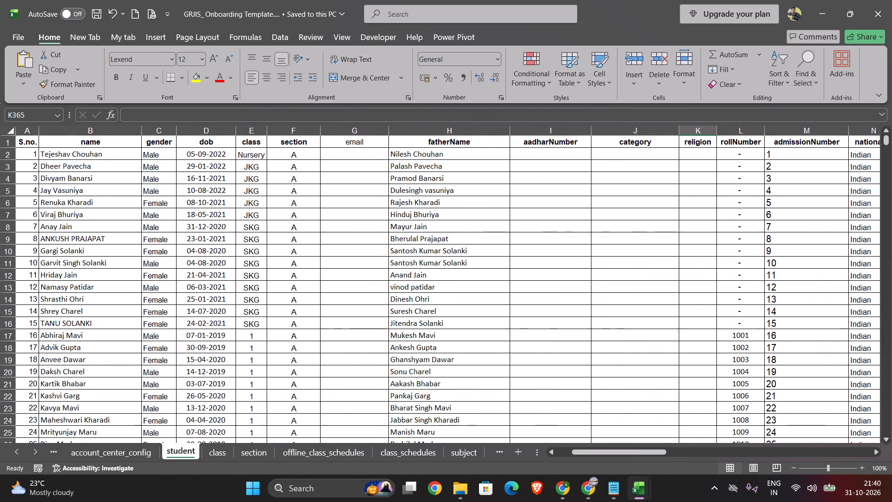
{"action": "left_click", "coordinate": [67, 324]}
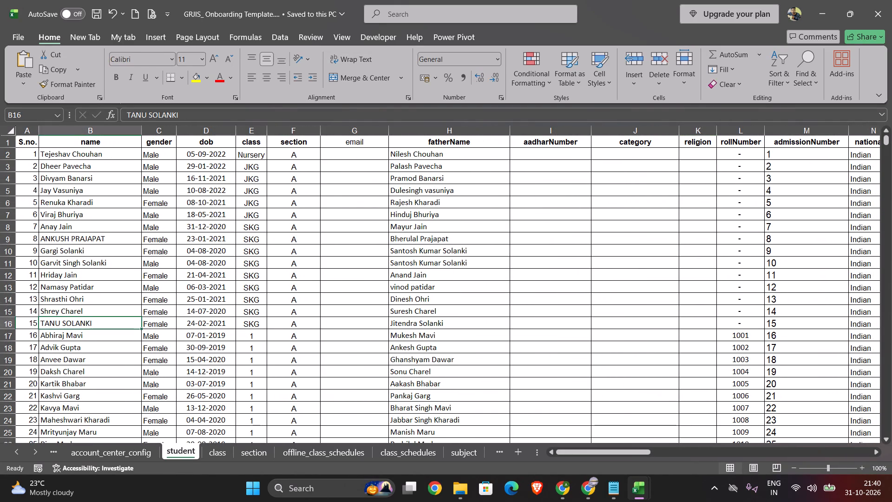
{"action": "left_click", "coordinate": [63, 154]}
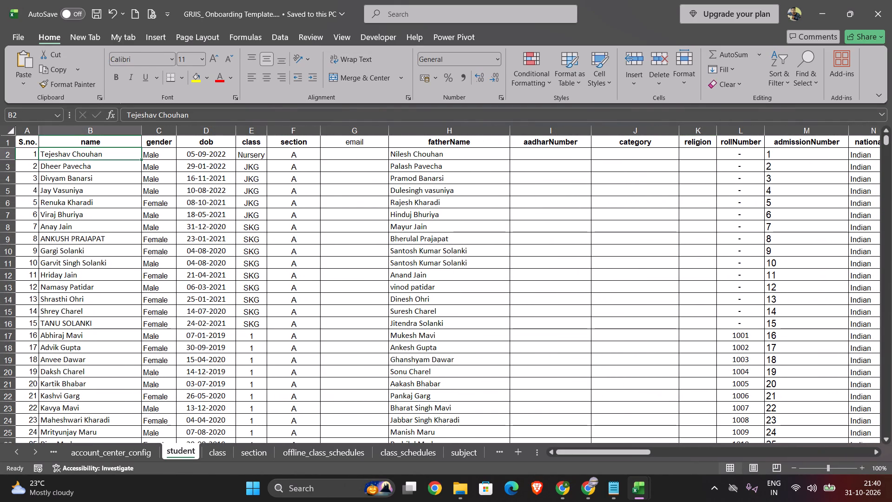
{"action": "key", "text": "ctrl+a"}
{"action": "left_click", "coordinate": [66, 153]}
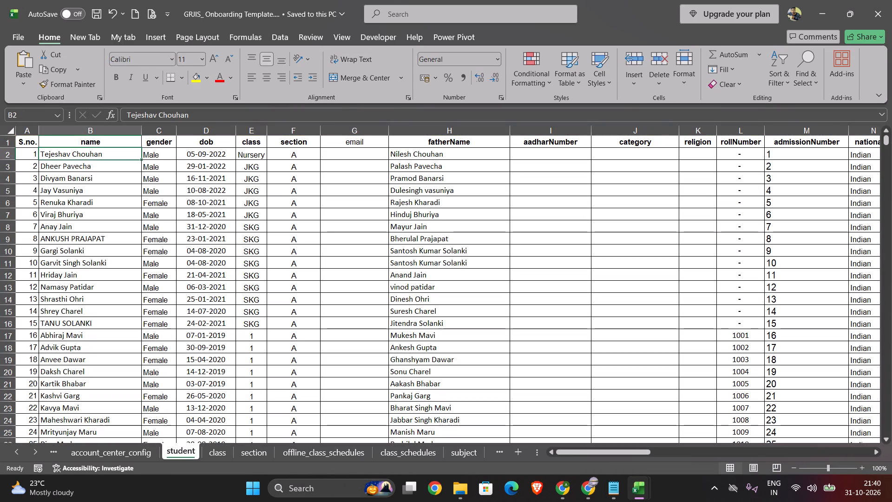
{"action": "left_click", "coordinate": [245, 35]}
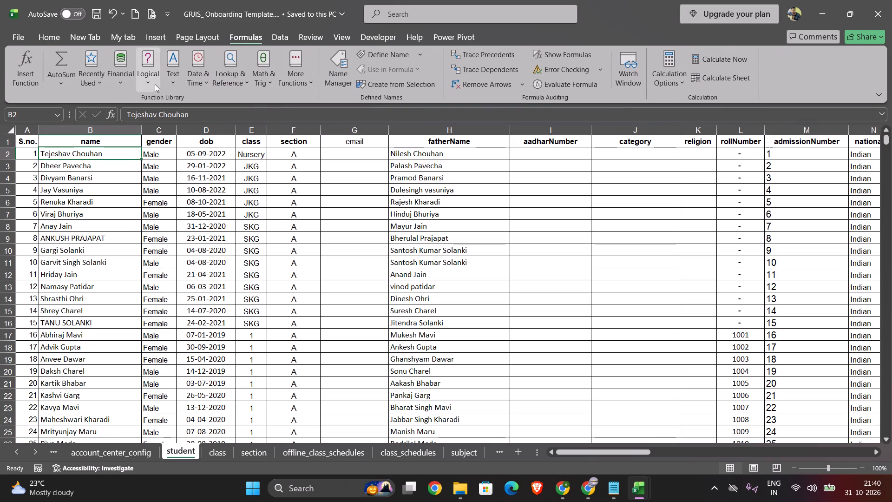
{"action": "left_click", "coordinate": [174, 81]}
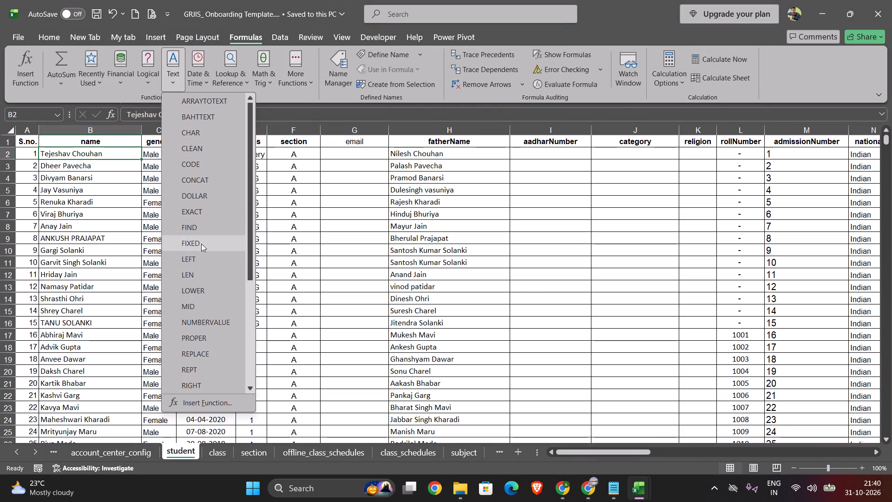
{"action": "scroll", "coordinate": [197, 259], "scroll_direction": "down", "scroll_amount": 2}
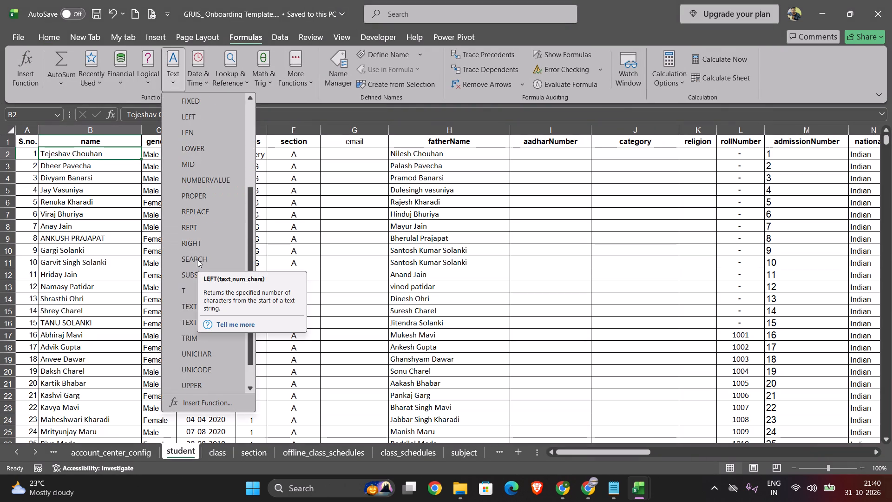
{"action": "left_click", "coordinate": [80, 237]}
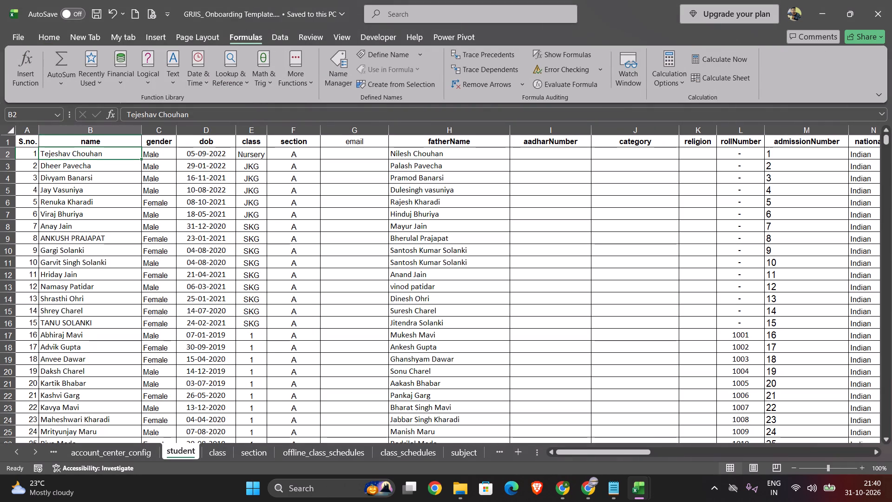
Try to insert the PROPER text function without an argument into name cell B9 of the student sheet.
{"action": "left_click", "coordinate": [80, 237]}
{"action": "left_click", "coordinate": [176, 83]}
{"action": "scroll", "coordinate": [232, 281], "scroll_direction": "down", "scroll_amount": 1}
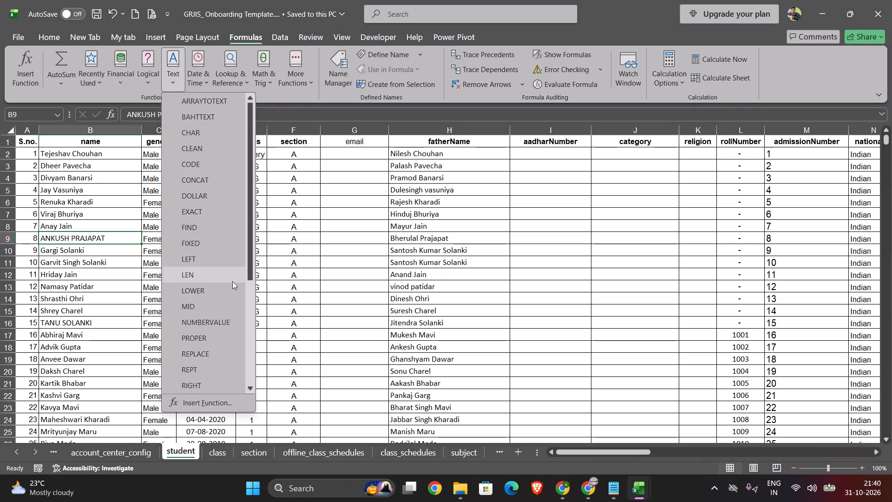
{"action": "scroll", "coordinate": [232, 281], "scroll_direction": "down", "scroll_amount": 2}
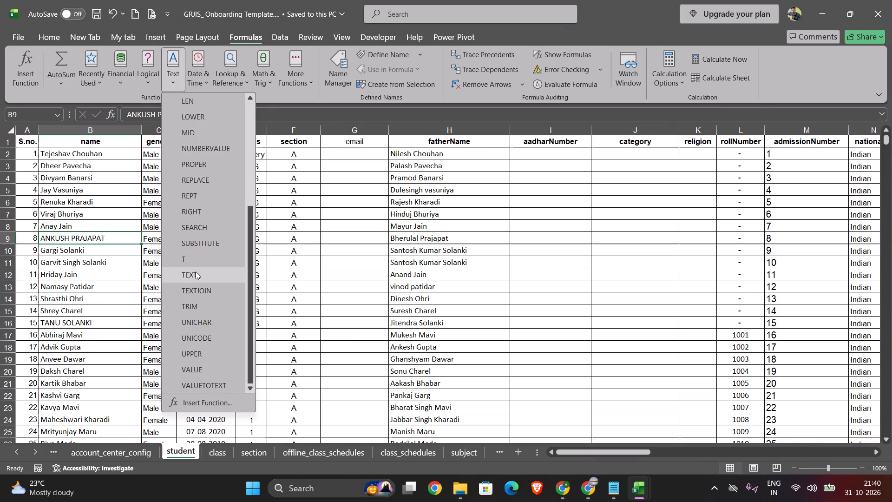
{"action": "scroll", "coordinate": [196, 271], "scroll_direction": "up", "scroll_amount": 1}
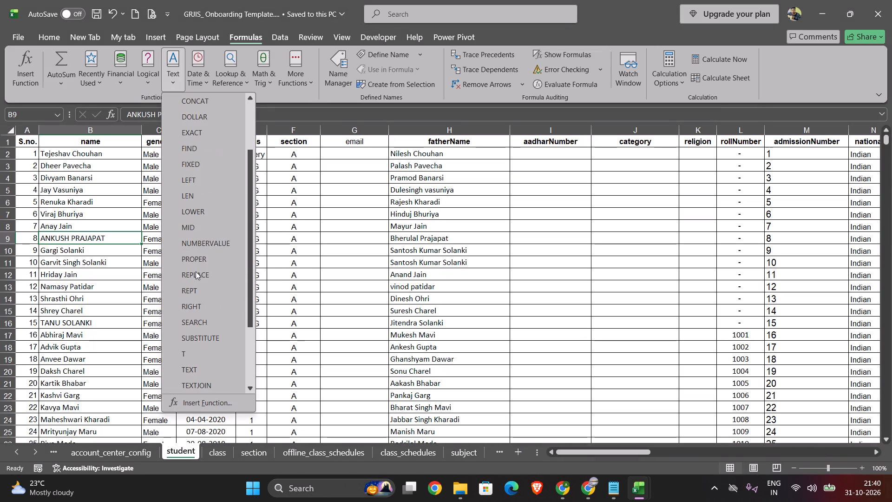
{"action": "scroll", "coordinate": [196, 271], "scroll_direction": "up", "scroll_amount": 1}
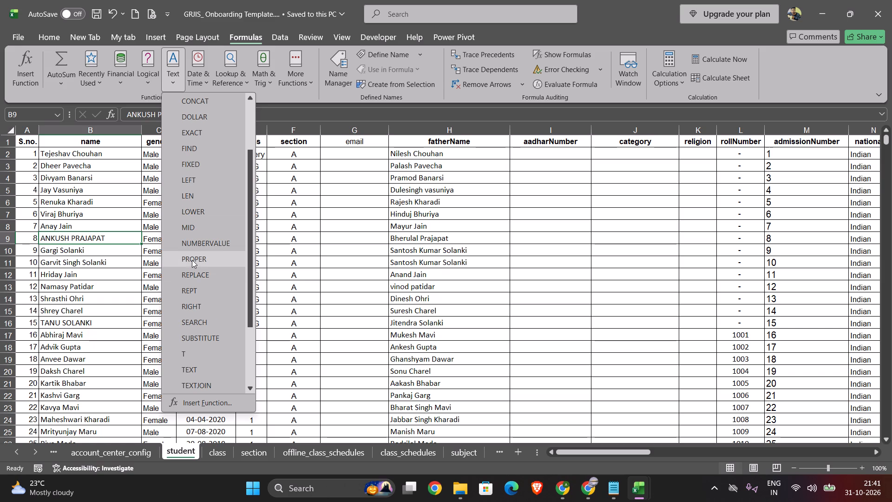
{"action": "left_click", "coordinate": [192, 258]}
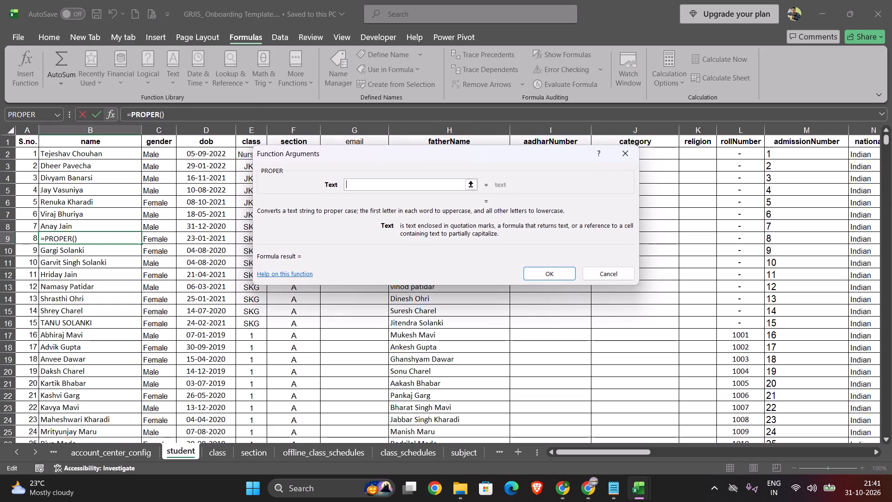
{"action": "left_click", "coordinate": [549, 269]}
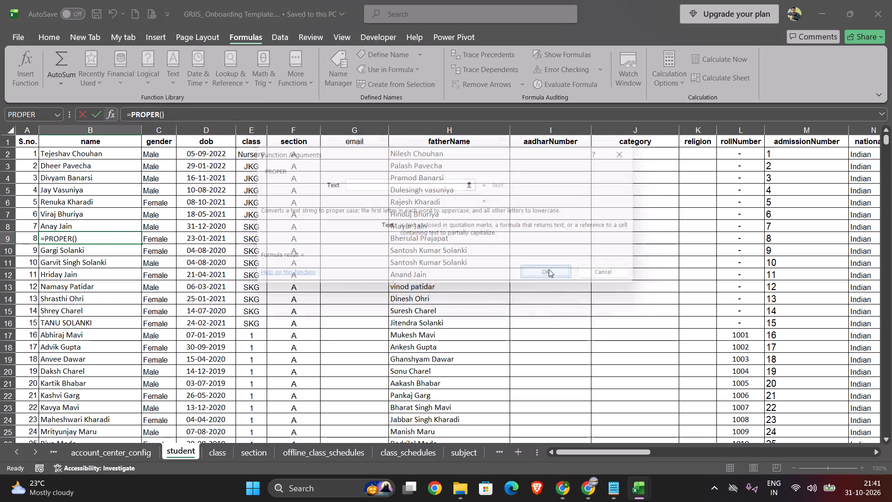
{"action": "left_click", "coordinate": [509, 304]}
Clear the incomplete PROPER formula from name cell B9 and undo the edit to restore the student's original name.
{"action": "left_click", "coordinate": [90, 239]}
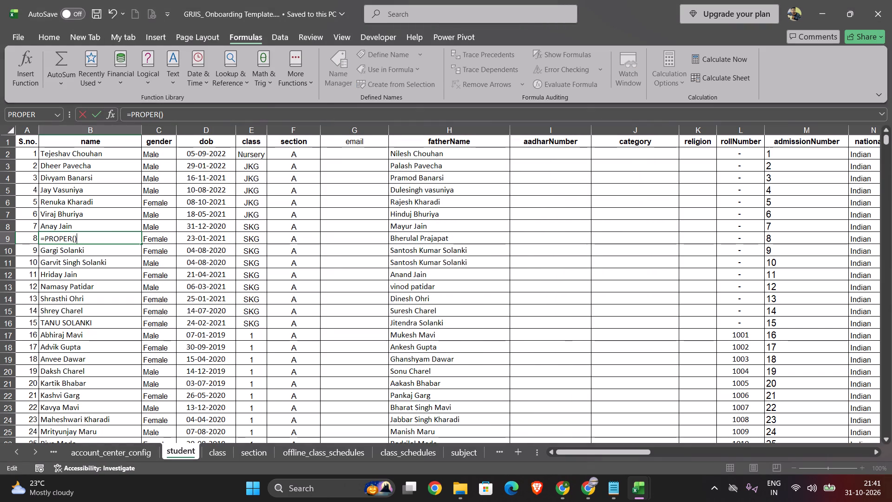
{"action": "key", "text": "ctrl+z"}
{"action": "key", "text": "ctrl+z"}
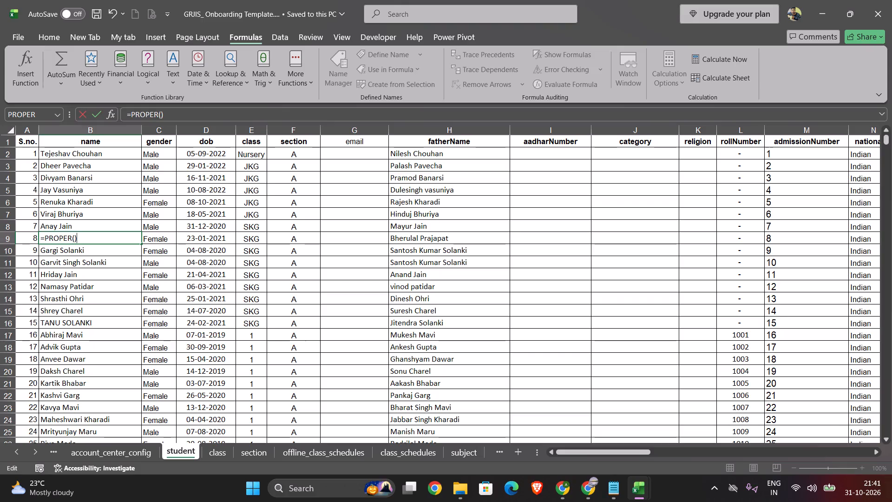
{"action": "key", "text": "ctrl+z"}
{"action": "key", "text": "ctrl+z"}
{"action": "key", "text": "ctrl+z"}
{"action": "key", "text": "ctrl+z"}
{"action": "left_click_drag", "start_coordinate": [89, 238], "coordinate": [24, 239]}
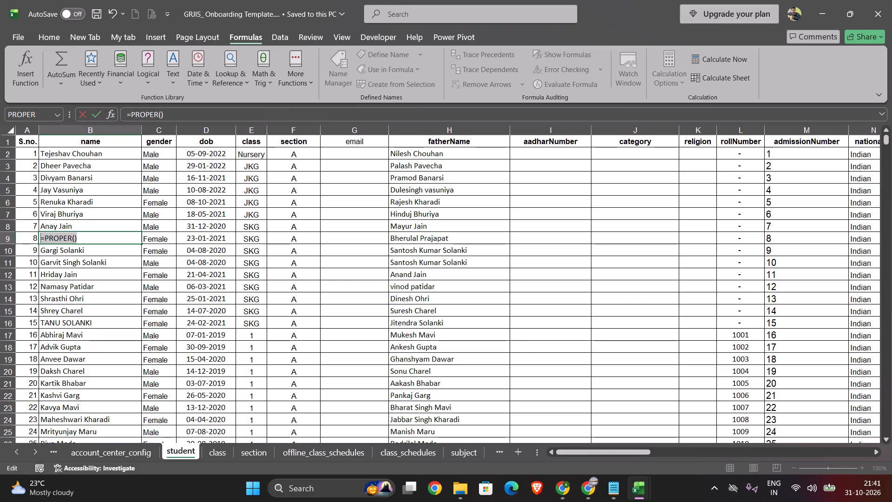
{"action": "left_click_drag", "start_coordinate": [24, 239], "coordinate": [39, 238]}
{"action": "key", "text": "BackSpace"}
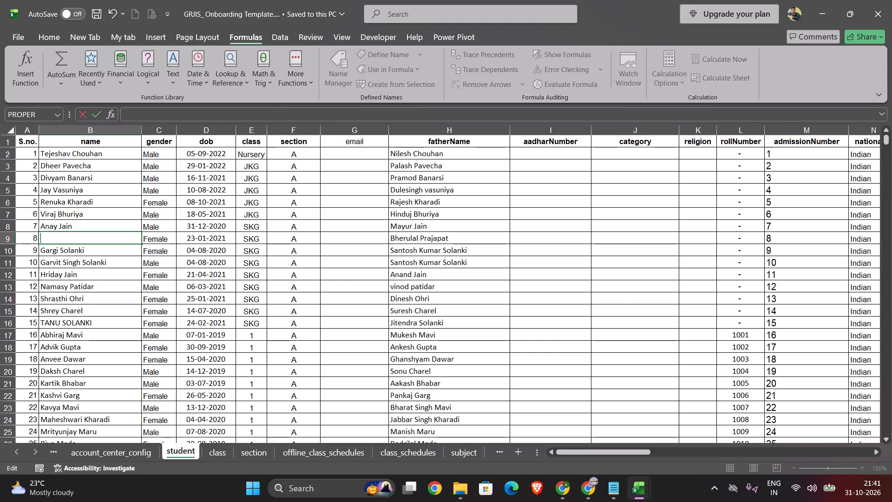
{"action": "left_click", "coordinate": [157, 236]}
{"action": "left_click", "coordinate": [42, 203]}
{"action": "key", "text": "ctrl+z"}
{"action": "key", "text": "ctrl+z"}
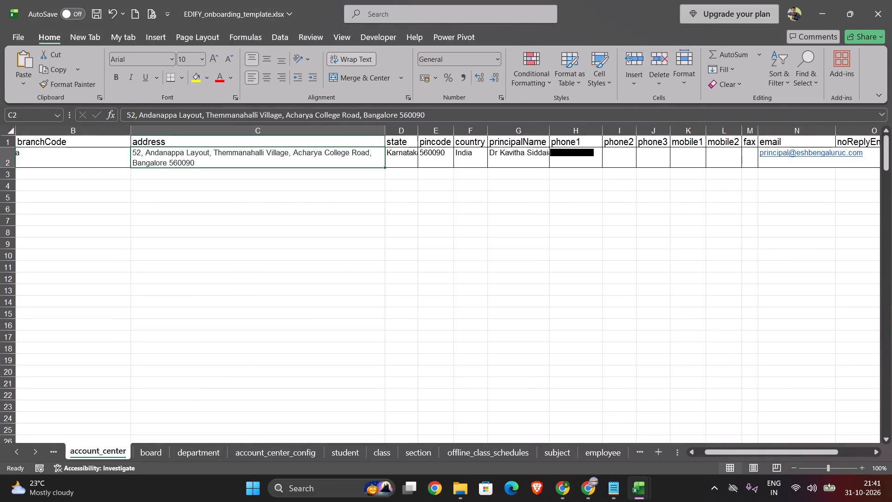
Check the student sheet of EDIFY_onboarding_template.xlsx and return to the GRJIS onboarding workbook.
{"action": "left_click", "coordinate": [341, 450]}
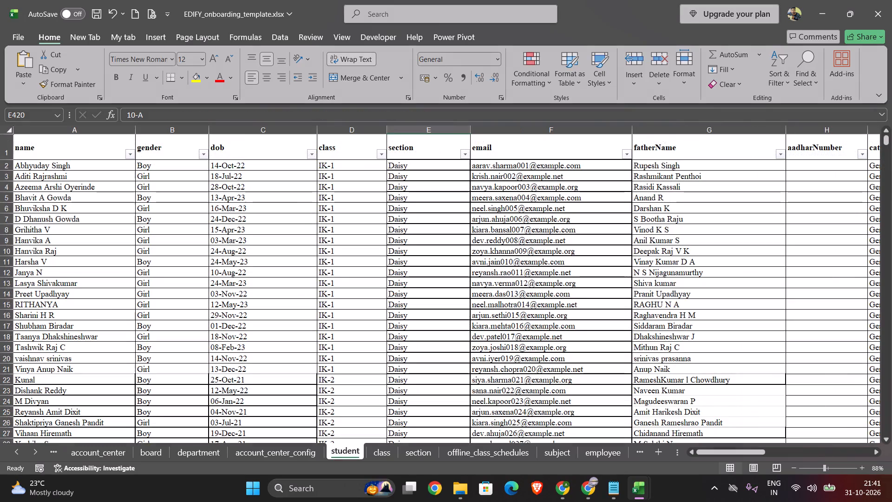
{"action": "scroll", "coordinate": [90, 317], "scroll_direction": "down", "scroll_amount": 1}
{"action": "scroll", "coordinate": [90, 317], "scroll_direction": "up", "scroll_amount": 3}
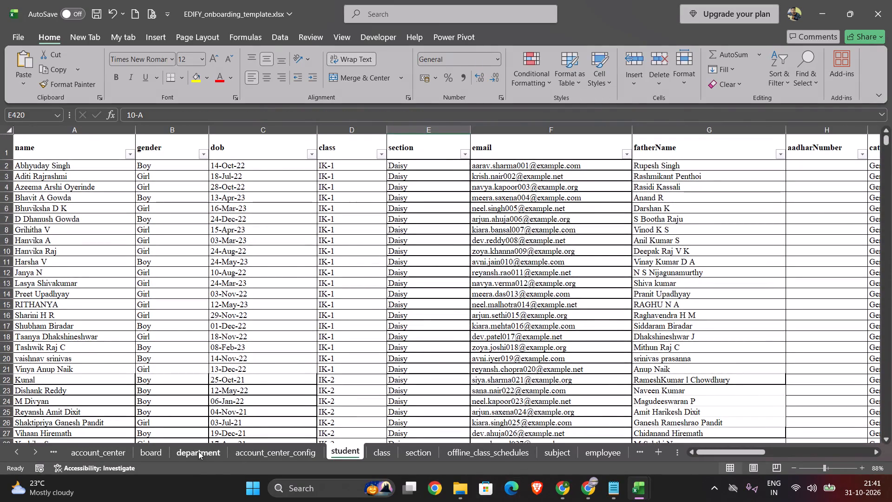
{"action": "key", "text": "alt+Tab"}
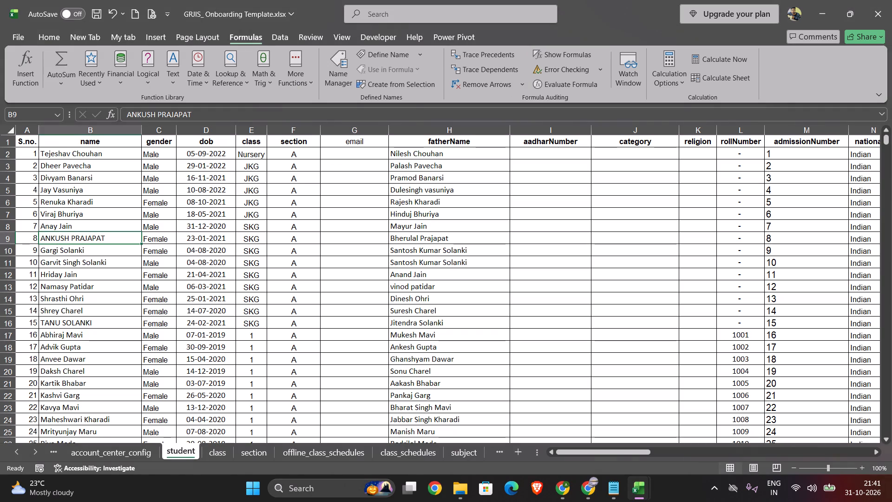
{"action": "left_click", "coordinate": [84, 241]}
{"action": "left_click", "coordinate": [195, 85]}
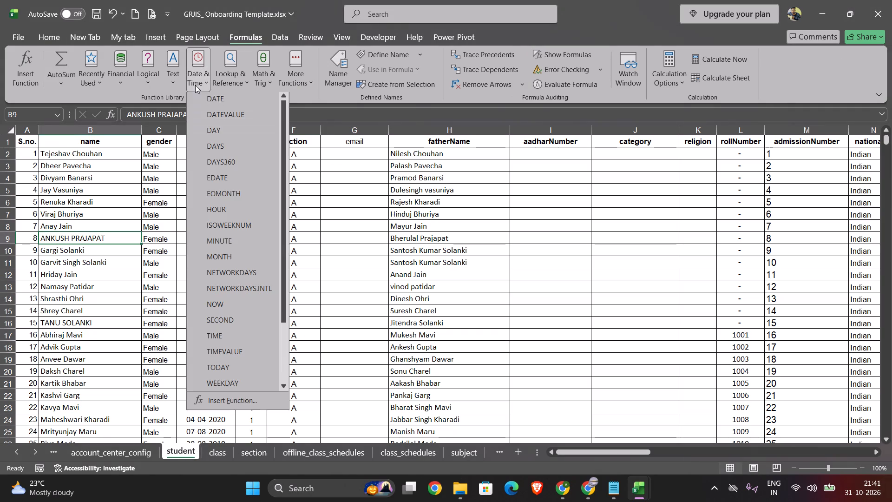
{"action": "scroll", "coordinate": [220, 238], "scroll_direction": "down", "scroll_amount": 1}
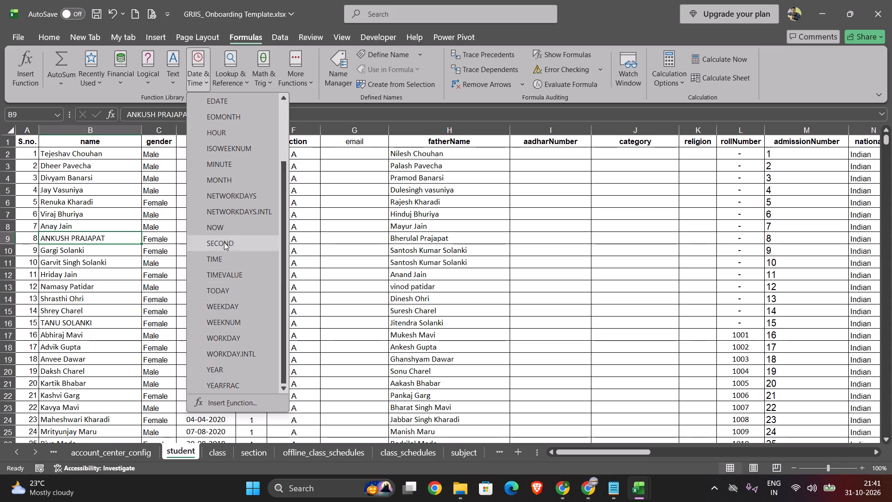
Switch to Chrome and search in a new tab for "how to make camel case in excel".
{"action": "key", "text": "alt+Tab"}
{"action": "key", "text": "alt+Tab"}
{"action": "key", "text": "alt+Tab"}
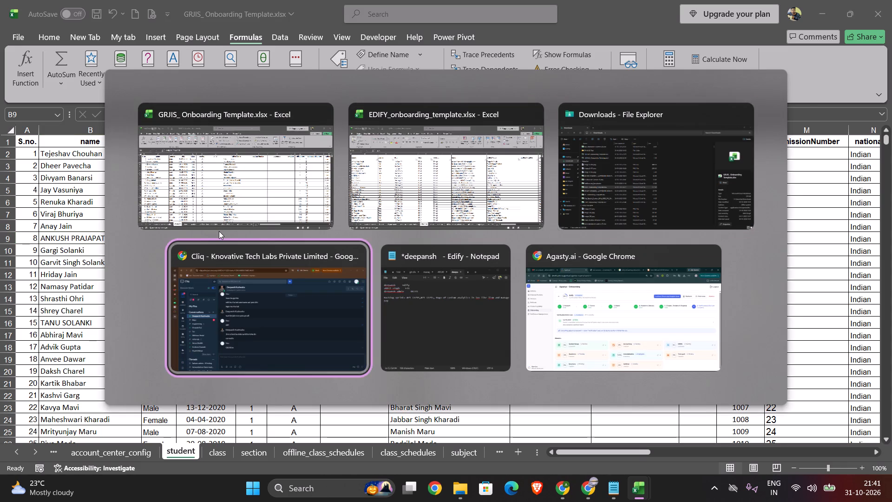
{"action": "left_click", "coordinate": [18, 228]}
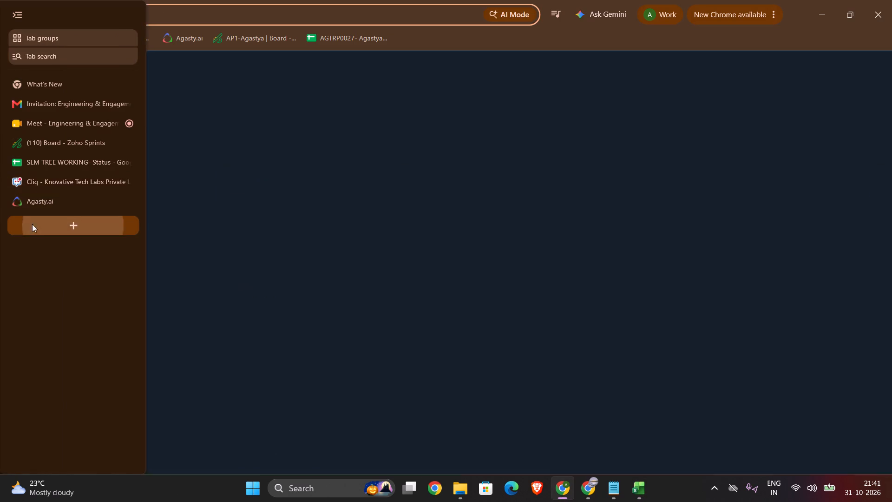
{"action": "type", "text": "hoe t"}
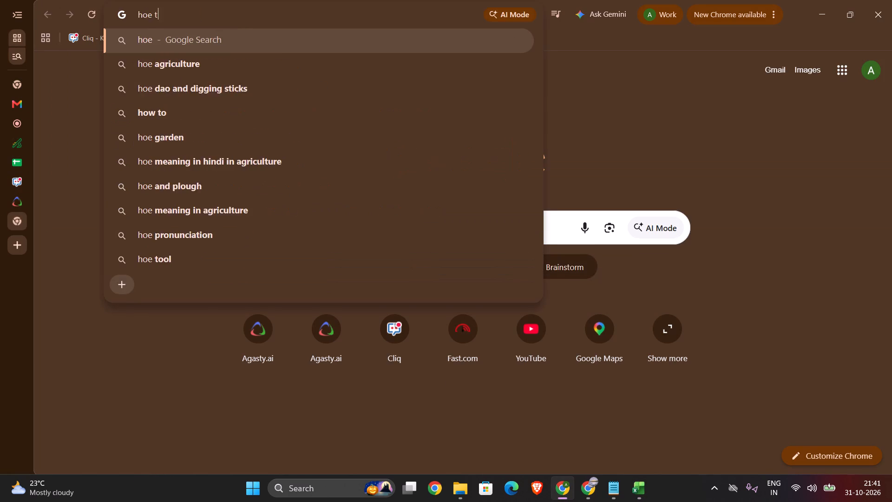
{"action": "key", "text": "BackSpace"}
{"action": "key", "text": "BackSpace"}
{"action": "key", "text": "BackSpace"}
{"action": "type", "text": "w t"}
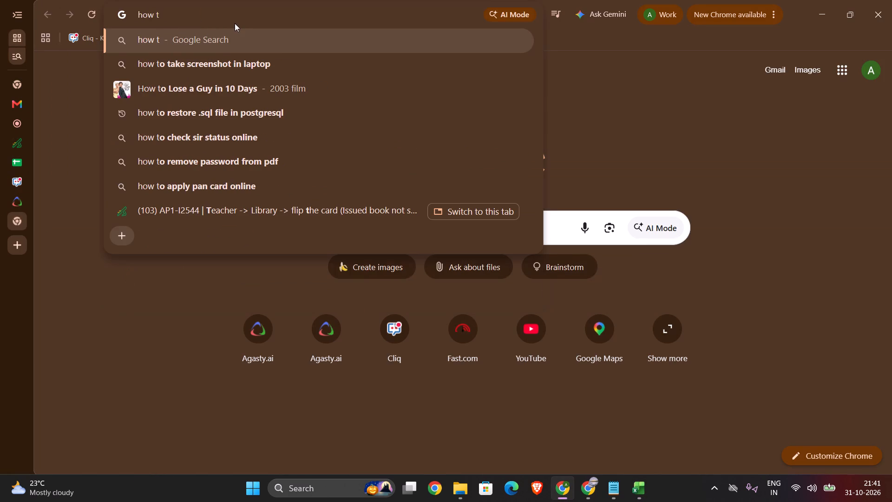
{"action": "type", "text": "o"}
{"action": "key", "text": "space"}
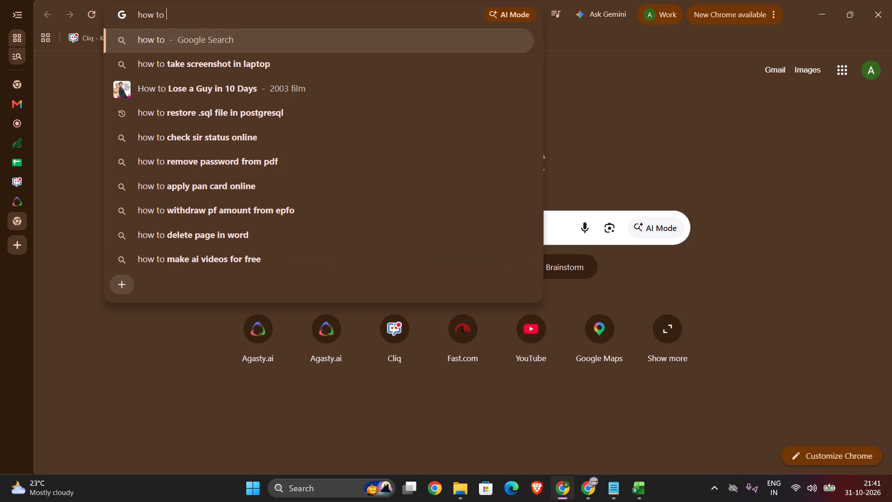
{"action": "type", "text": "make"}
{"action": "key", "text": "space"}
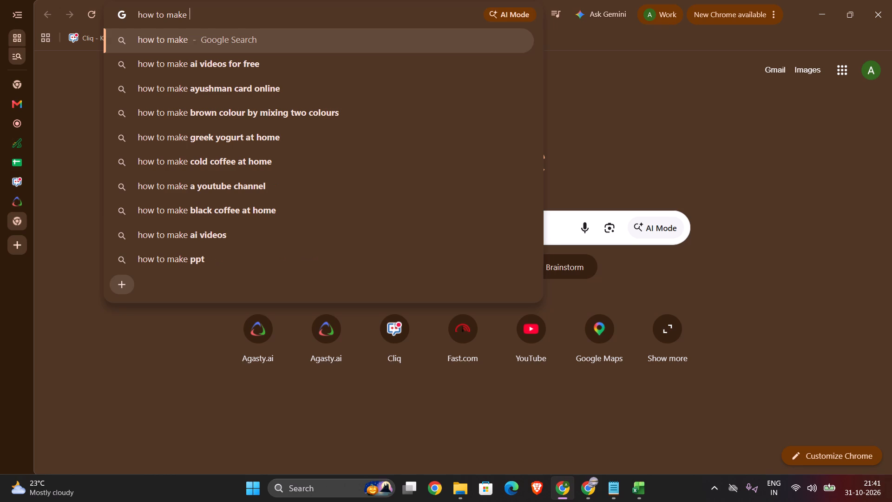
{"action": "type", "text": "camel case"}
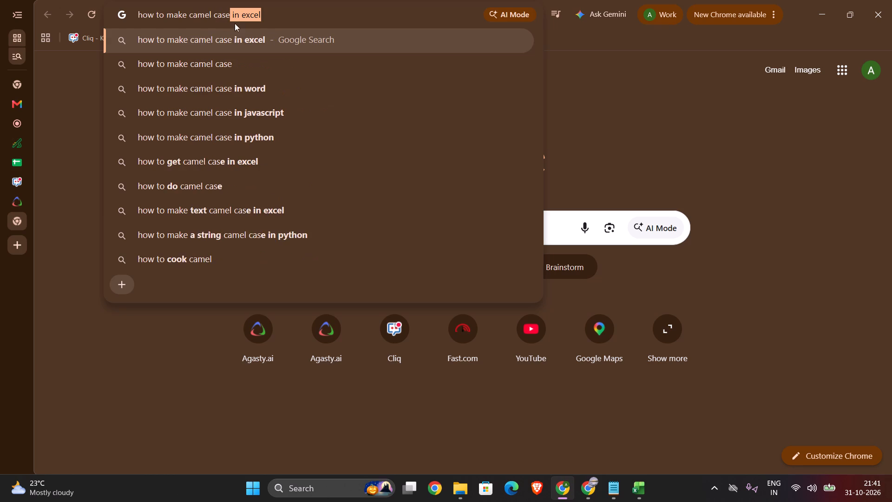
{"action": "key", "text": "space"}
{"action": "key", "text": "Tab"}
{"action": "key", "text": "Return"}
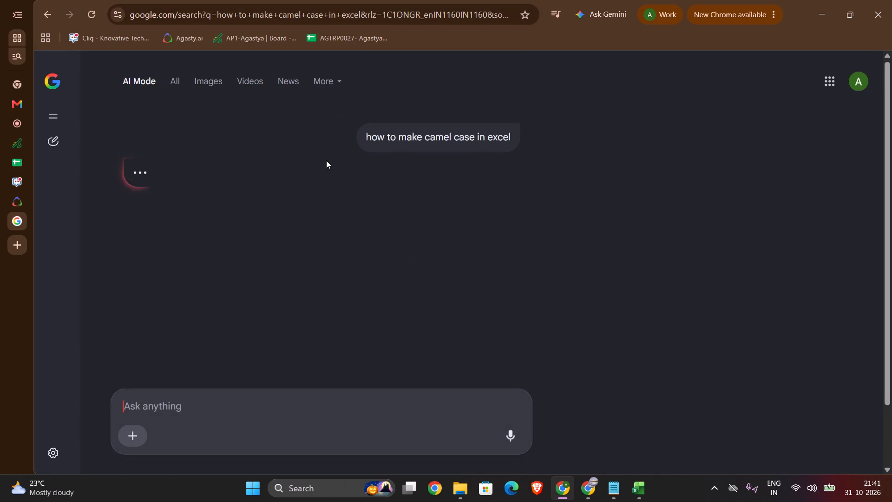
Read the answer's introduction and its Option 1 formula for lower camel case in Excel.
{"action": "scroll", "coordinate": [274, 226], "scroll_direction": "down", "scroll_amount": 1}
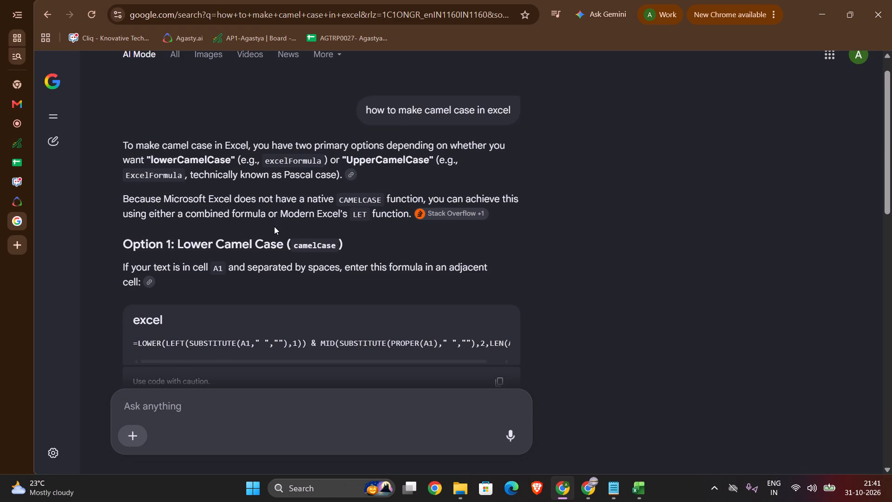
{"action": "scroll", "coordinate": [274, 226], "scroll_direction": "down", "scroll_amount": 1}
{"action": "scroll", "coordinate": [237, 260], "scroll_direction": "down", "scroll_amount": 2}
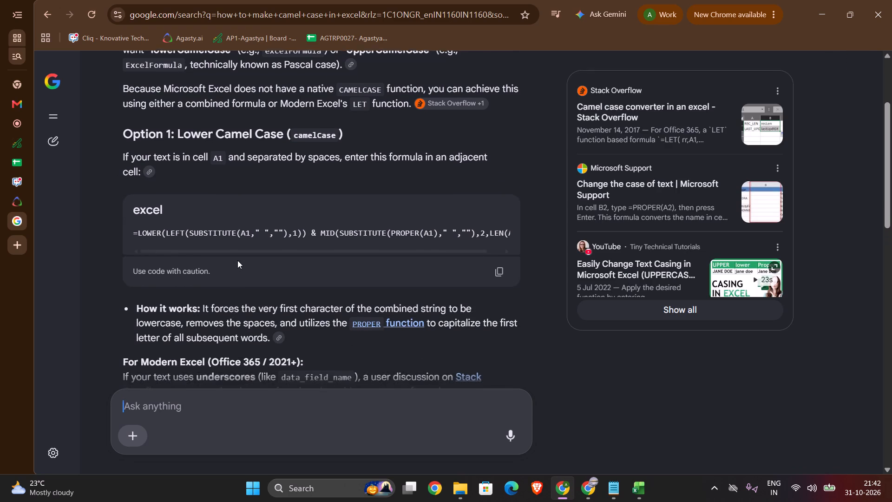
{"action": "scroll", "coordinate": [237, 260], "scroll_direction": "down", "scroll_amount": 1}
{"action": "scroll", "coordinate": [237, 260], "scroll_direction": "up", "scroll_amount": 2}
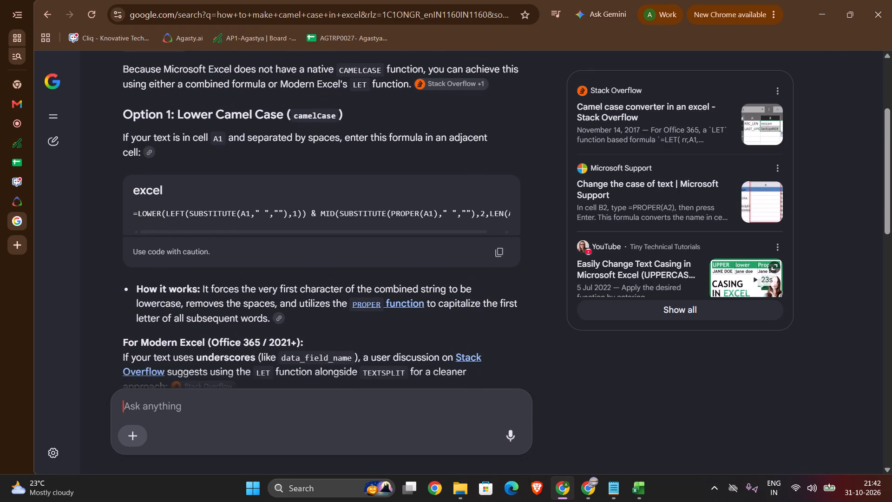
{"action": "scroll", "coordinate": [237, 260], "scroll_direction": "up", "scroll_amount": 2}
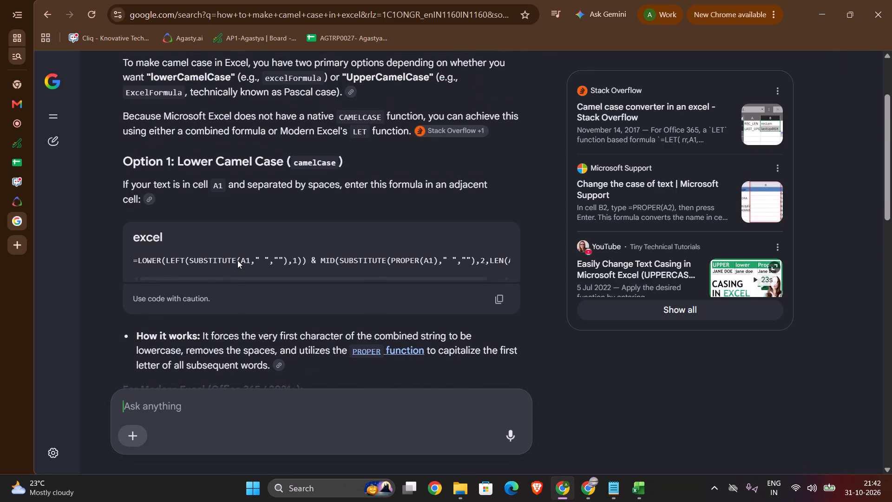
{"action": "scroll", "coordinate": [237, 260], "scroll_direction": "up", "scroll_amount": 1}
{"action": "scroll", "coordinate": [257, 157], "scroll_direction": "down", "scroll_amount": 1}
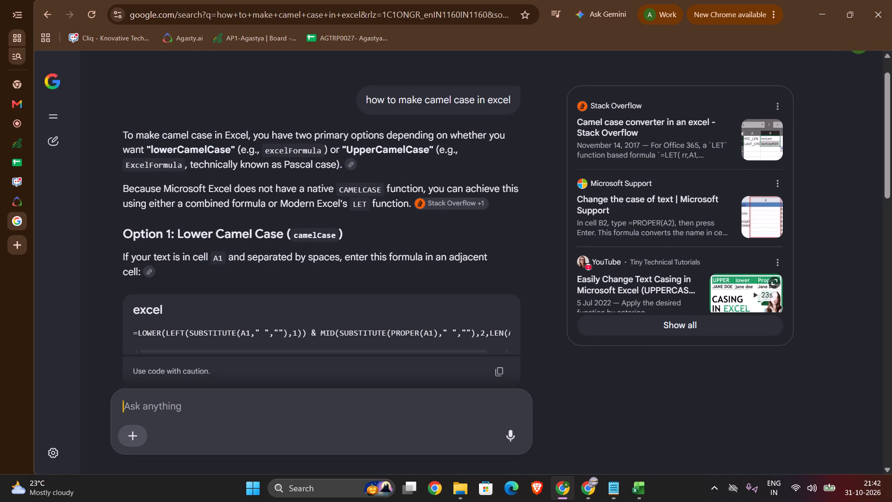
Examine the Modern Excel LET formula, the Option 2 upper camel case formula and the step-by-step implementation, and go back over the formulas.
{"action": "scroll", "coordinate": [304, 159], "scroll_direction": "down", "scroll_amount": 3}
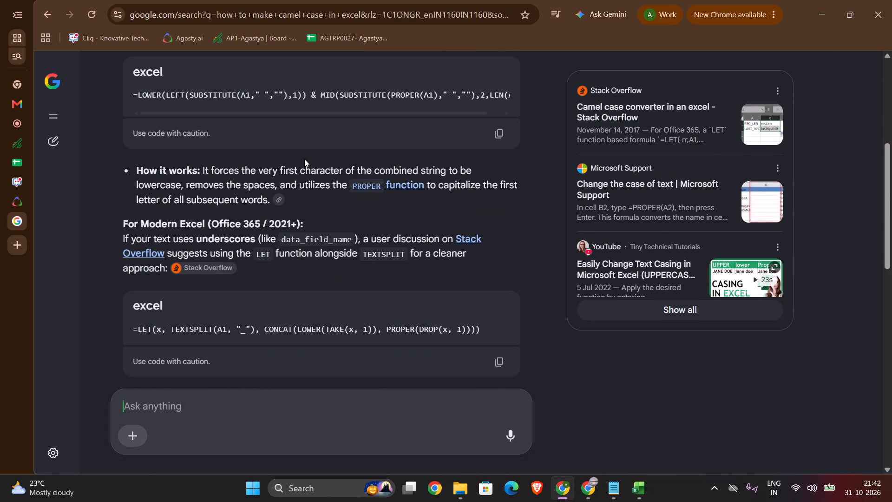
{"action": "scroll", "coordinate": [304, 159], "scroll_direction": "down", "scroll_amount": 2}
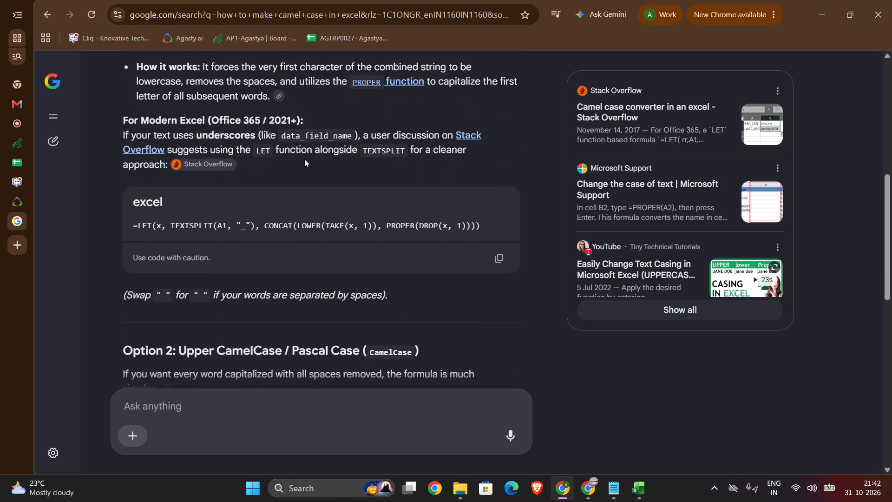
{"action": "scroll", "coordinate": [304, 159], "scroll_direction": "down", "scroll_amount": 4}
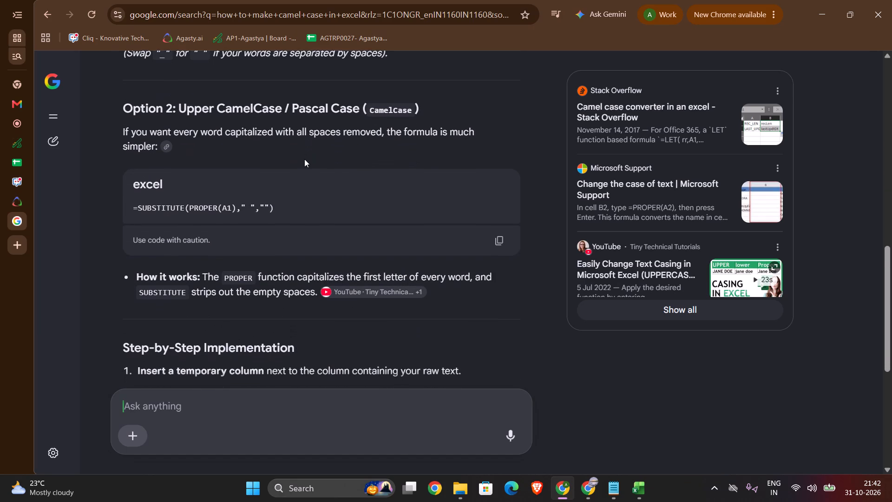
{"action": "scroll", "coordinate": [304, 159], "scroll_direction": "down", "scroll_amount": 2}
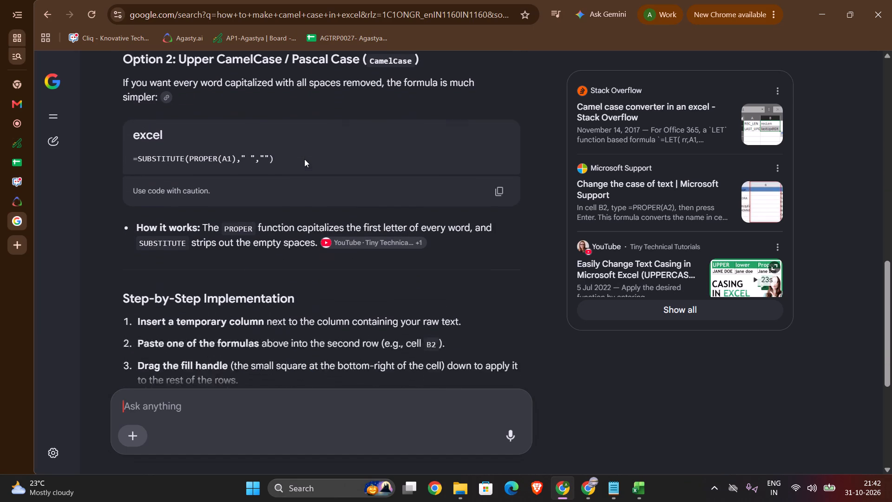
{"action": "scroll", "coordinate": [304, 159], "scroll_direction": "down", "scroll_amount": 2}
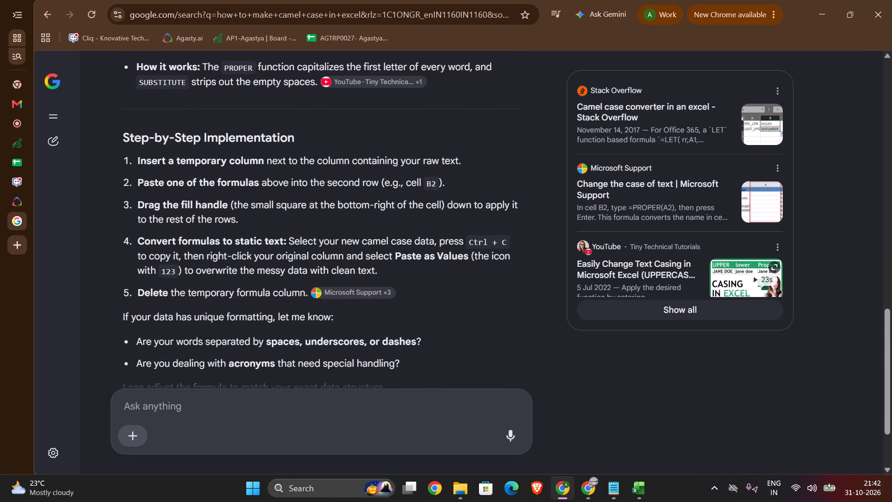
{"action": "scroll", "coordinate": [304, 159], "scroll_direction": "down", "scroll_amount": 2}
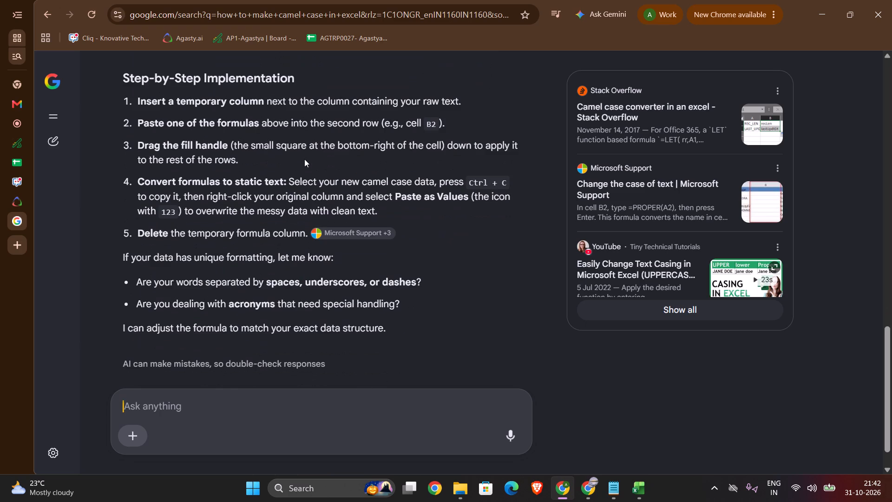
{"action": "scroll", "coordinate": [304, 159], "scroll_direction": "up", "scroll_amount": 1}
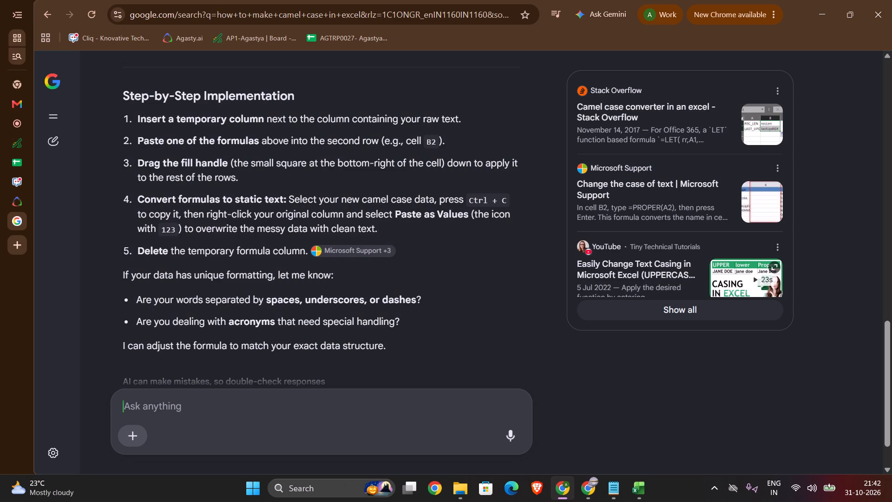
{"action": "scroll", "coordinate": [304, 159], "scroll_direction": "up", "scroll_amount": 3}
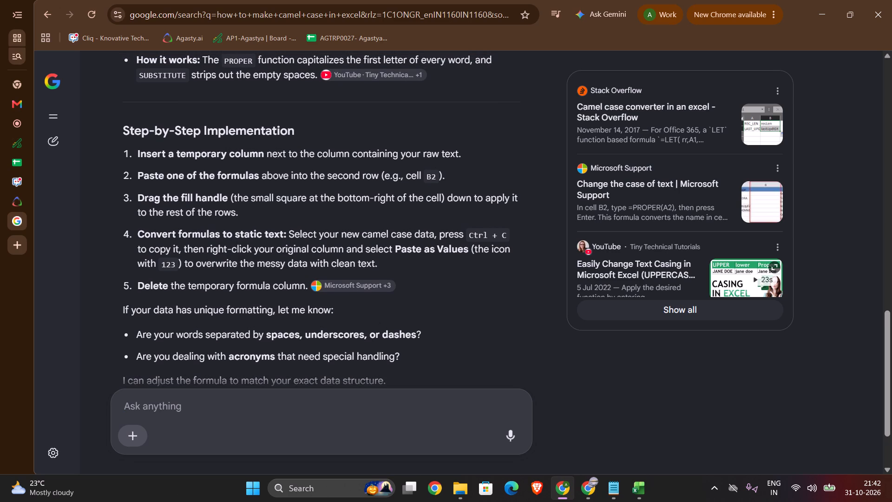
{"action": "scroll", "coordinate": [304, 159], "scroll_direction": "up", "scroll_amount": 3}
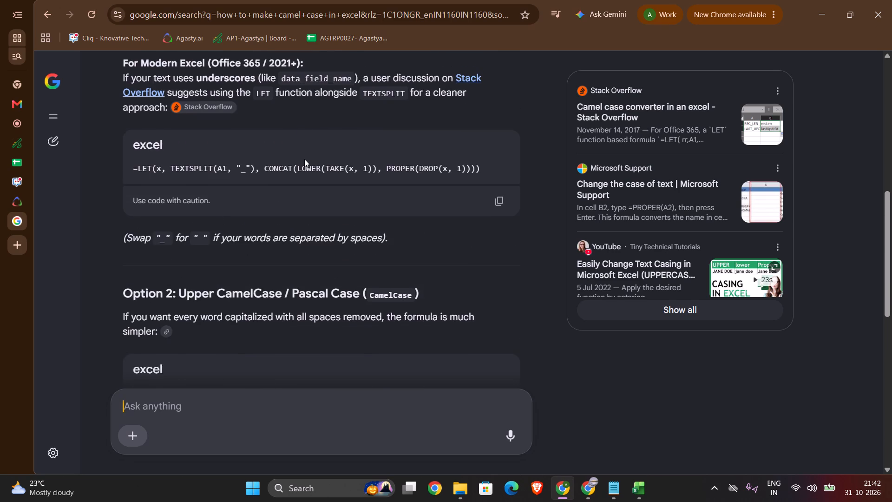
{"action": "scroll", "coordinate": [304, 159], "scroll_direction": "up", "scroll_amount": 1}
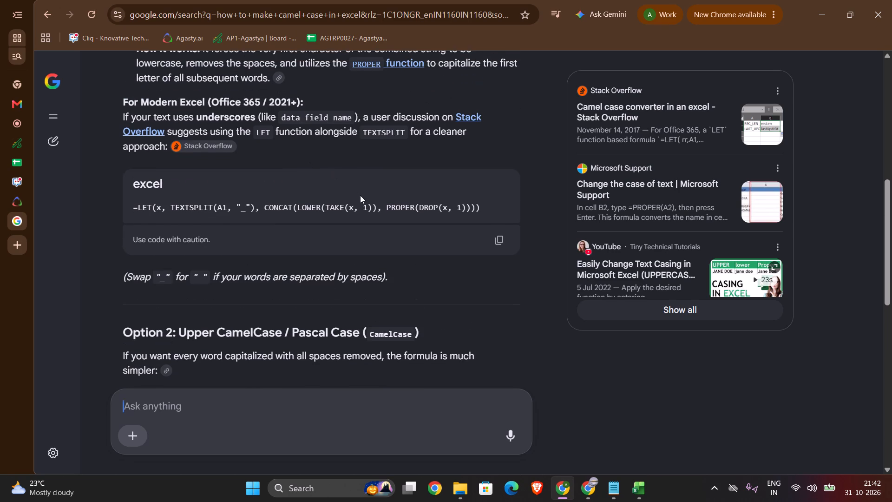
{"action": "scroll", "coordinate": [367, 204], "scroll_direction": "up", "scroll_amount": 2}
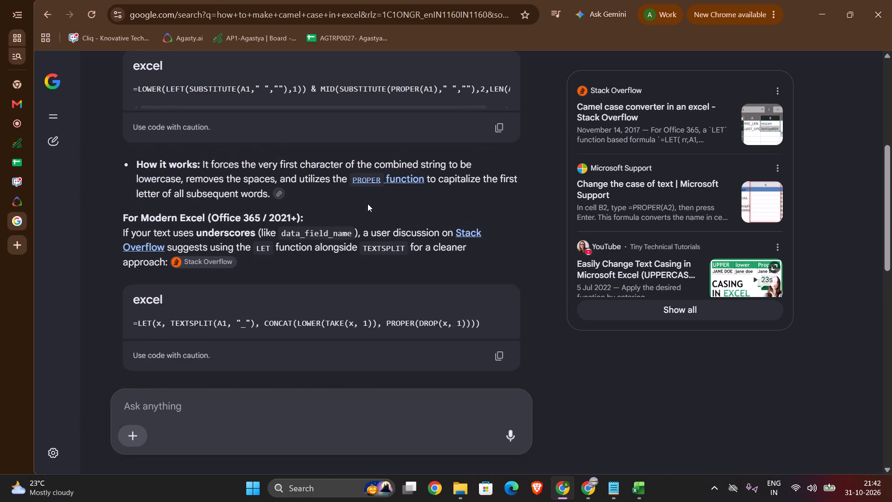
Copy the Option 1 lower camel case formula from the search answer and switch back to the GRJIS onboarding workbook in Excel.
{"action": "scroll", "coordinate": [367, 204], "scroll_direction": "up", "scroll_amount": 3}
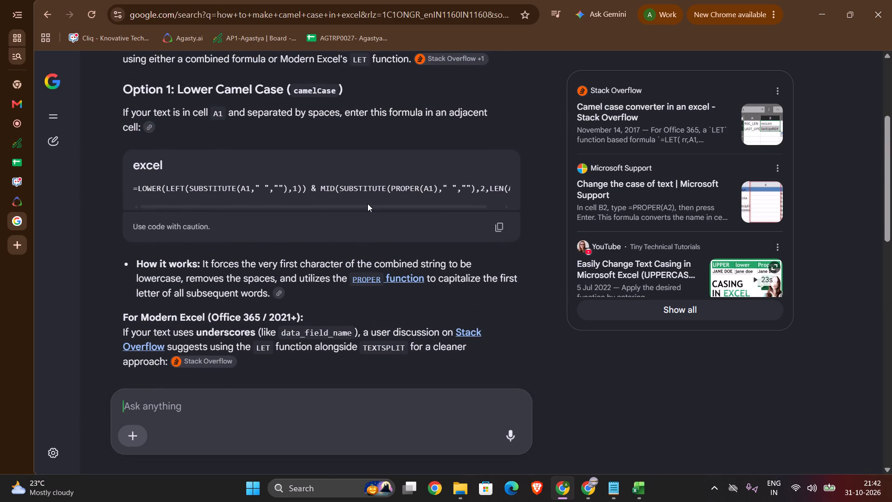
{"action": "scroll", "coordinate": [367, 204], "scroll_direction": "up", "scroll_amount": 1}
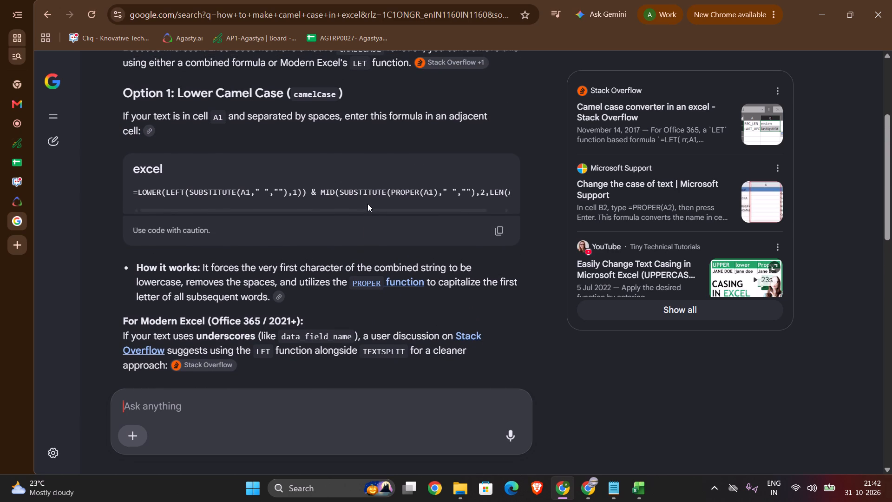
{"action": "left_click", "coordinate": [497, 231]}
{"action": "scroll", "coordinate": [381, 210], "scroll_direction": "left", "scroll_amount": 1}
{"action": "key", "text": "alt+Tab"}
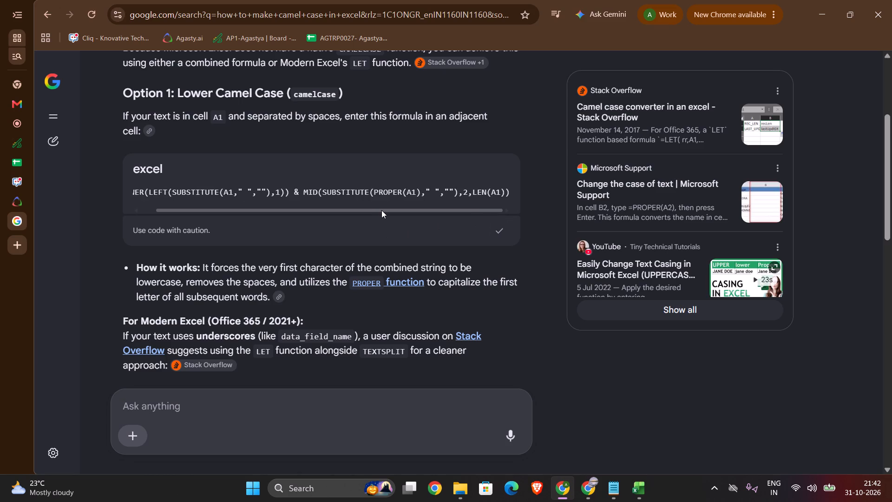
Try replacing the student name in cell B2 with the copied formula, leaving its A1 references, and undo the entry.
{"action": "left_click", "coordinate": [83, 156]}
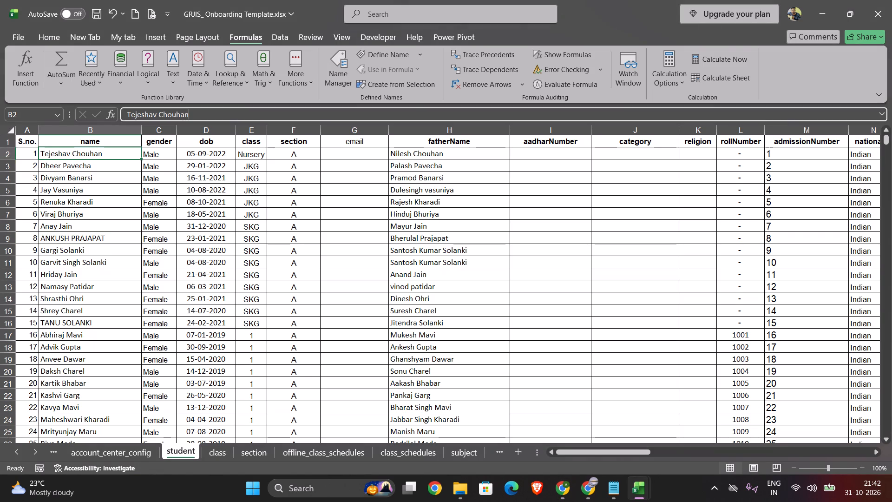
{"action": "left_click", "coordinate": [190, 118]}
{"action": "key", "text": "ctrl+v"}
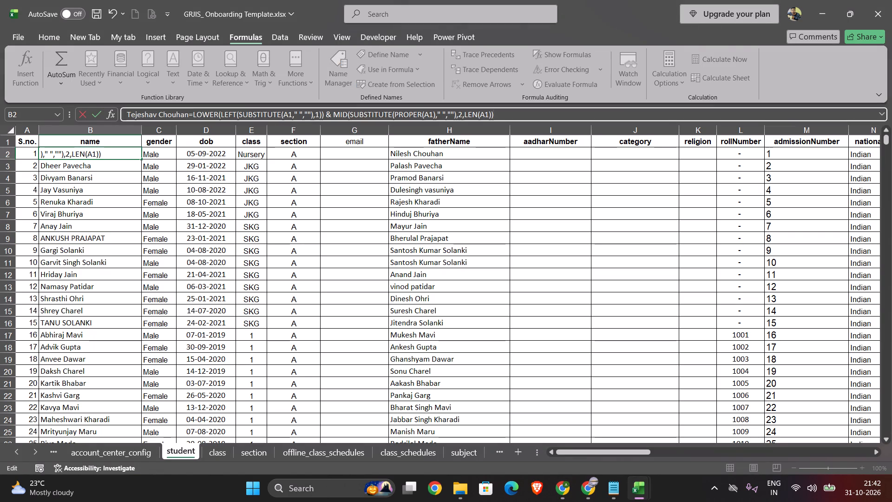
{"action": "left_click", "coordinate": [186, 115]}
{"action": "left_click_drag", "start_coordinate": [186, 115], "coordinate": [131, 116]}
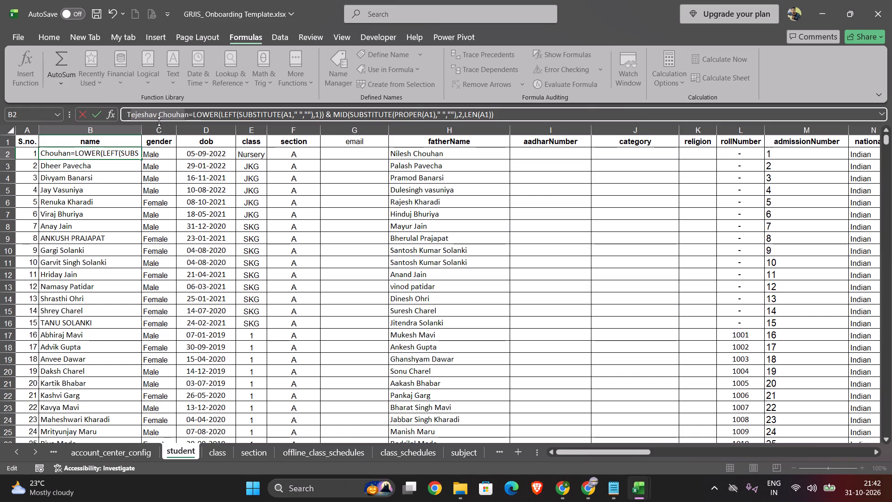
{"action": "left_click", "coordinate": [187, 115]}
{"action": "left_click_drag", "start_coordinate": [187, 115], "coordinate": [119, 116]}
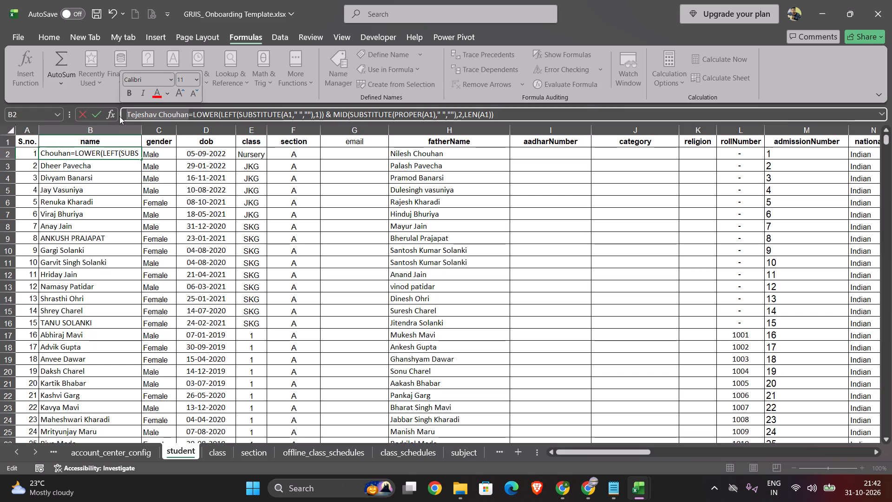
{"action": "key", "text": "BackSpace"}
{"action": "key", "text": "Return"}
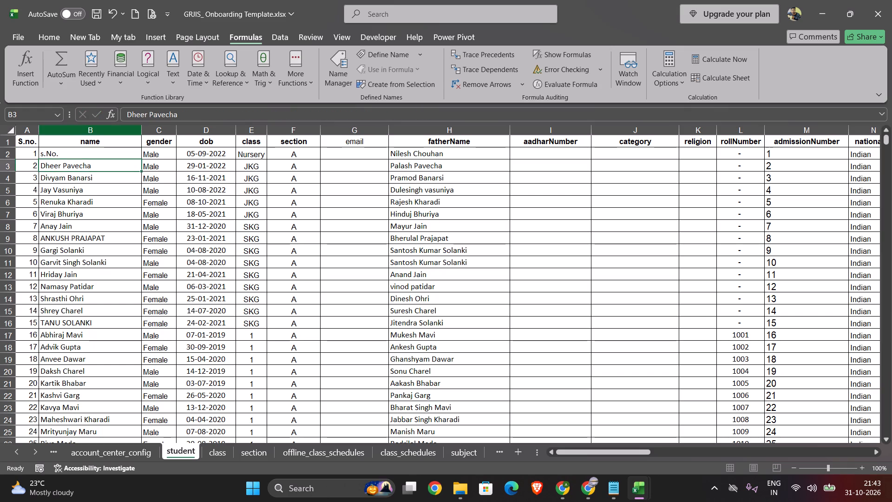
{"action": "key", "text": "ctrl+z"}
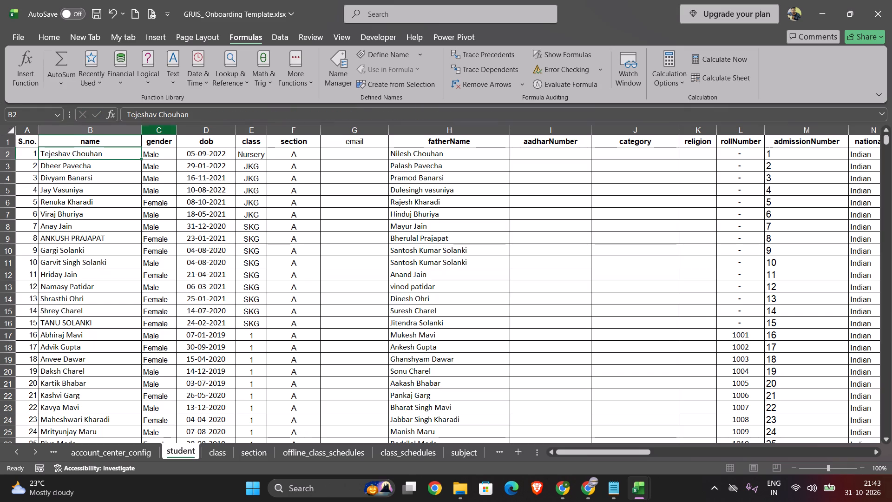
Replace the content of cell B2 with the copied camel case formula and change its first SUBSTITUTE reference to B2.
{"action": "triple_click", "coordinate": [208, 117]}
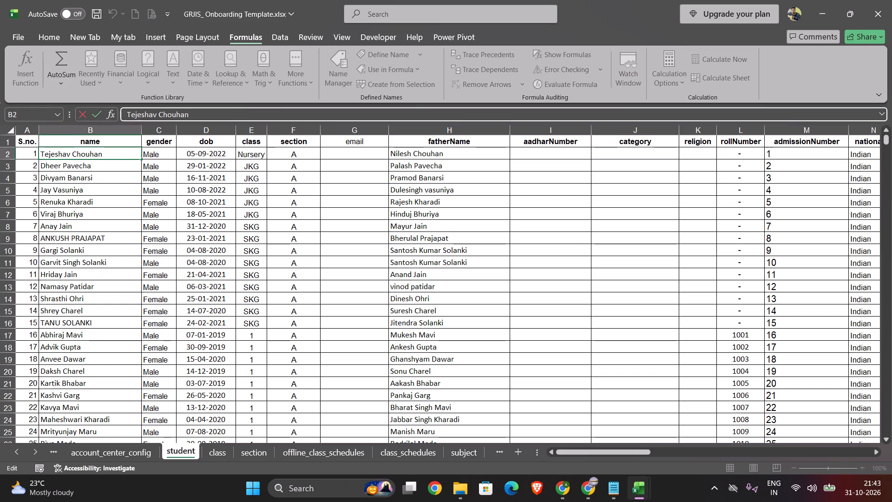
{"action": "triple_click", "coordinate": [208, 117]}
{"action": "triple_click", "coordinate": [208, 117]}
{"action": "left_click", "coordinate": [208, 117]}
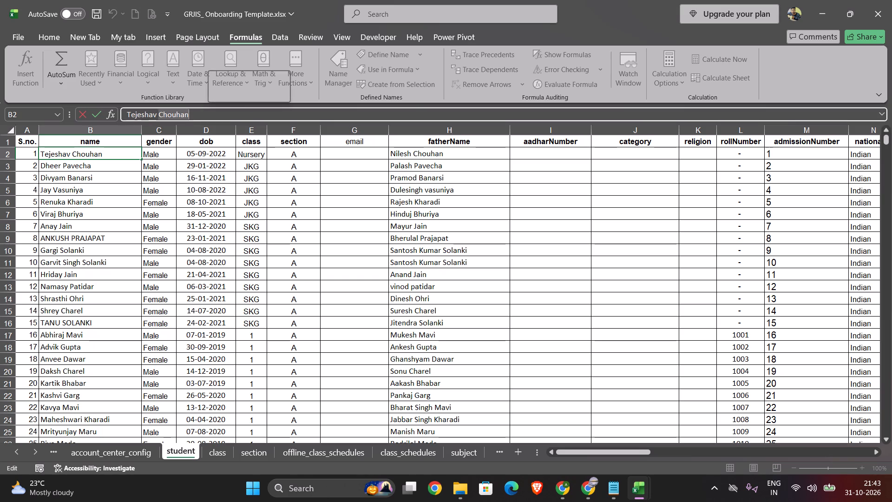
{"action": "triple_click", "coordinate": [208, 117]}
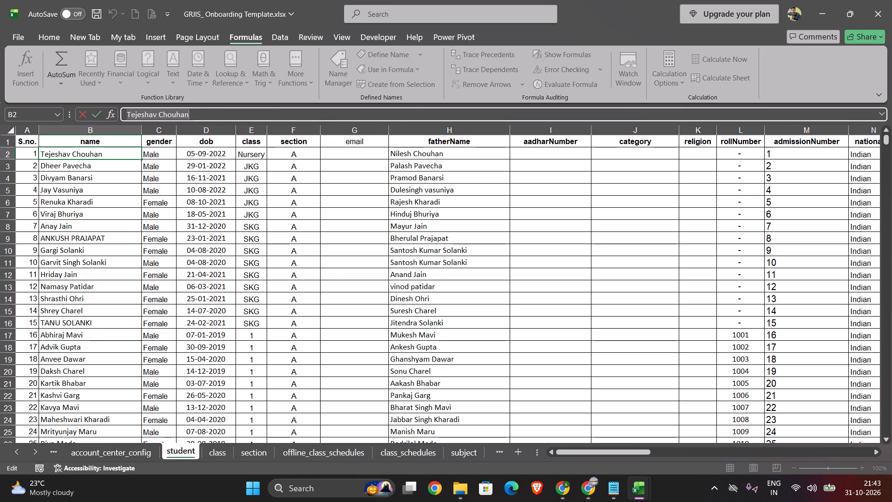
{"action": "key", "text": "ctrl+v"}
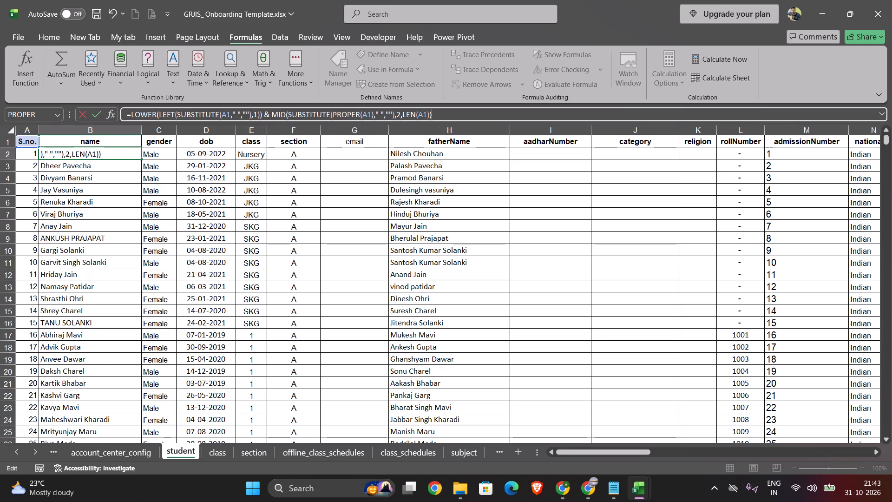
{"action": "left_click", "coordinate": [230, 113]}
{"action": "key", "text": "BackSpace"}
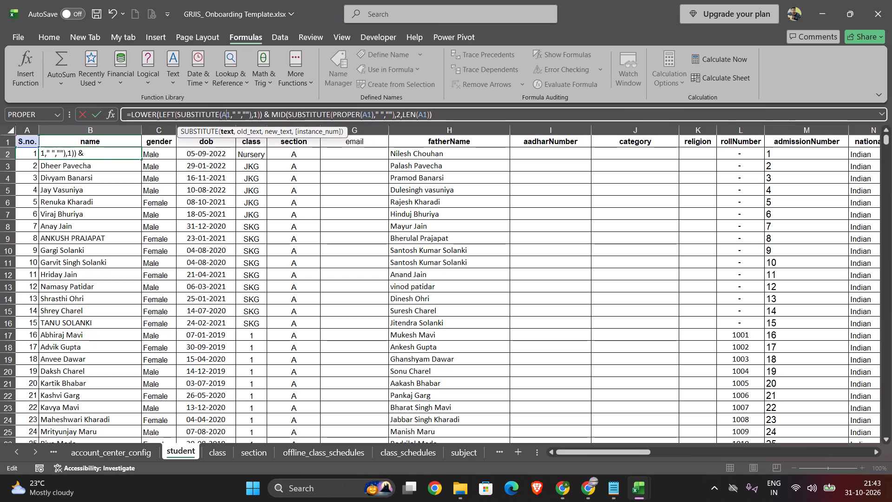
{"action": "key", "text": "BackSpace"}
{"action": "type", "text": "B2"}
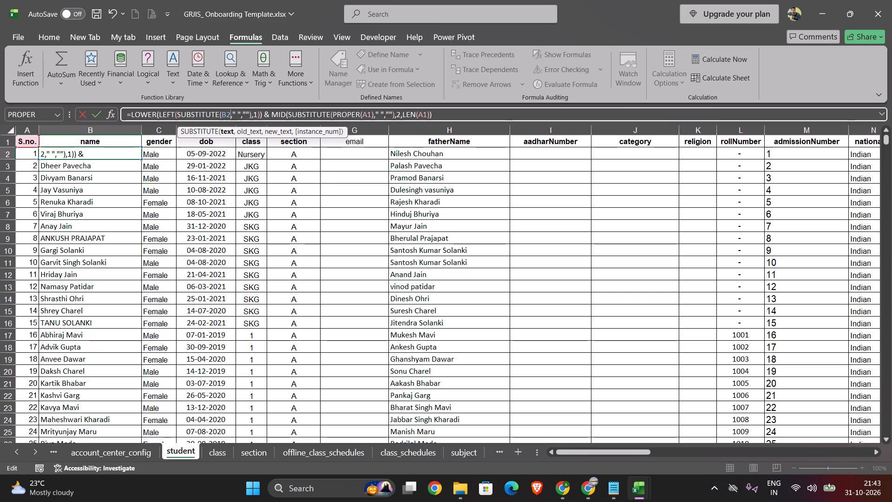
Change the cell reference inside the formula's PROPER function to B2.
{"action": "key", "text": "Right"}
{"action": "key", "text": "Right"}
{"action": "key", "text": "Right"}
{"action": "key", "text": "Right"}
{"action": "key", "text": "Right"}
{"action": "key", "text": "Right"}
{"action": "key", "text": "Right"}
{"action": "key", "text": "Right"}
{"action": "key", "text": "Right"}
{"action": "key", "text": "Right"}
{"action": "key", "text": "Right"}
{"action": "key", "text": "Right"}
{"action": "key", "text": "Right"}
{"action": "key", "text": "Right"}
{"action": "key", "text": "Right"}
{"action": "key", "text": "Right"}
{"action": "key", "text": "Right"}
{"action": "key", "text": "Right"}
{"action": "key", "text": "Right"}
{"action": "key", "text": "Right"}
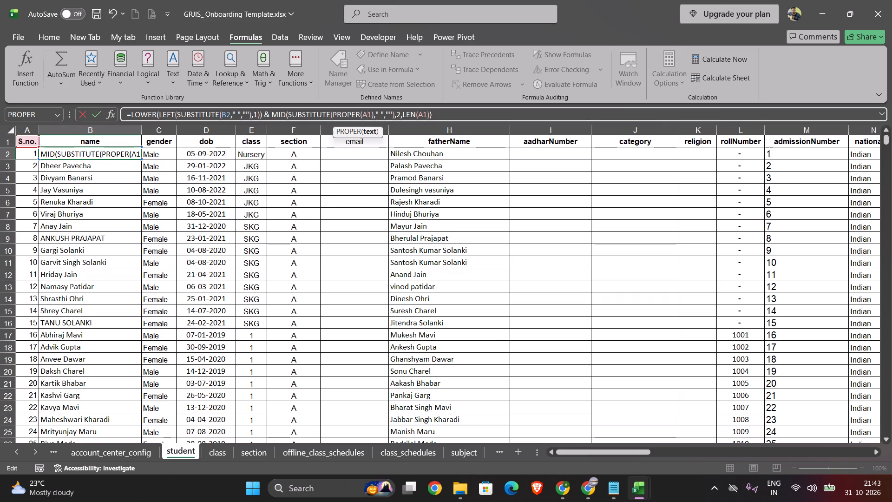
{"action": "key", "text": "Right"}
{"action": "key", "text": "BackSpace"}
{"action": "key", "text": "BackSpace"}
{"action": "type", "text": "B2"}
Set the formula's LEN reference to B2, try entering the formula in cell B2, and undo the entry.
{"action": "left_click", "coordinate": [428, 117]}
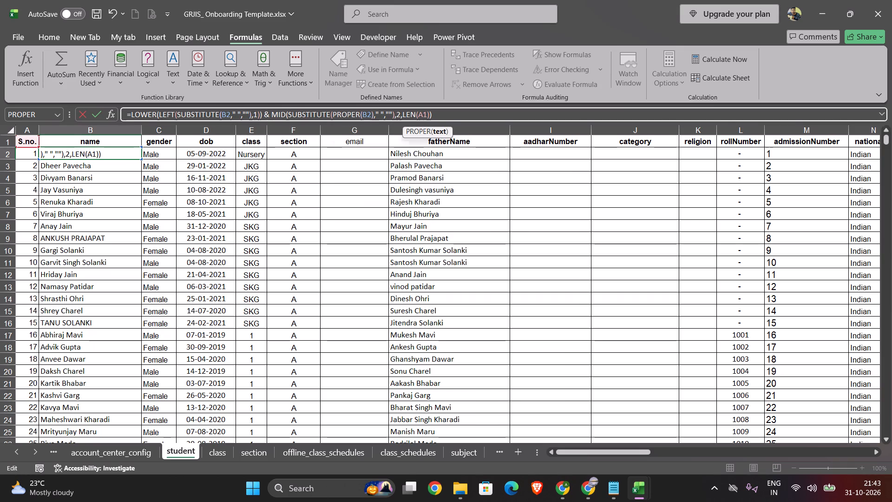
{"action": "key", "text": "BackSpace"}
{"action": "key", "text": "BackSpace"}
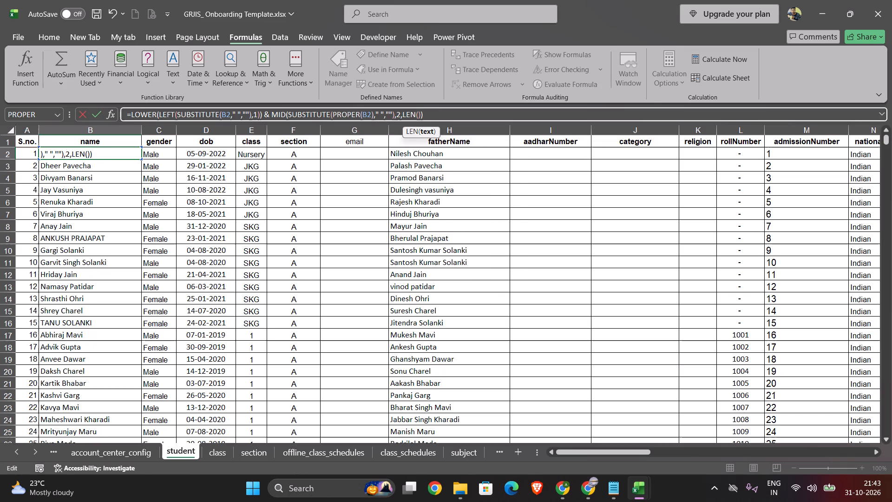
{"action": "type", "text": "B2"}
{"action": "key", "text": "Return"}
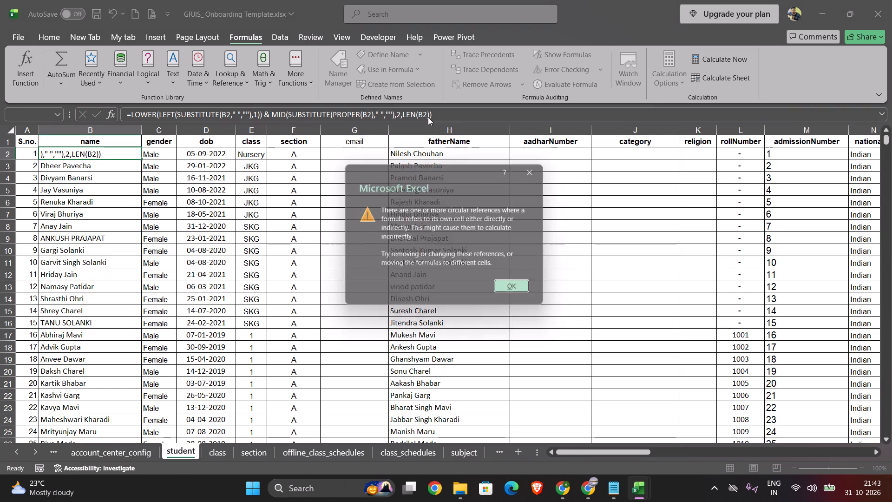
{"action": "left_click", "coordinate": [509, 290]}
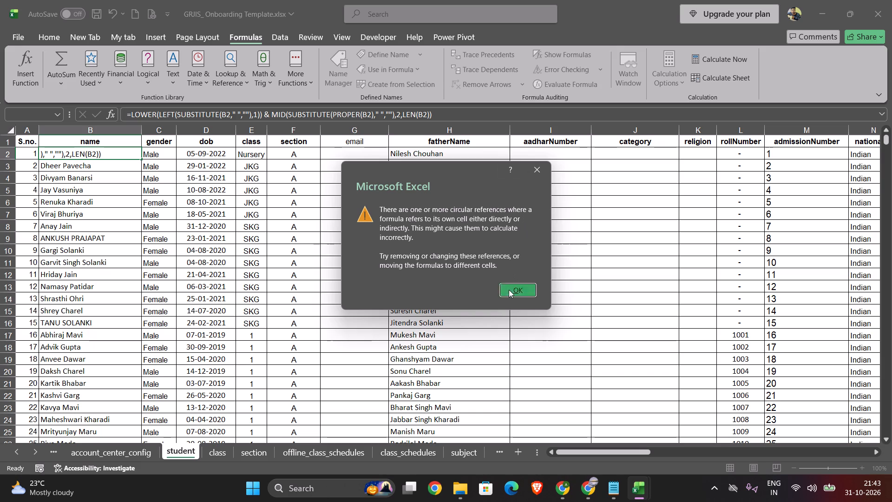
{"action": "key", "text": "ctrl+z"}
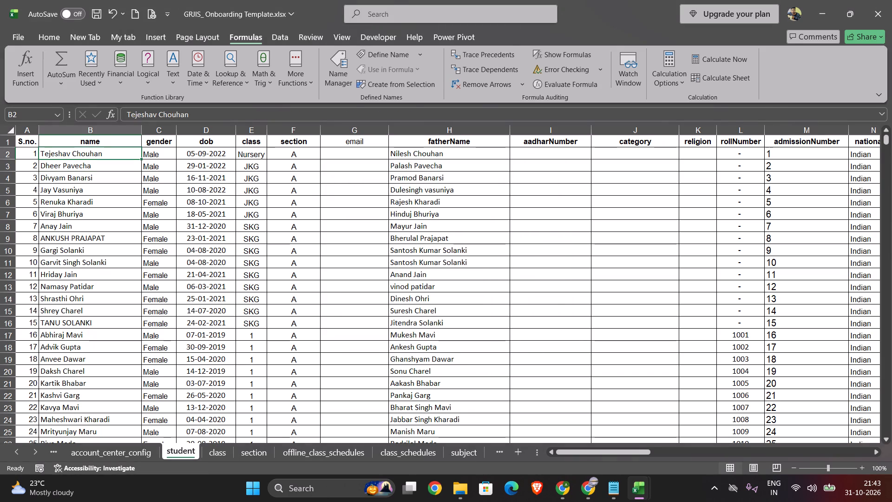
Recheck the Option 1 and Modern Excel formulas in the Chrome search answer and return to the workbook.
{"action": "left_click", "coordinate": [52, 155]}
{"action": "key", "text": "alt+Tab"}
{"action": "scroll", "coordinate": [327, 255], "scroll_direction": "down", "scroll_amount": 1}
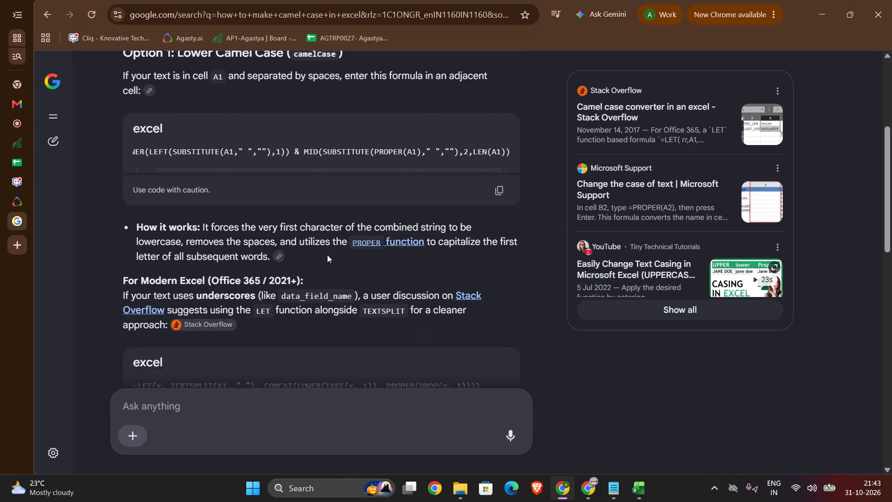
{"action": "scroll", "coordinate": [327, 255], "scroll_direction": "down", "scroll_amount": 1}
{"action": "key", "text": "alt+Tab"}
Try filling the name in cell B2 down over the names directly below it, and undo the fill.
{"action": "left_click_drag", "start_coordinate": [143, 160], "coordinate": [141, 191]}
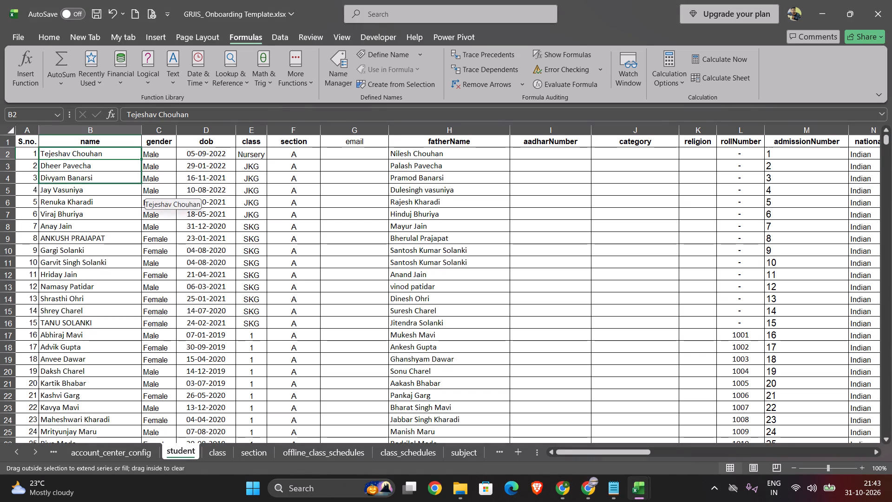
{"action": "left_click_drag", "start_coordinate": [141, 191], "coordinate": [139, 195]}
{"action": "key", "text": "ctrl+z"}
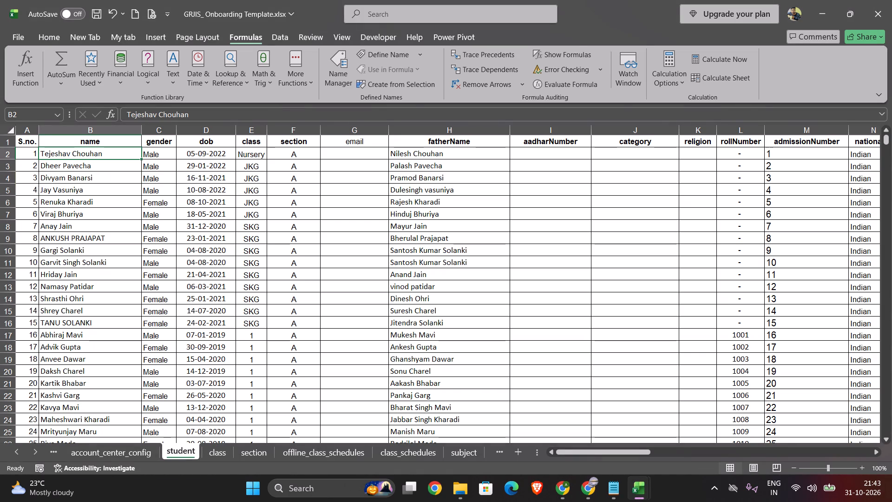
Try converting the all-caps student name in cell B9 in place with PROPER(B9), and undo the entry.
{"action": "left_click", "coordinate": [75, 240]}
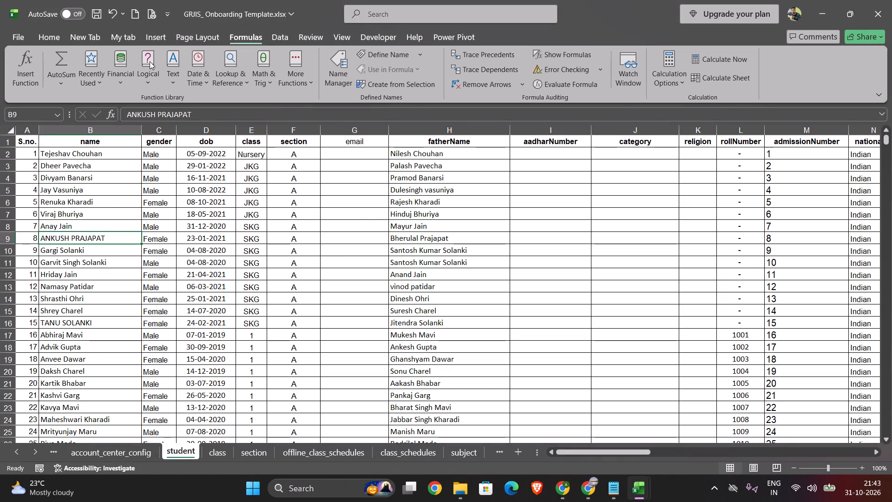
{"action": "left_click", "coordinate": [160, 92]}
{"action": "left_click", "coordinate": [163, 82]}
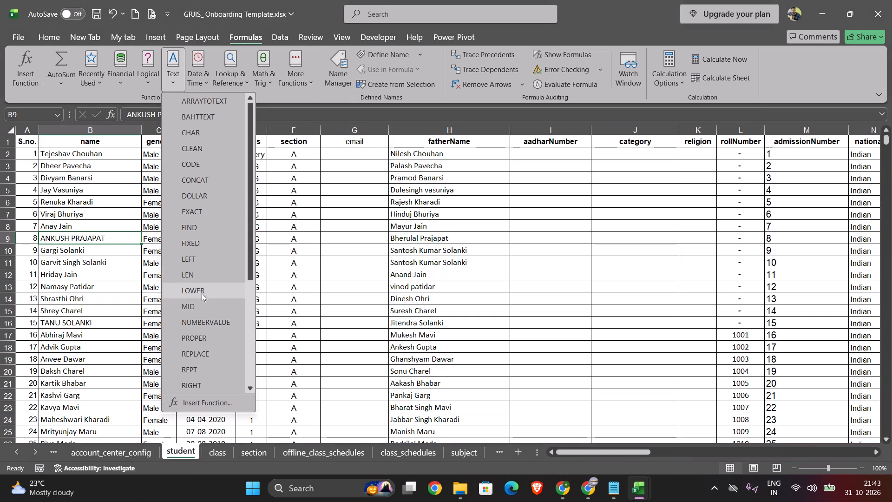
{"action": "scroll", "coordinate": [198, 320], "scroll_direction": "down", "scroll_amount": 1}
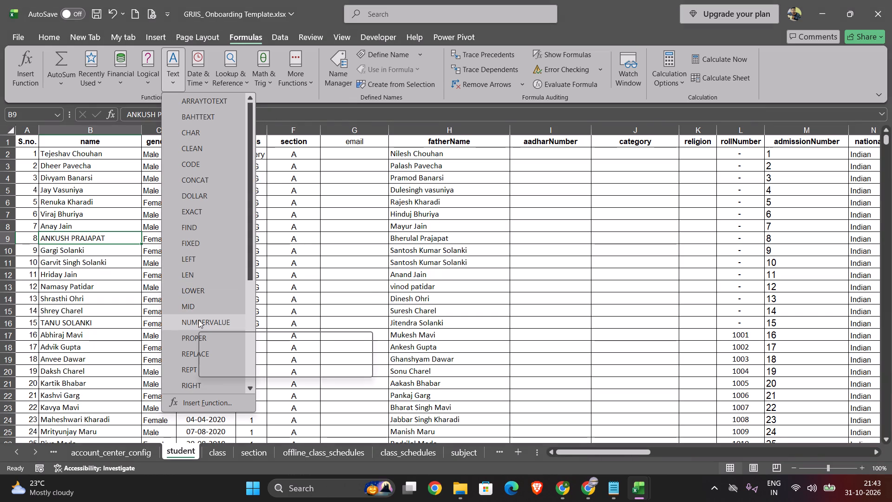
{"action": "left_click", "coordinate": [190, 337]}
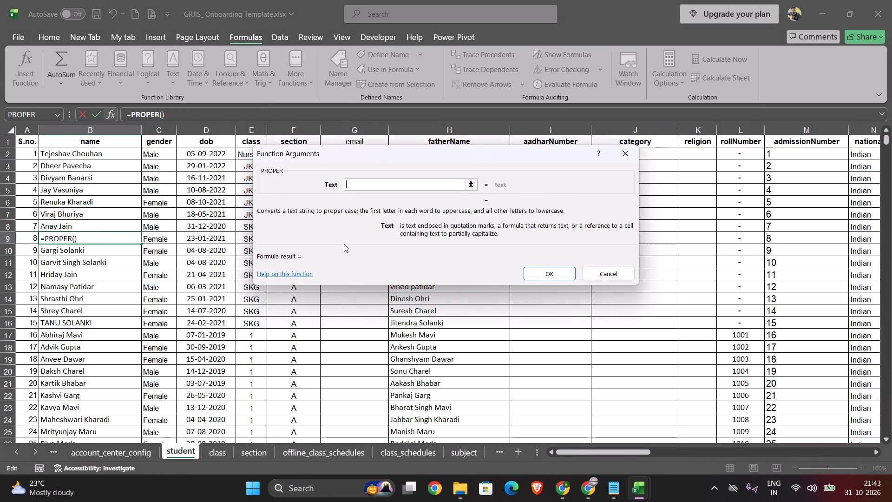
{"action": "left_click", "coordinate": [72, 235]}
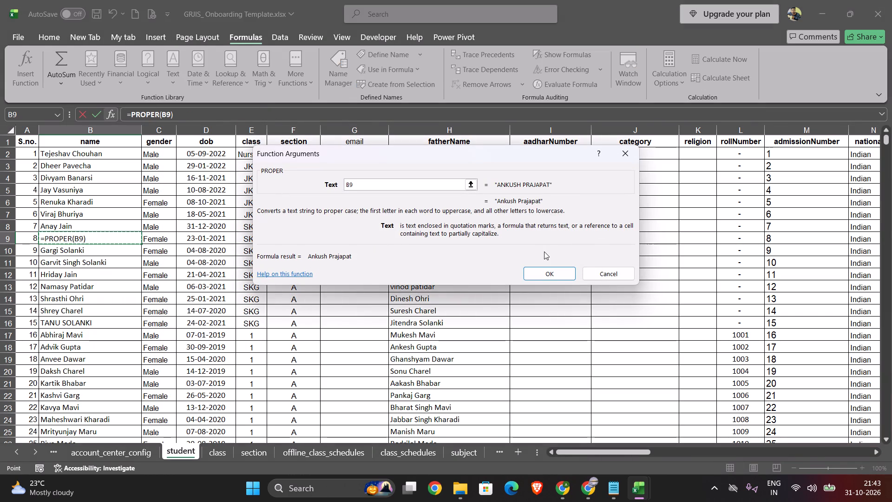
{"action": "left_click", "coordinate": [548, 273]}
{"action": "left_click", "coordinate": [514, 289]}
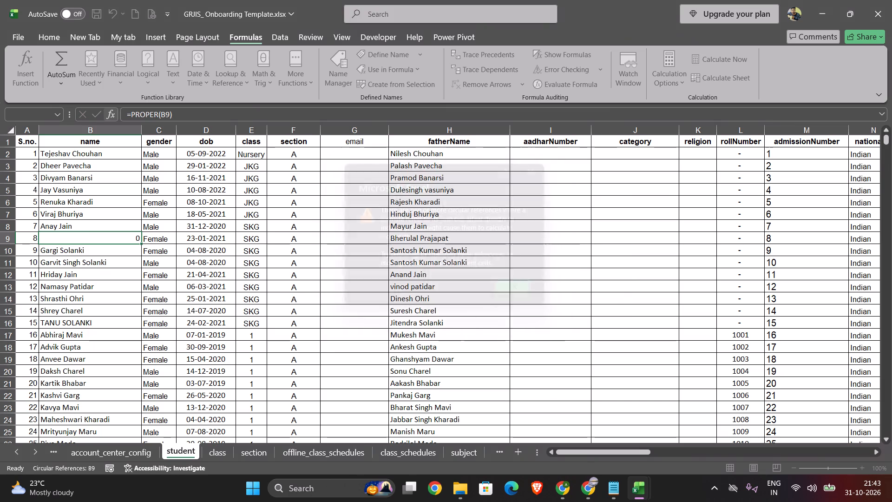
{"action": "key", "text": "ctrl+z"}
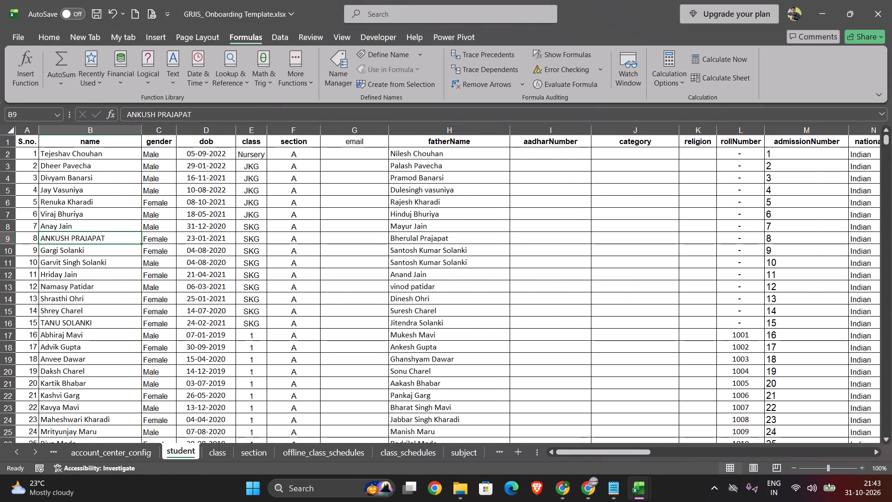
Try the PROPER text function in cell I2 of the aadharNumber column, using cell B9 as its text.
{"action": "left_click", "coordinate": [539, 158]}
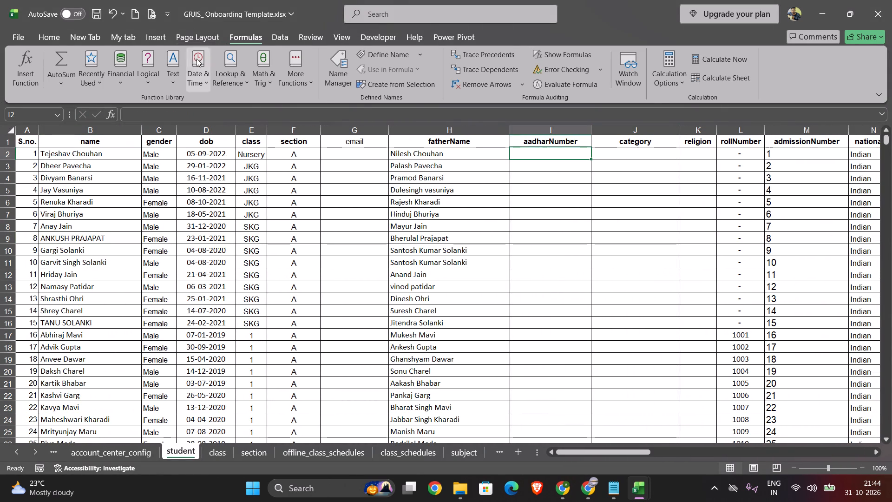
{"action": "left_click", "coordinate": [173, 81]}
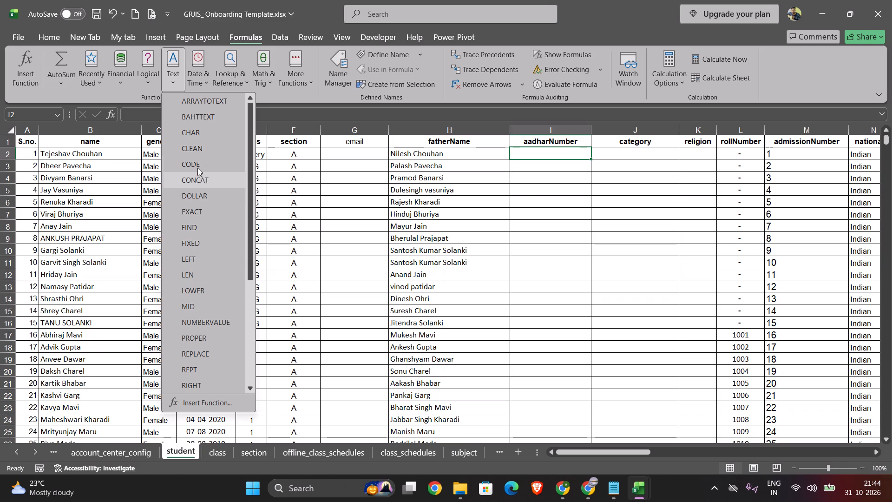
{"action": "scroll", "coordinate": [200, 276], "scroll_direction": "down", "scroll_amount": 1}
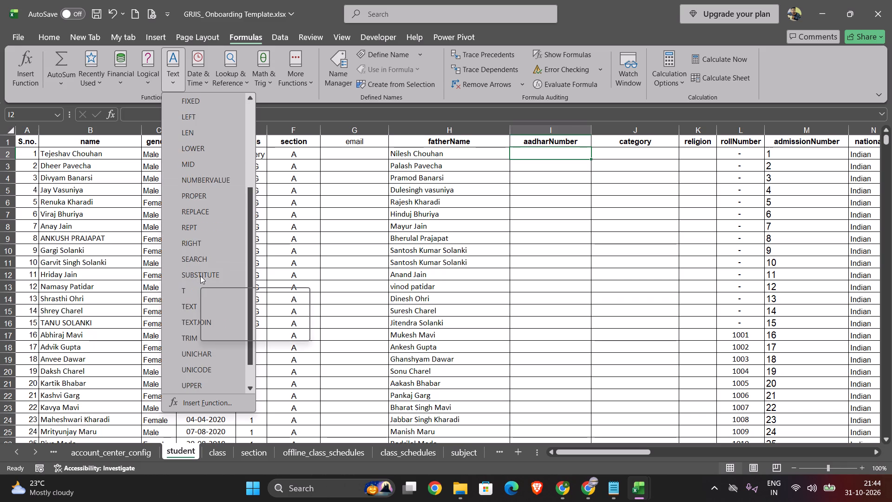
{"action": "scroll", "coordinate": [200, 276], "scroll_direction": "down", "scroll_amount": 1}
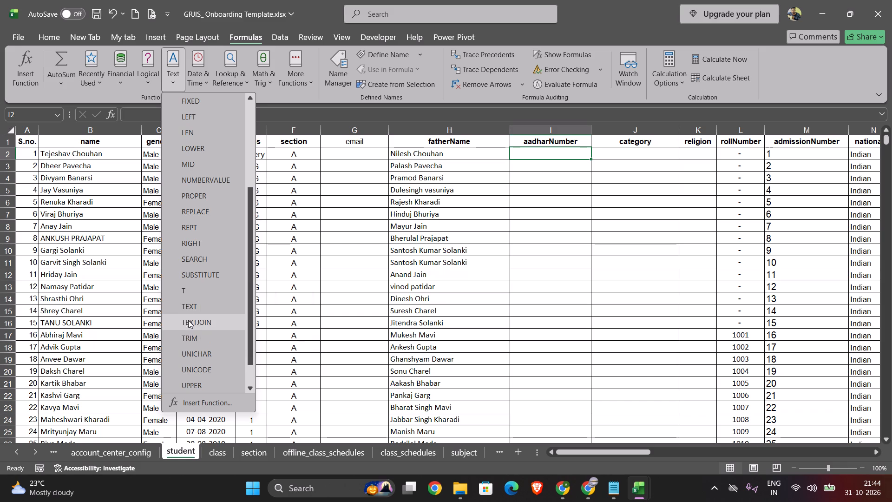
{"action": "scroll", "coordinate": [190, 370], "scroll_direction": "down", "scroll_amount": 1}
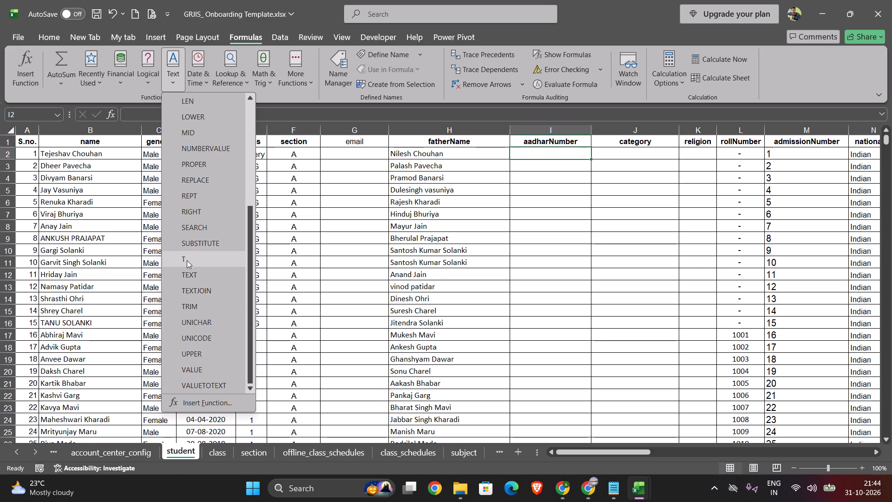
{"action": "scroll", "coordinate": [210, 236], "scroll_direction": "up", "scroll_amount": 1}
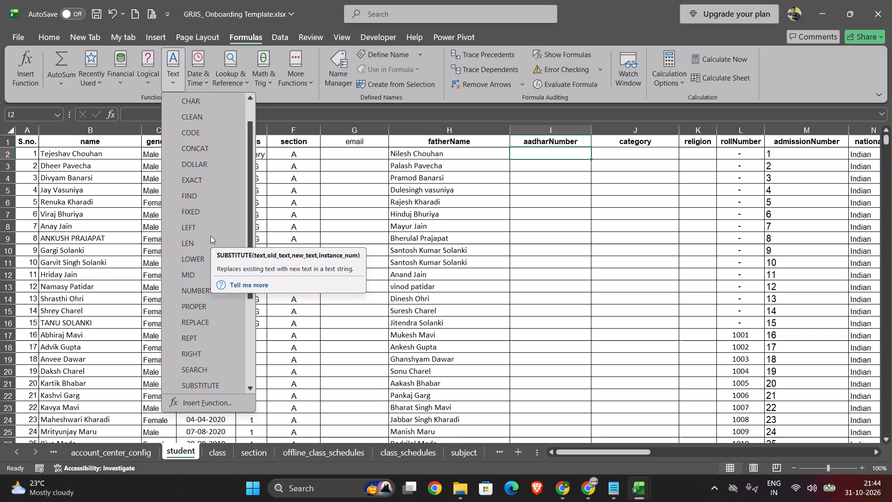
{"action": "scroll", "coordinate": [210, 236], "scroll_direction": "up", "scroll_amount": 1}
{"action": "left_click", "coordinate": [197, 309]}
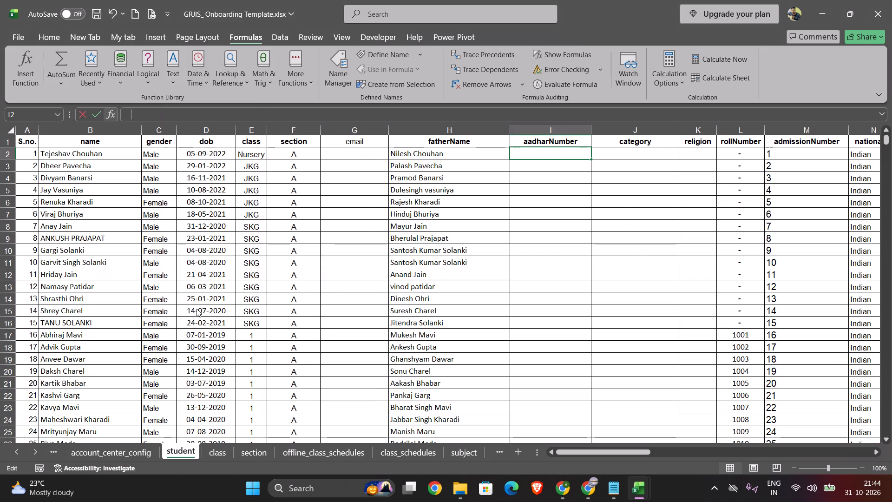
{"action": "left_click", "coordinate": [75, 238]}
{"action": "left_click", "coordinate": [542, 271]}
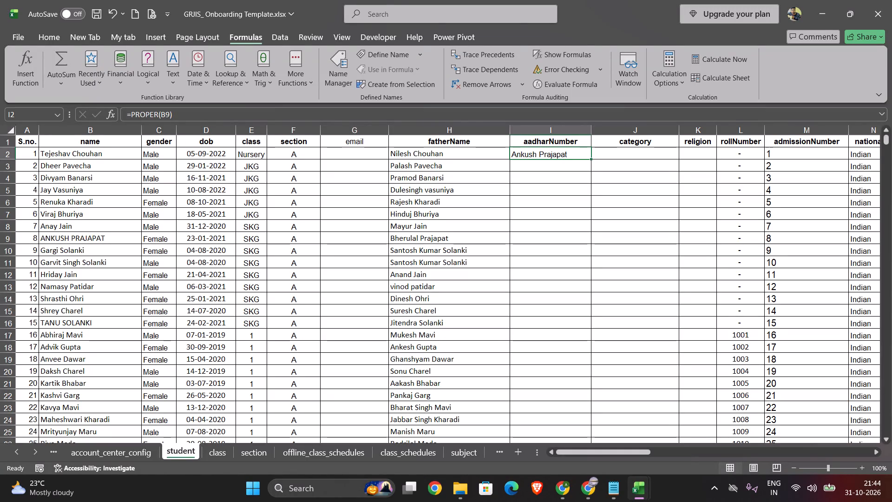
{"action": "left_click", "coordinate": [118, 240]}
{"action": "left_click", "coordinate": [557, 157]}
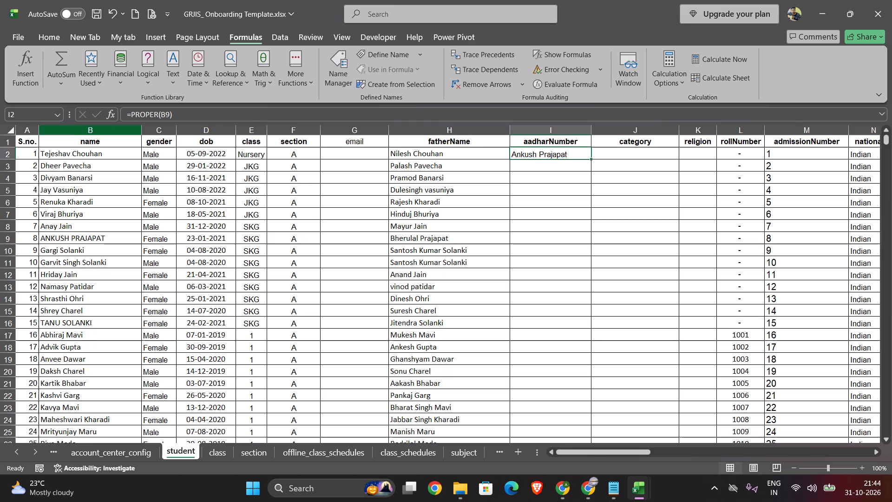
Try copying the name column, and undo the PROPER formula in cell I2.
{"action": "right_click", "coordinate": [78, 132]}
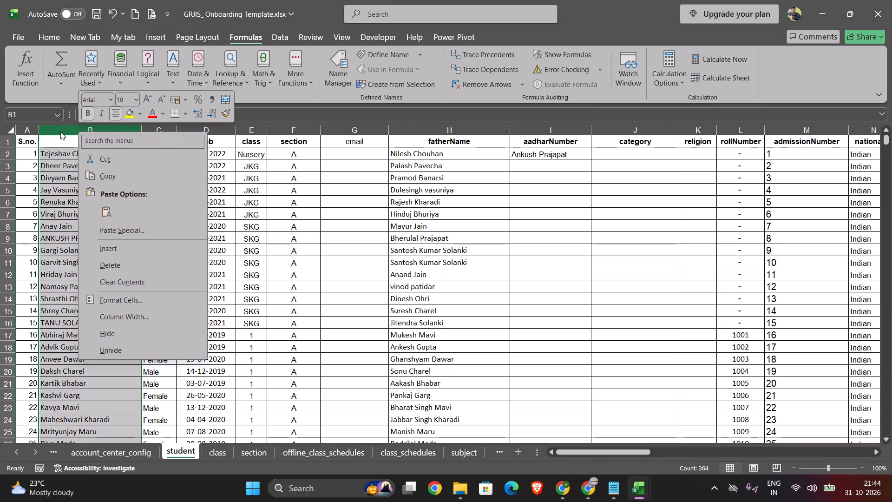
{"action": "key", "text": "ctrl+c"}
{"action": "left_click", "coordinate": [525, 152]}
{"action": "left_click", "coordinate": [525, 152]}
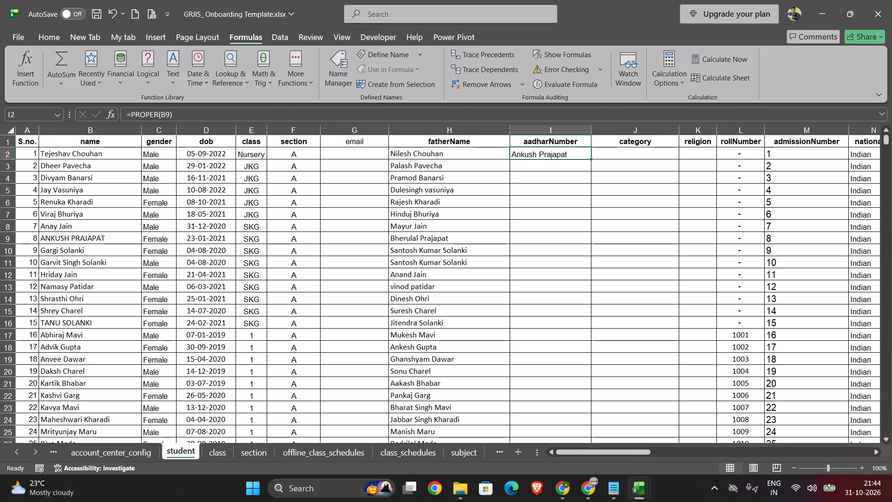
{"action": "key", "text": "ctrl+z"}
Copy the entire name column B on the student sheet.
{"action": "left_click", "coordinate": [111, 130]}
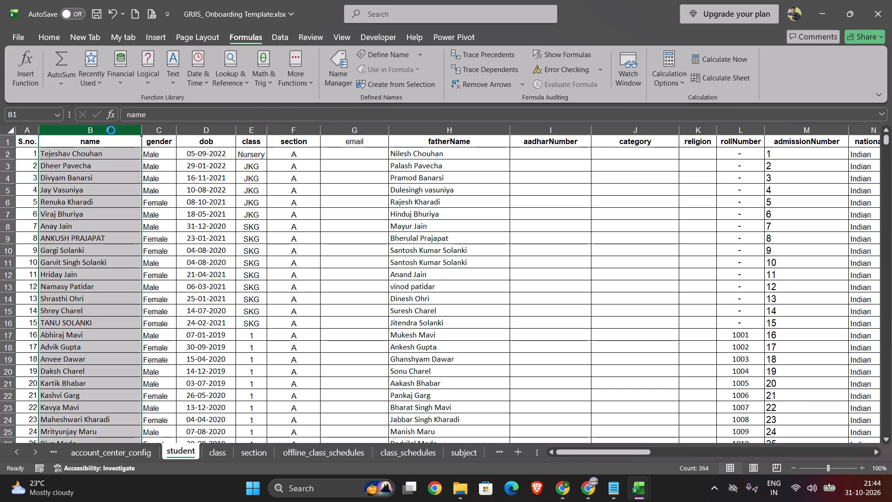
{"action": "key", "text": "ctrl+c"}
{"action": "right_click", "coordinate": [111, 130]}
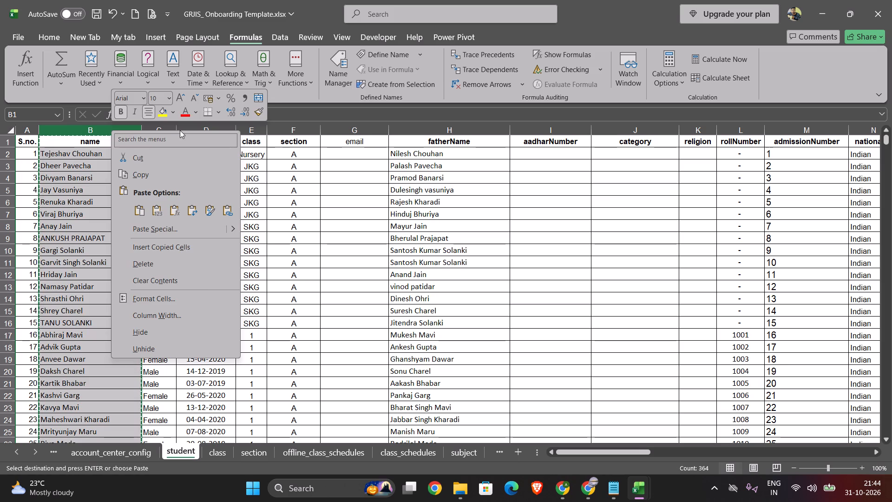
Switch to Chrome and open the Cliq chat to read the new message about the school data.
{"action": "key", "text": "alt+Tab"}
{"action": "left_click", "coordinate": [21, 181]}
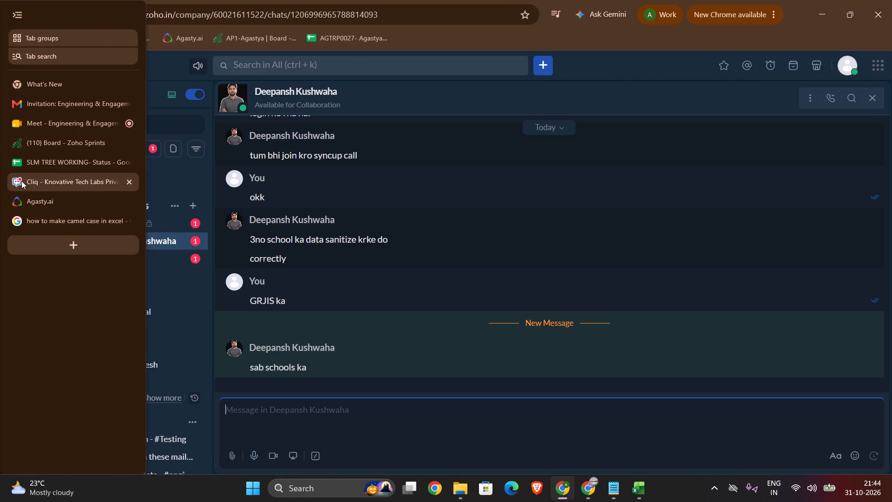
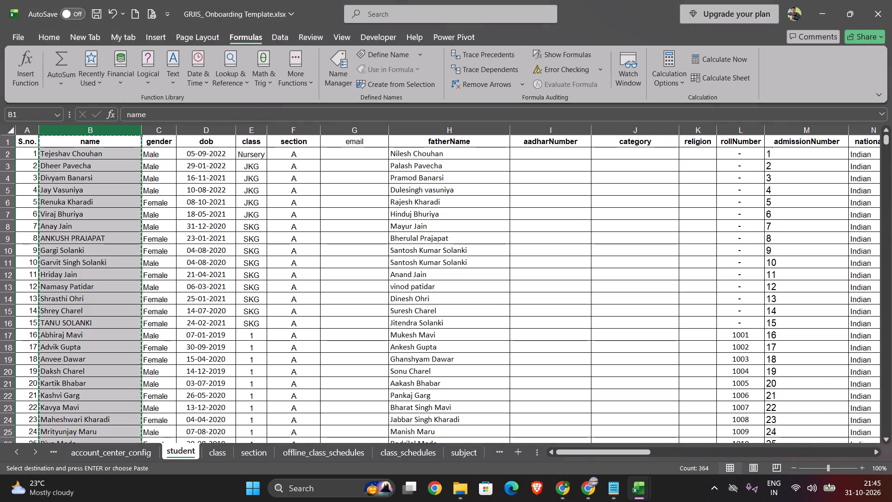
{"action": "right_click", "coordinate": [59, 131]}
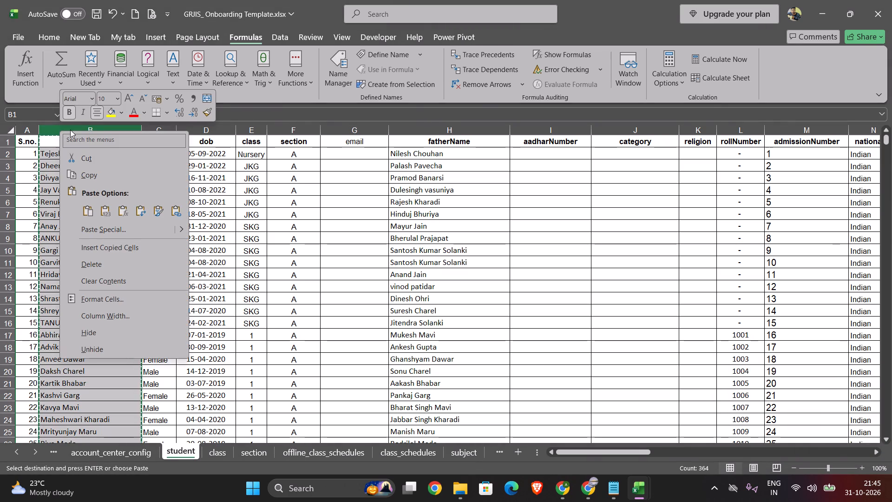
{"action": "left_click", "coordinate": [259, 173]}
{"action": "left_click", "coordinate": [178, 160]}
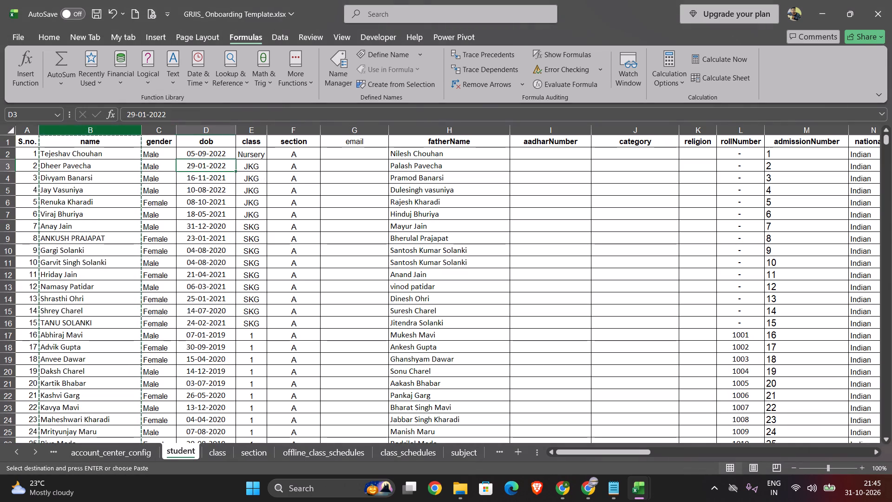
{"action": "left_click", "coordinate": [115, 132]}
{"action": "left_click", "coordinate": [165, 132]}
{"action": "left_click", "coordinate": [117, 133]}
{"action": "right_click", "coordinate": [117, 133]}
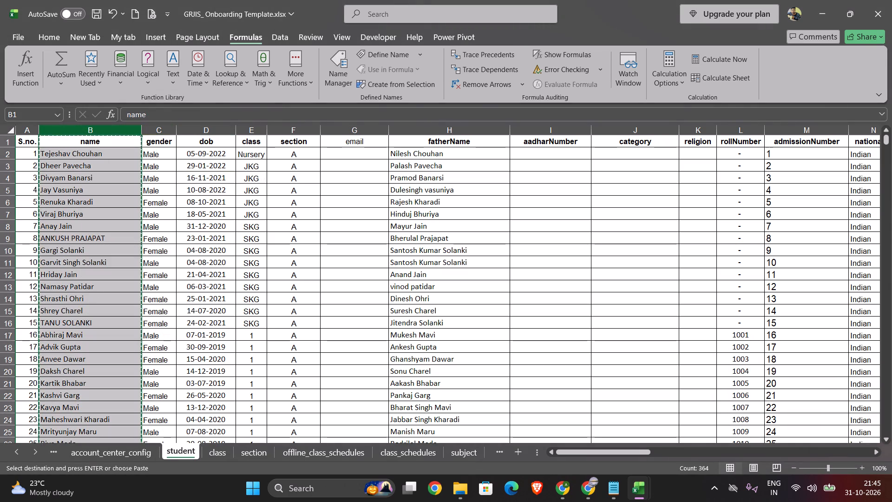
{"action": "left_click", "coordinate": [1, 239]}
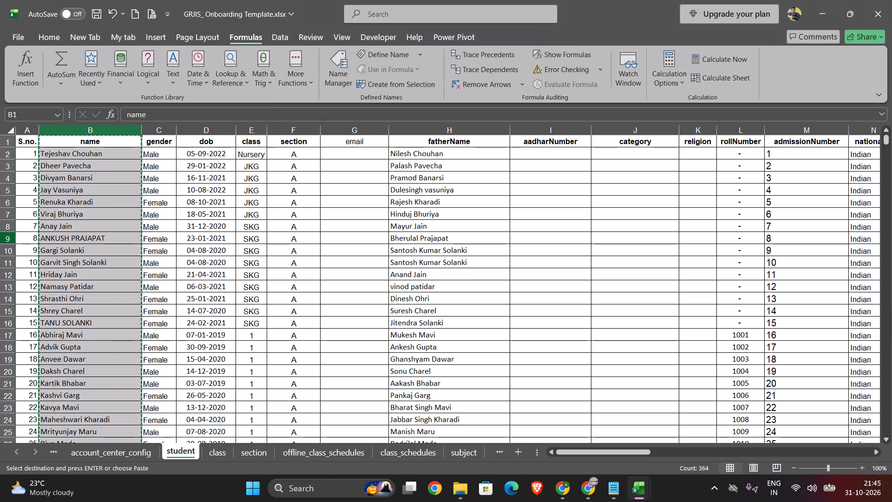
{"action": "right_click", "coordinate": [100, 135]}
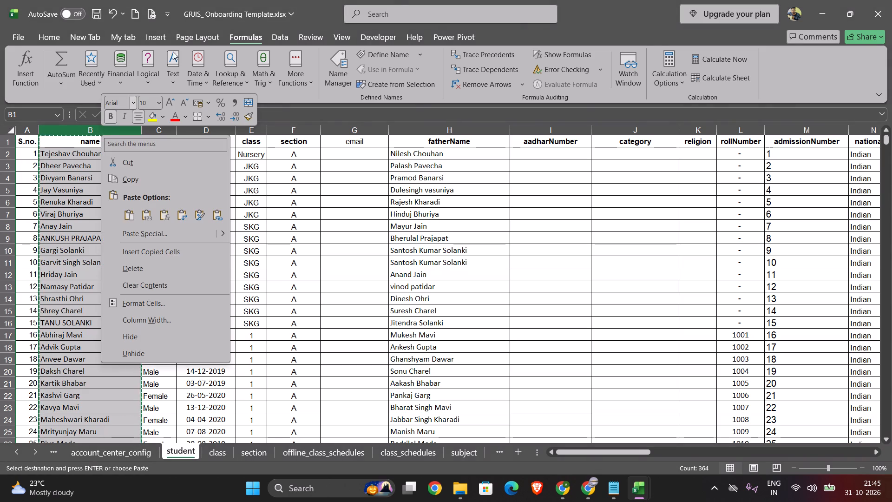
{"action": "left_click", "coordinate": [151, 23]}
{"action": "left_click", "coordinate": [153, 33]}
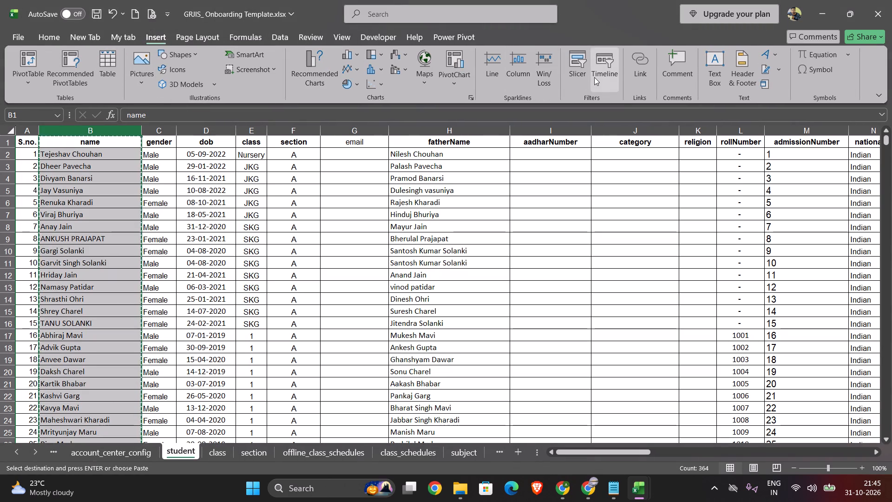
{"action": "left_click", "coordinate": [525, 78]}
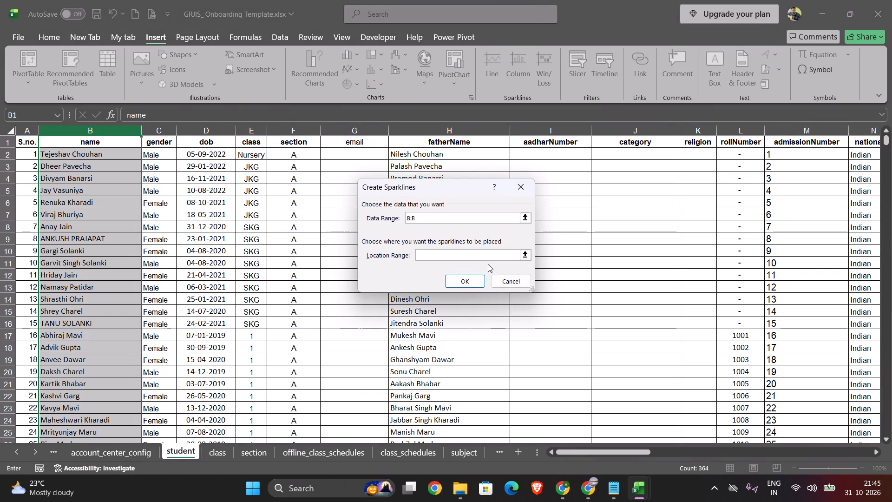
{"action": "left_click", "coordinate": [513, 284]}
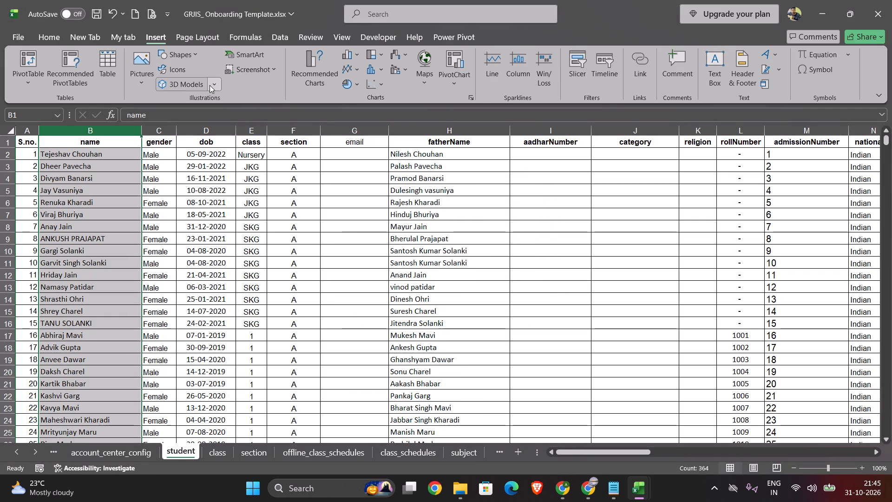
Insert a blank column between the name and gender columns on the student sheet.
{"action": "right_click", "coordinate": [155, 128]}
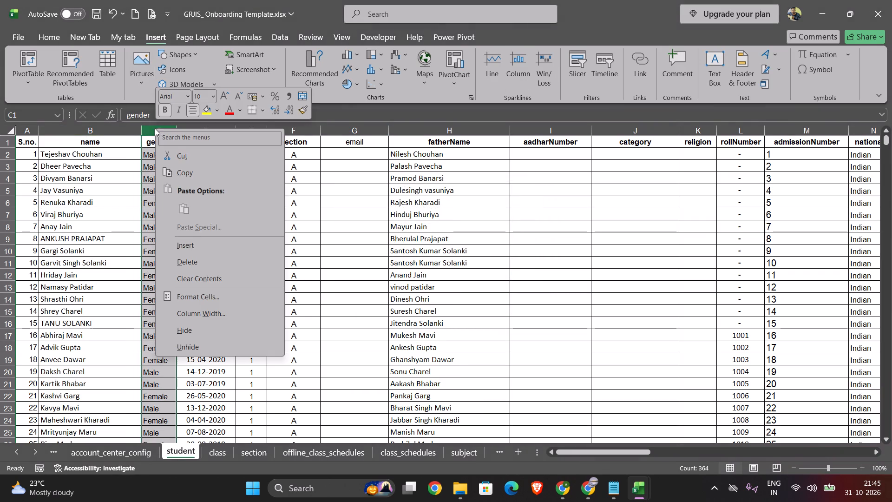
{"action": "left_click", "coordinate": [188, 243]}
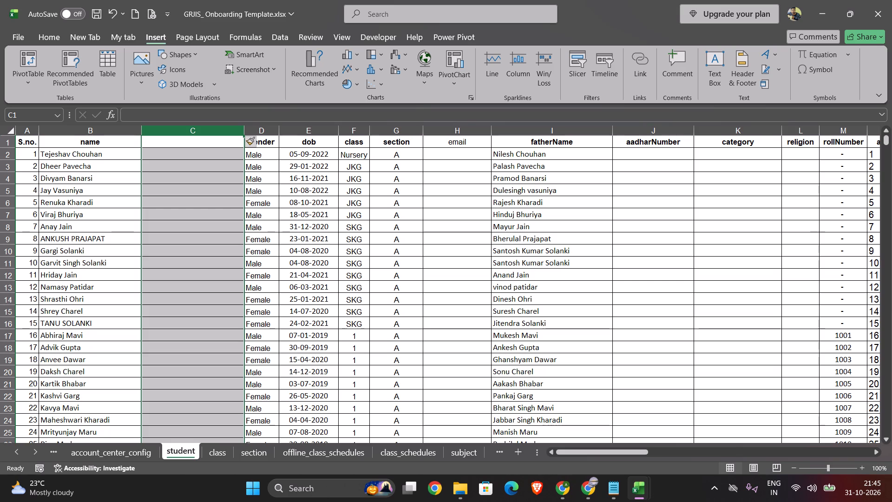
Copy the entire name column B and paste it into the blank column C.
{"action": "left_click", "coordinate": [170, 146]}
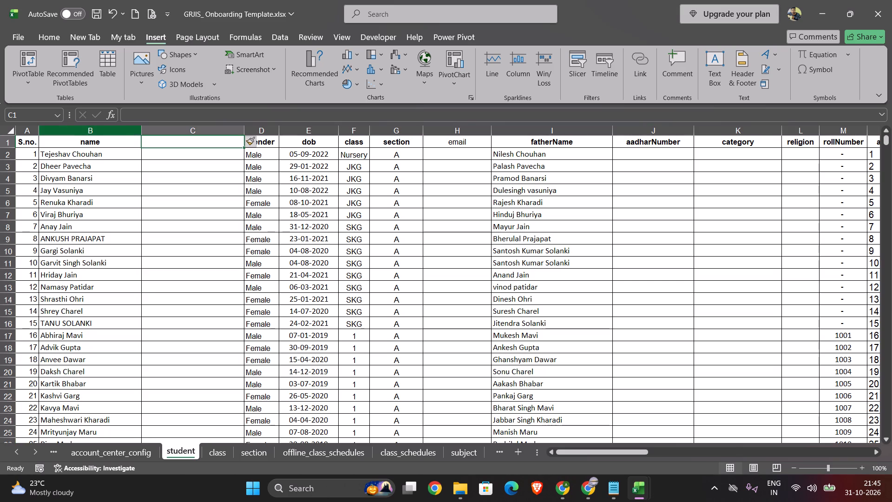
{"action": "left_click", "coordinate": [119, 130]}
{"action": "key", "text": "ctrl+c"}
{"action": "left_click", "coordinate": [189, 131]}
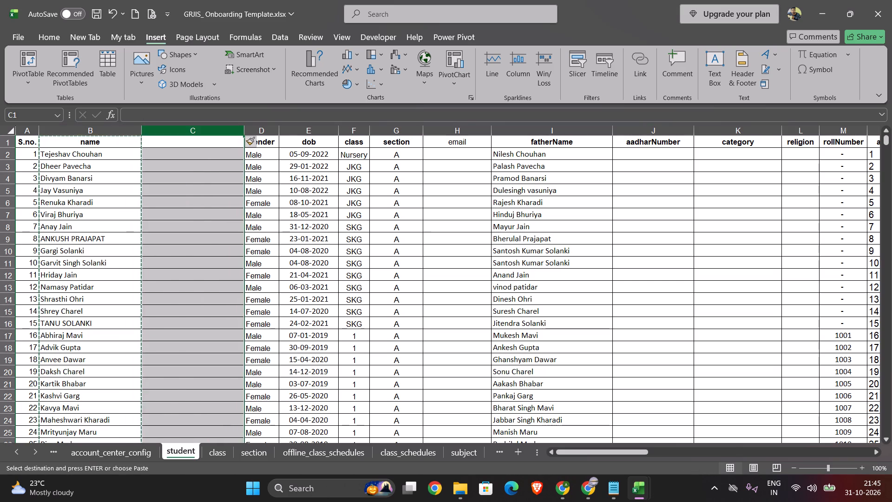
{"action": "key", "text": "ctrl+v"}
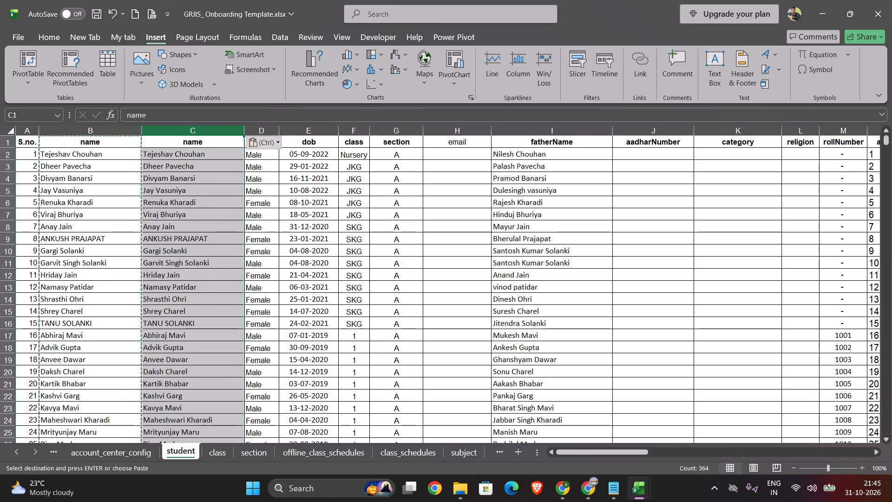
Replace the name in cell C2 with the PROPER text function, using cell B2 as its text.
{"action": "left_click", "coordinate": [182, 154]}
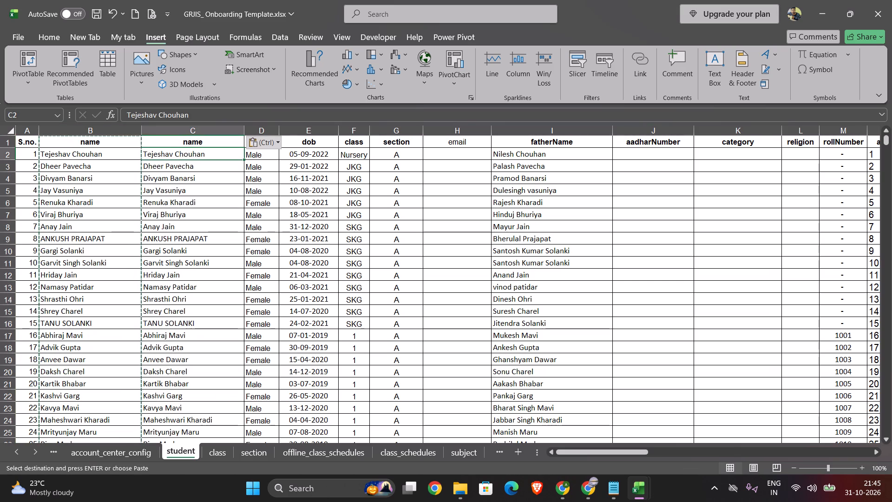
{"action": "triple_click", "coordinate": [181, 154]}
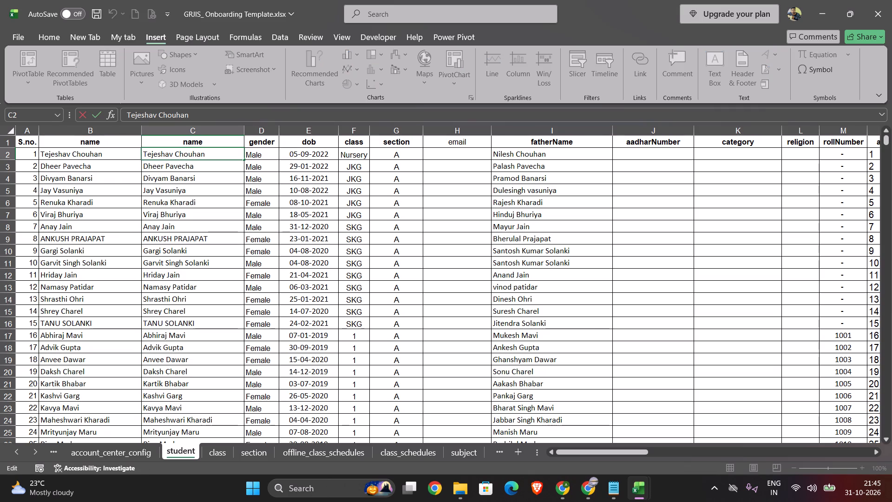
{"action": "key", "text": "ctrl+a"}
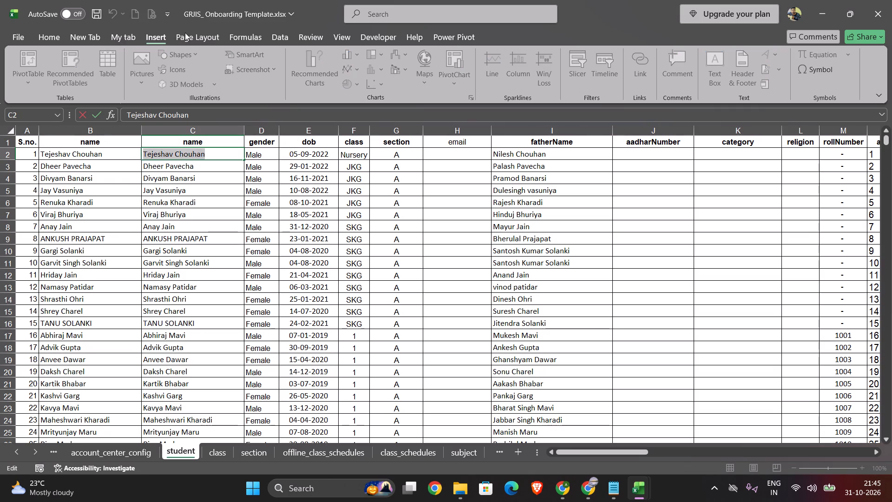
{"action": "left_click", "coordinate": [245, 32]}
{"action": "key", "text": "BackSpace"}
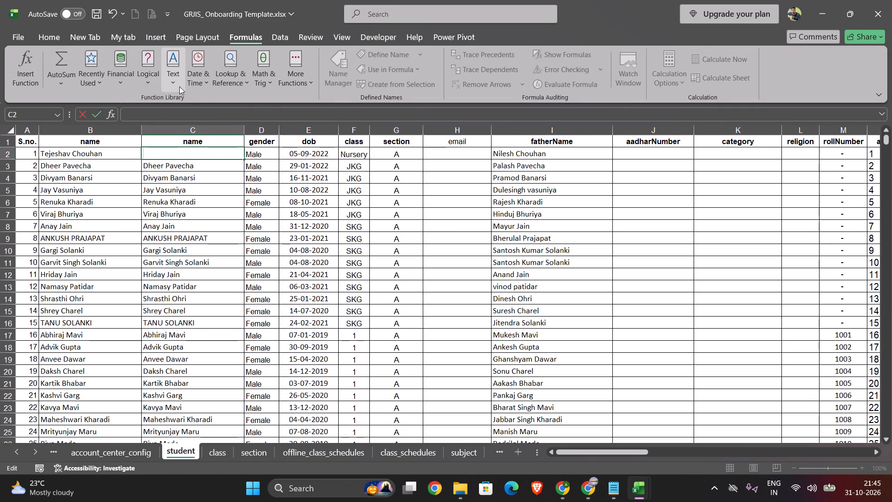
{"action": "left_click", "coordinate": [175, 82]}
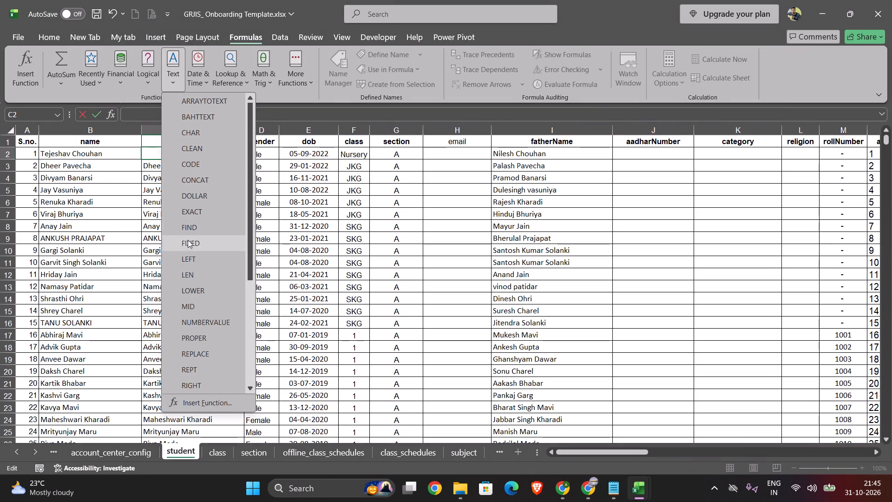
{"action": "left_click", "coordinate": [190, 337]}
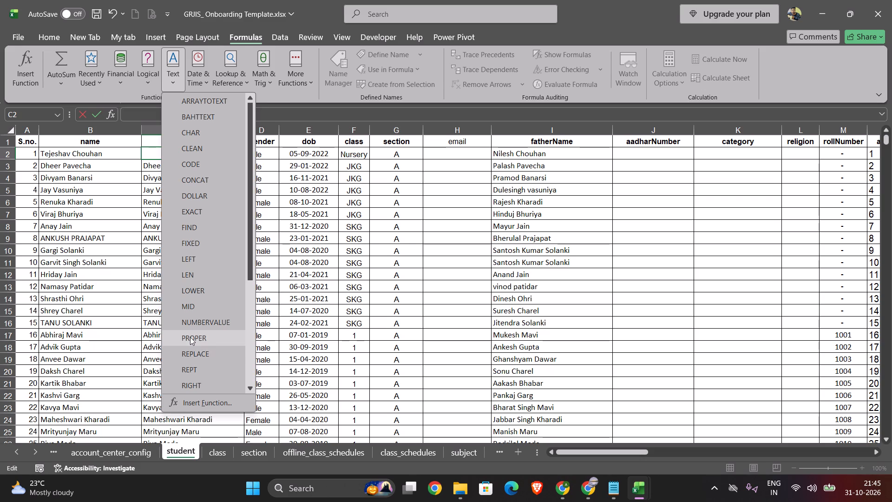
{"action": "left_click", "coordinate": [96, 153]}
{"action": "left_click", "coordinate": [550, 271]}
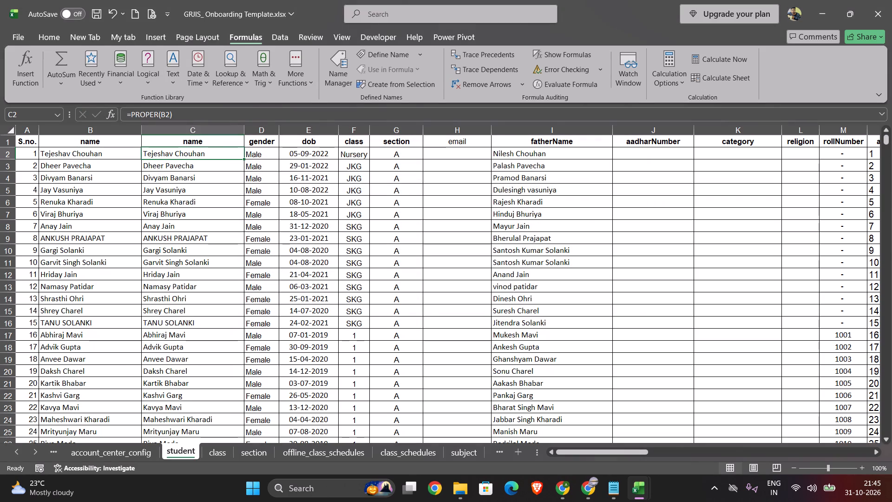
Fill the PROPER formula from C2 down column C through the last student in row 364.
{"action": "left_click_drag", "start_coordinate": [242, 159], "coordinate": [242, 195]}
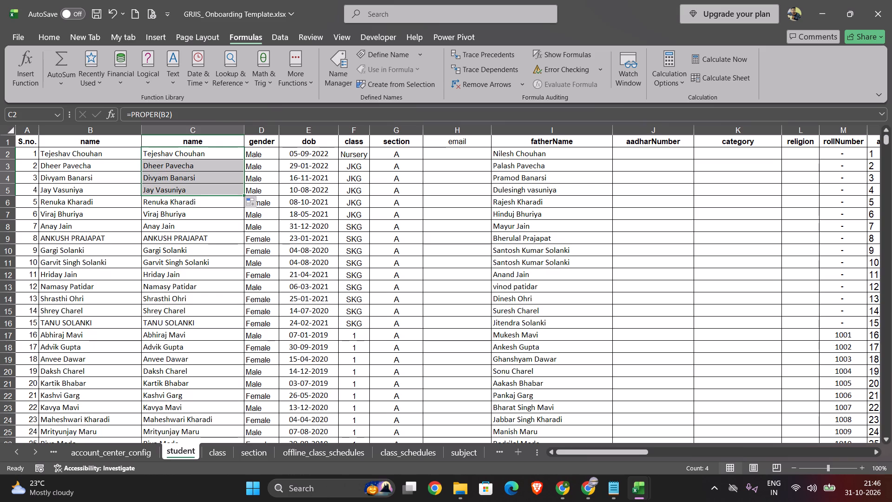
{"action": "left_click_drag", "start_coordinate": [242, 194], "coordinate": [238, 250]}
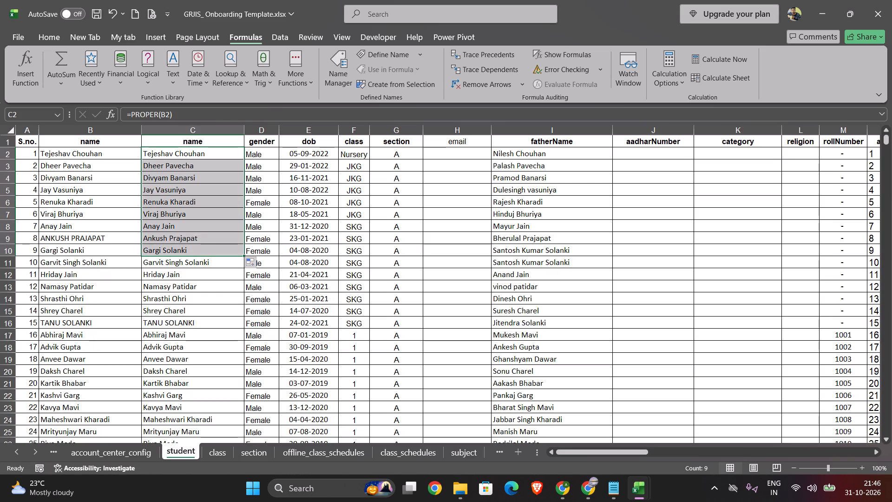
{"action": "left_click_drag", "start_coordinate": [243, 254], "coordinate": [223, 501]}
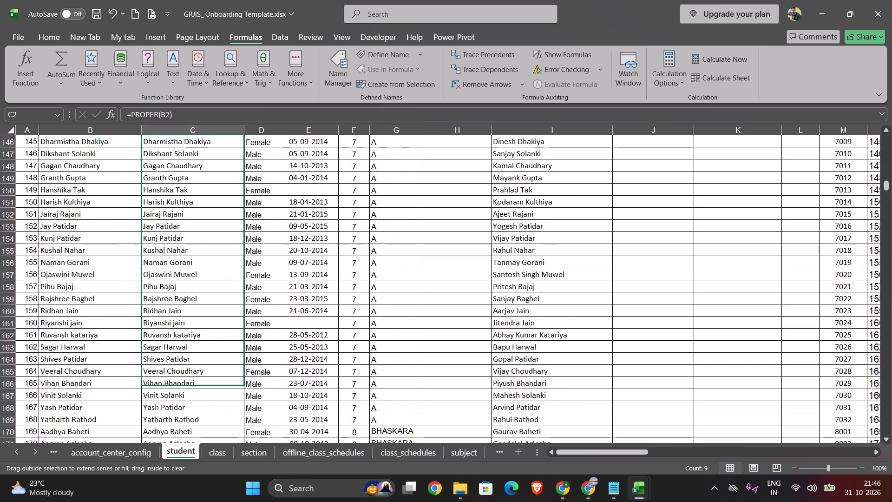
{"action": "left_click_drag", "start_coordinate": [223, 501], "coordinate": [220, 451]}
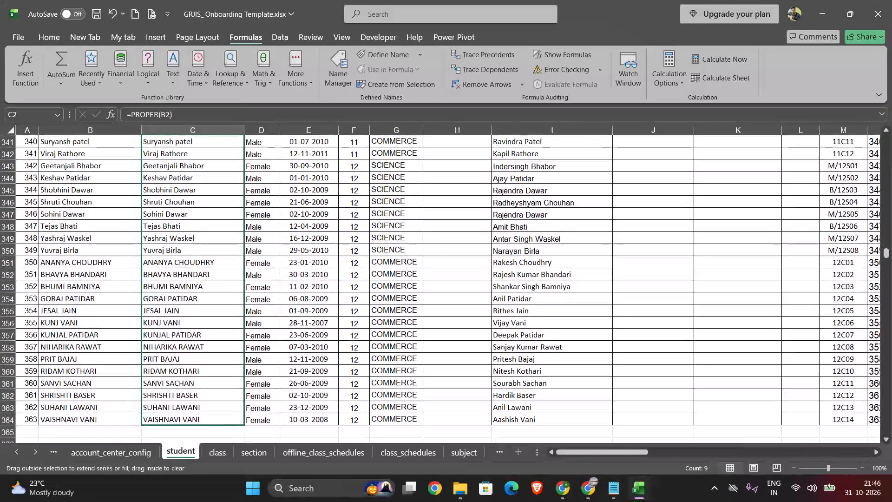
{"action": "left_click_drag", "start_coordinate": [220, 451], "coordinate": [220, 413]}
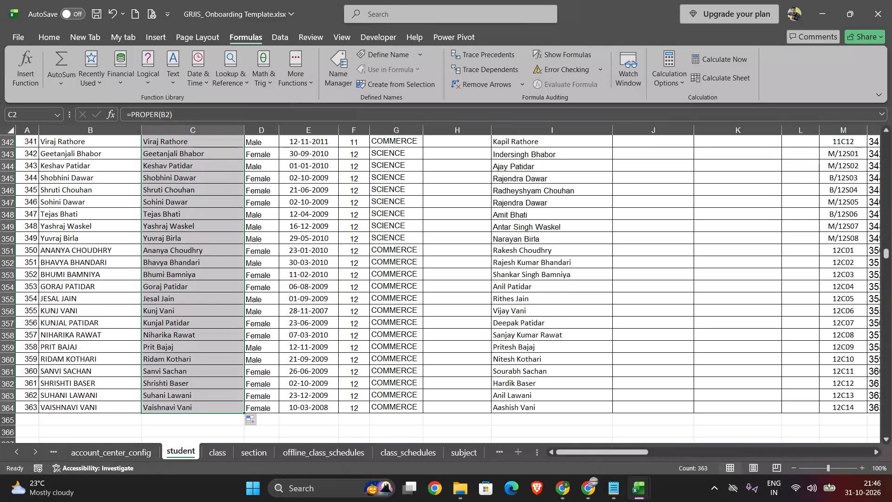
{"action": "scroll", "coordinate": [164, 270], "scroll_direction": "up", "scroll_amount": 16}
{"action": "scroll", "coordinate": [164, 270], "scroll_direction": "up", "scroll_amount": 8}
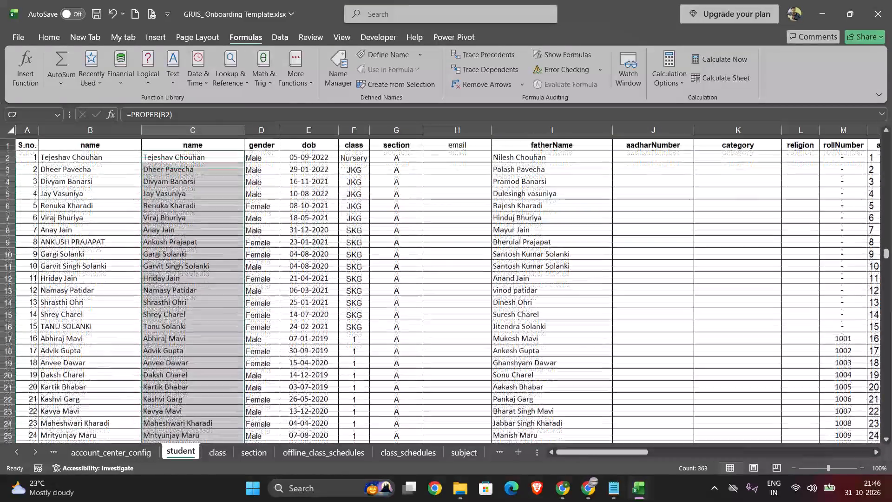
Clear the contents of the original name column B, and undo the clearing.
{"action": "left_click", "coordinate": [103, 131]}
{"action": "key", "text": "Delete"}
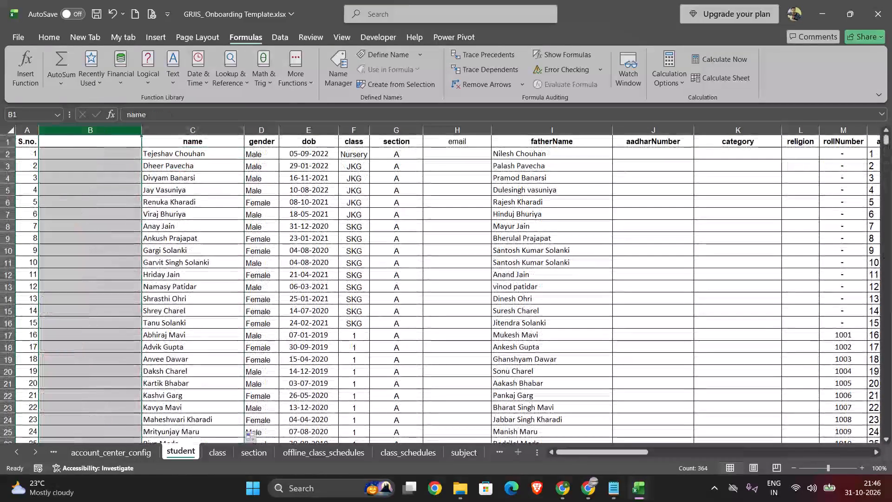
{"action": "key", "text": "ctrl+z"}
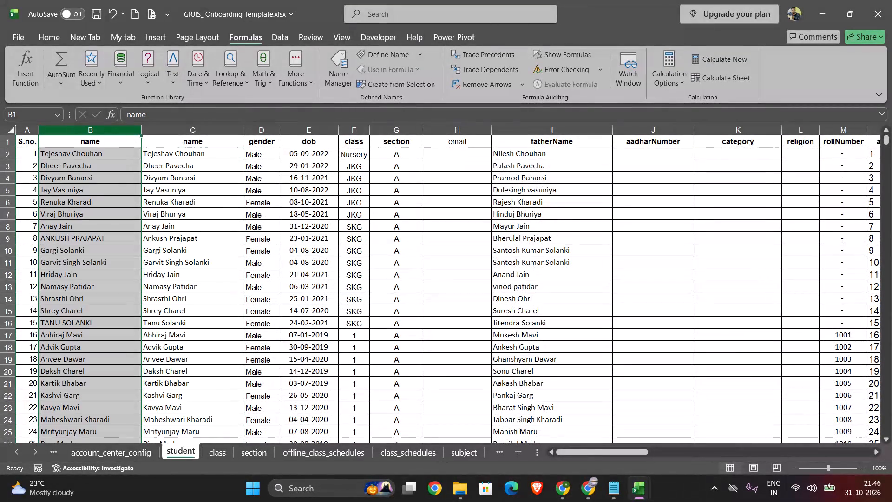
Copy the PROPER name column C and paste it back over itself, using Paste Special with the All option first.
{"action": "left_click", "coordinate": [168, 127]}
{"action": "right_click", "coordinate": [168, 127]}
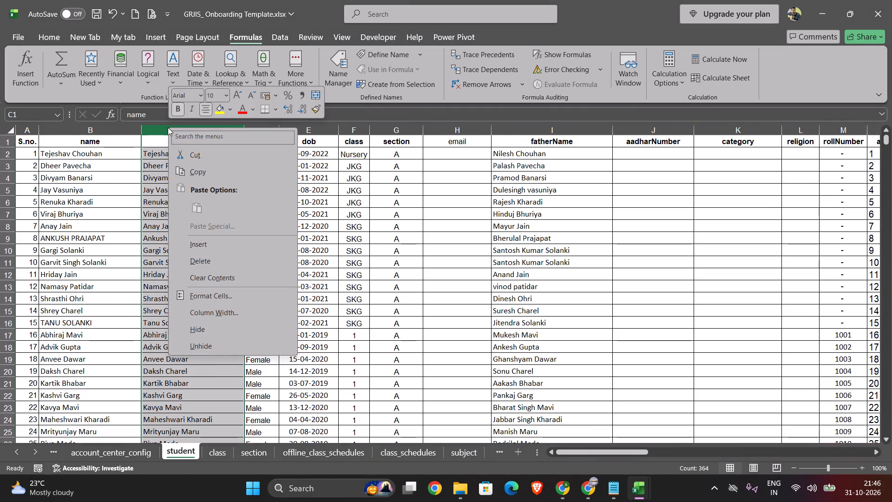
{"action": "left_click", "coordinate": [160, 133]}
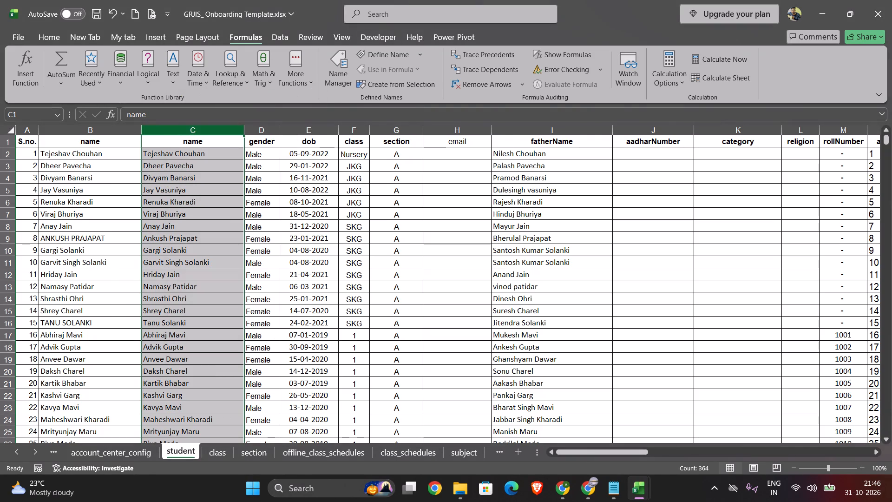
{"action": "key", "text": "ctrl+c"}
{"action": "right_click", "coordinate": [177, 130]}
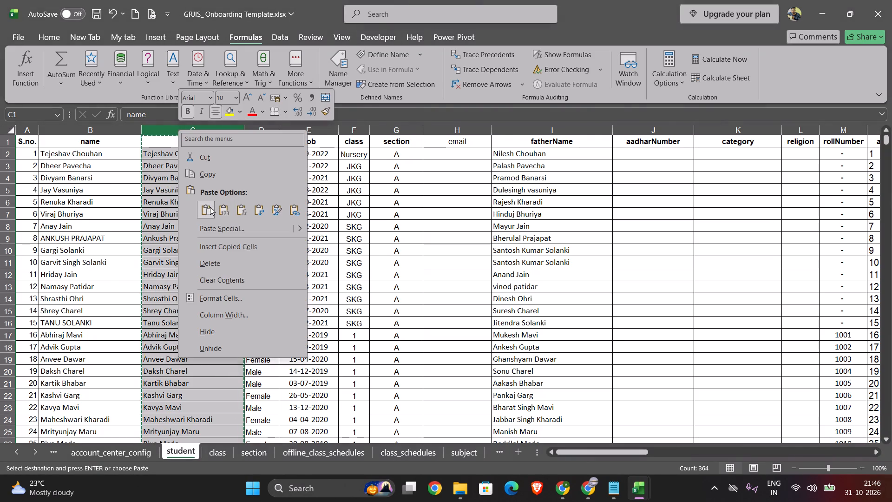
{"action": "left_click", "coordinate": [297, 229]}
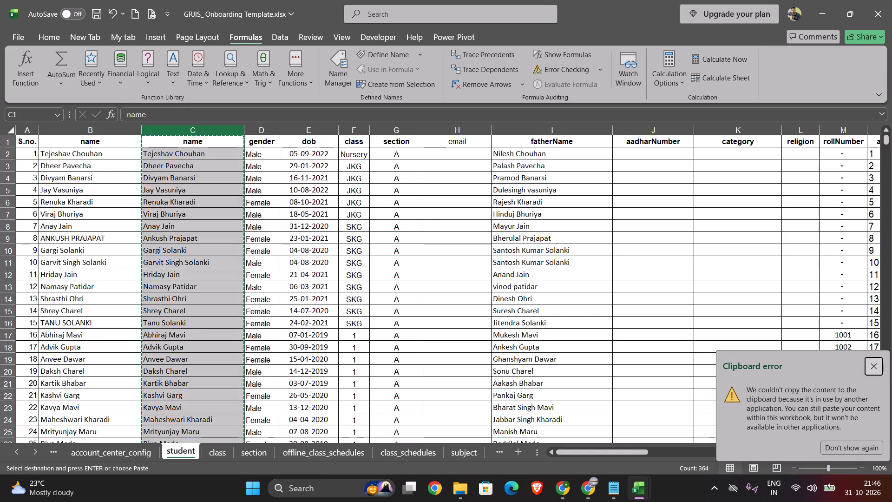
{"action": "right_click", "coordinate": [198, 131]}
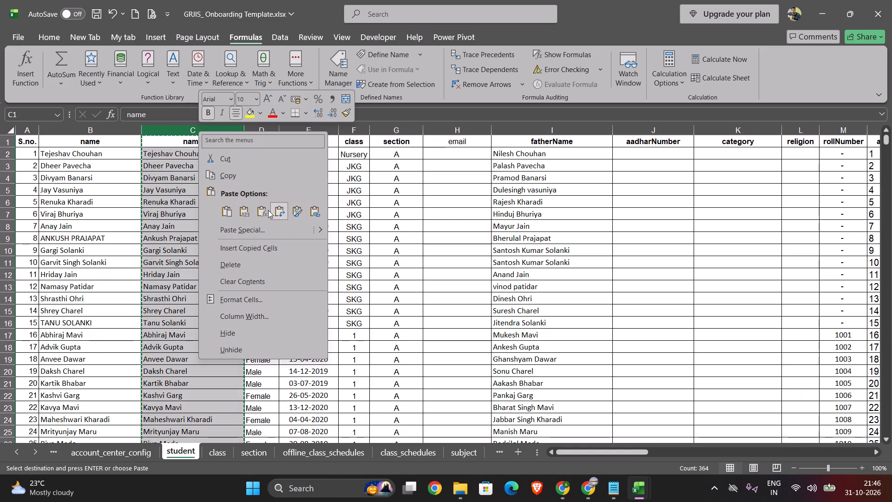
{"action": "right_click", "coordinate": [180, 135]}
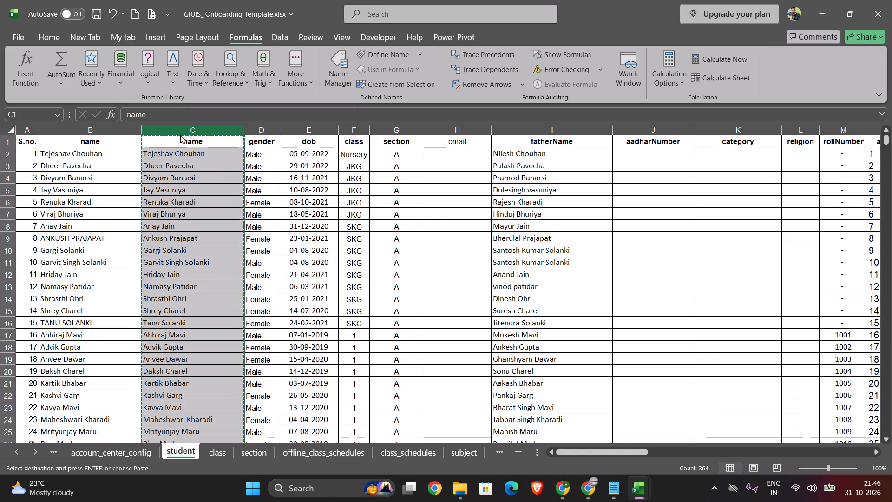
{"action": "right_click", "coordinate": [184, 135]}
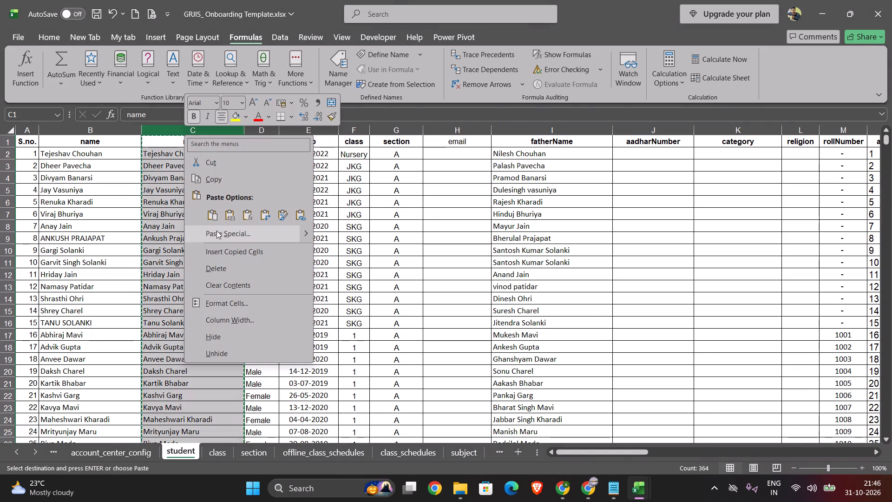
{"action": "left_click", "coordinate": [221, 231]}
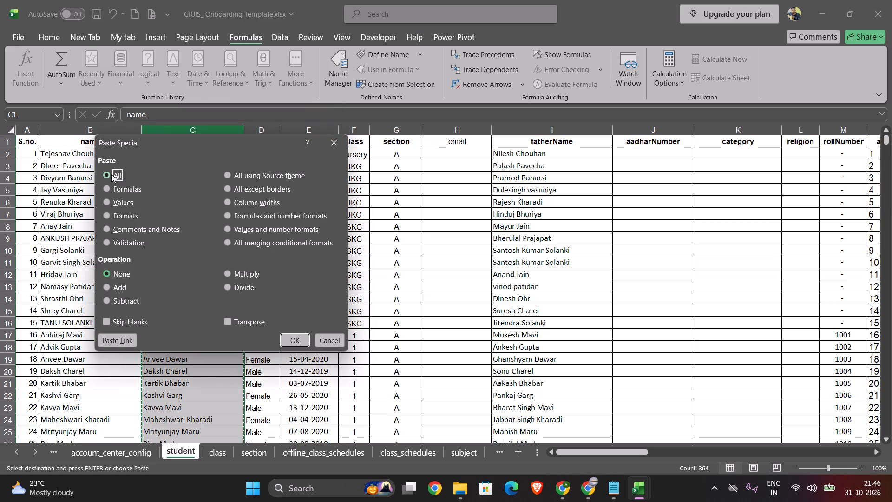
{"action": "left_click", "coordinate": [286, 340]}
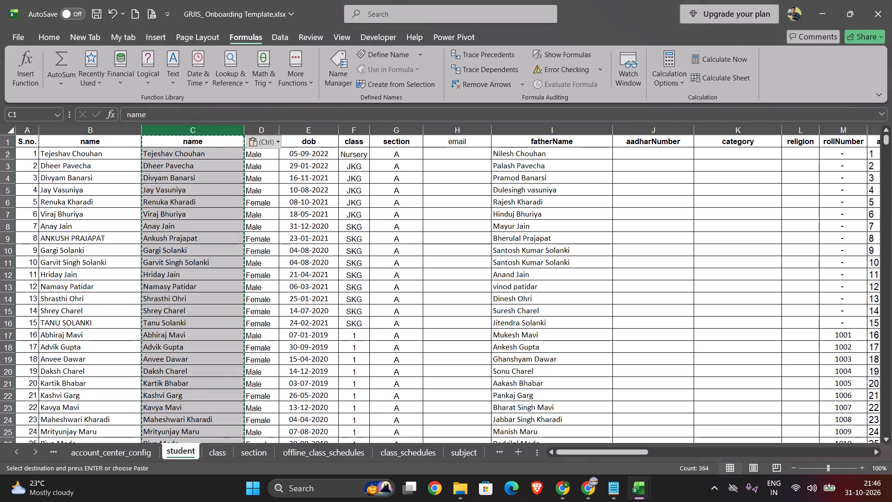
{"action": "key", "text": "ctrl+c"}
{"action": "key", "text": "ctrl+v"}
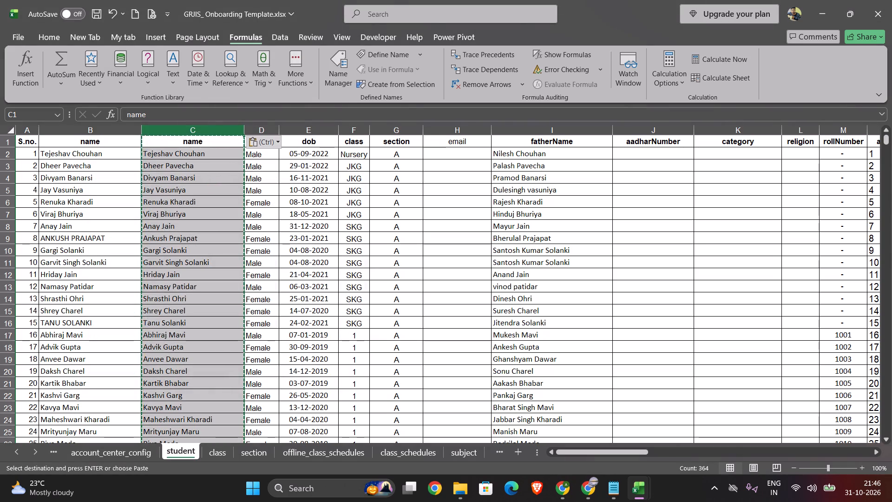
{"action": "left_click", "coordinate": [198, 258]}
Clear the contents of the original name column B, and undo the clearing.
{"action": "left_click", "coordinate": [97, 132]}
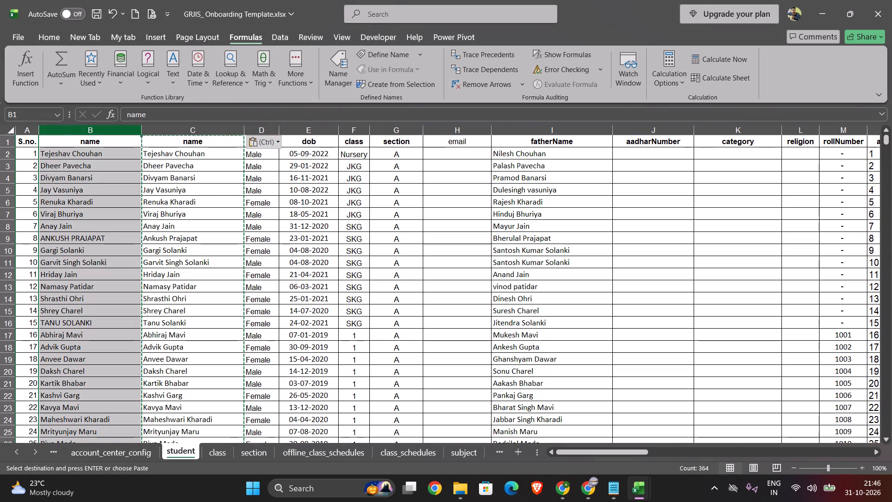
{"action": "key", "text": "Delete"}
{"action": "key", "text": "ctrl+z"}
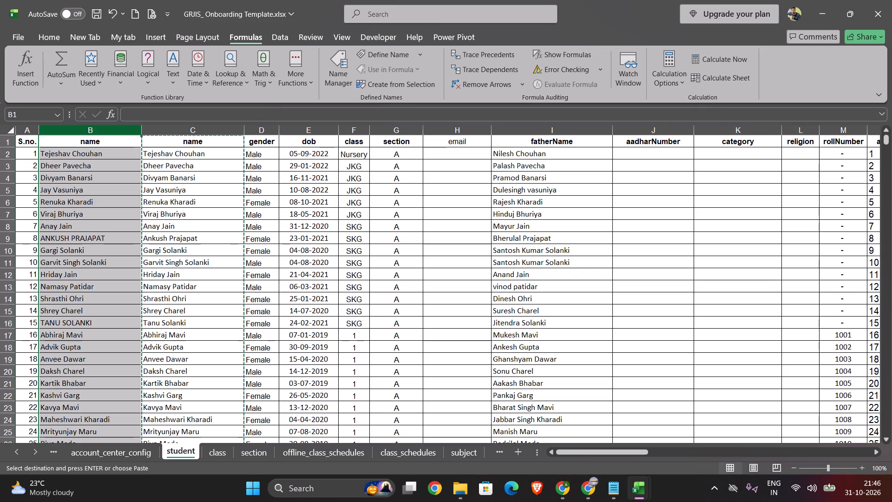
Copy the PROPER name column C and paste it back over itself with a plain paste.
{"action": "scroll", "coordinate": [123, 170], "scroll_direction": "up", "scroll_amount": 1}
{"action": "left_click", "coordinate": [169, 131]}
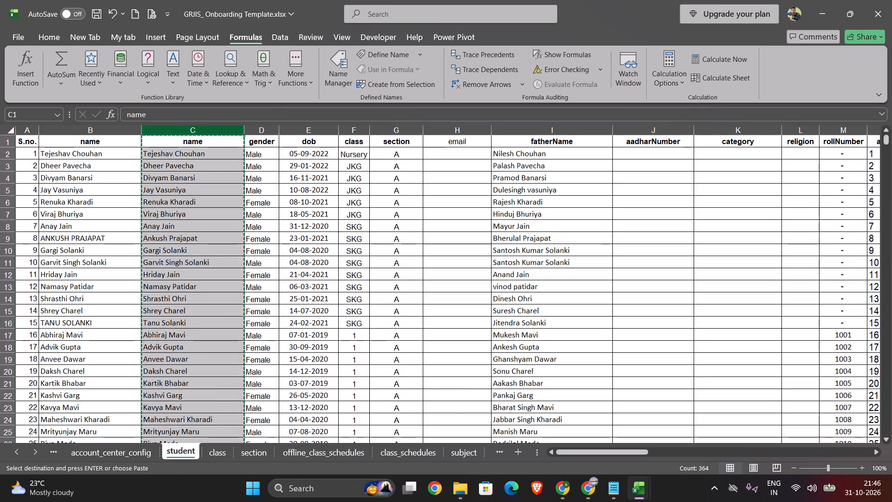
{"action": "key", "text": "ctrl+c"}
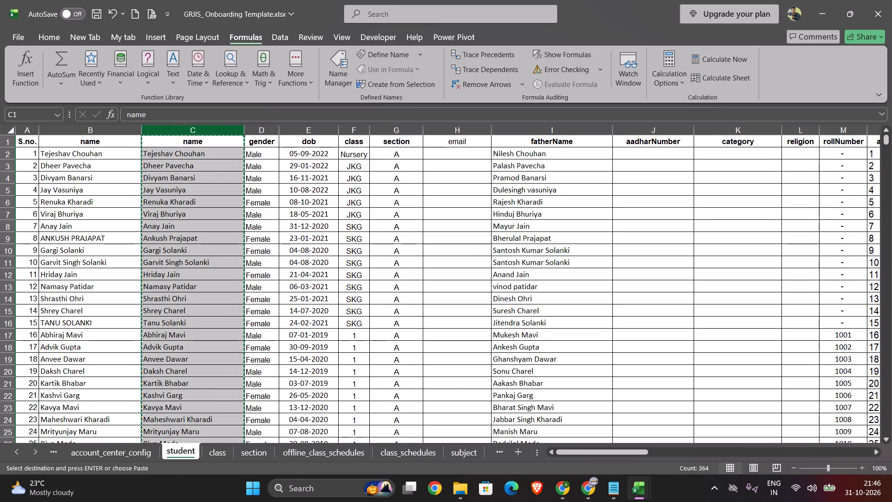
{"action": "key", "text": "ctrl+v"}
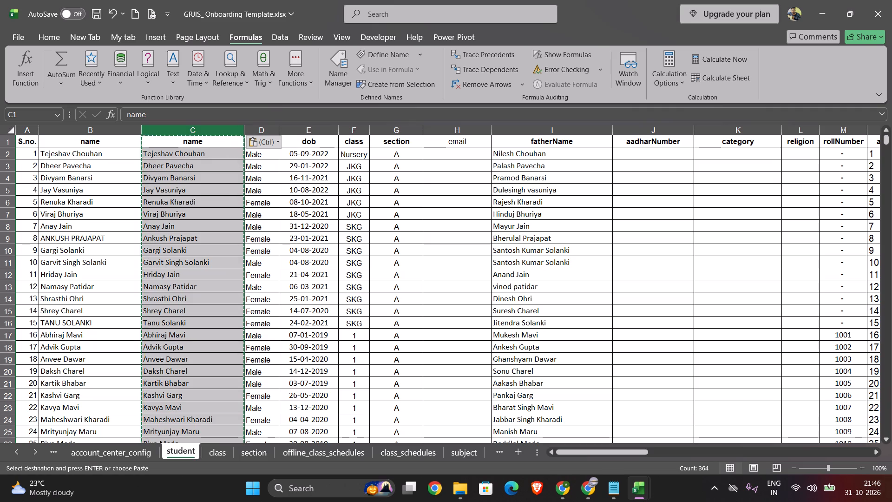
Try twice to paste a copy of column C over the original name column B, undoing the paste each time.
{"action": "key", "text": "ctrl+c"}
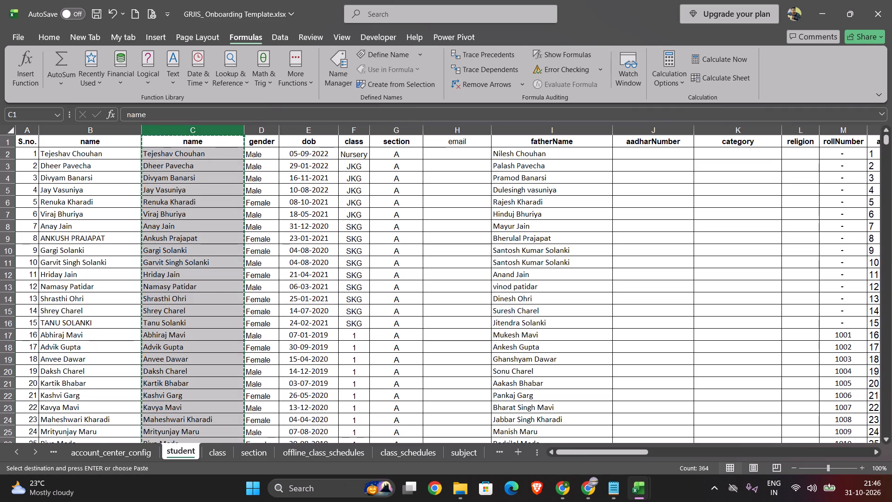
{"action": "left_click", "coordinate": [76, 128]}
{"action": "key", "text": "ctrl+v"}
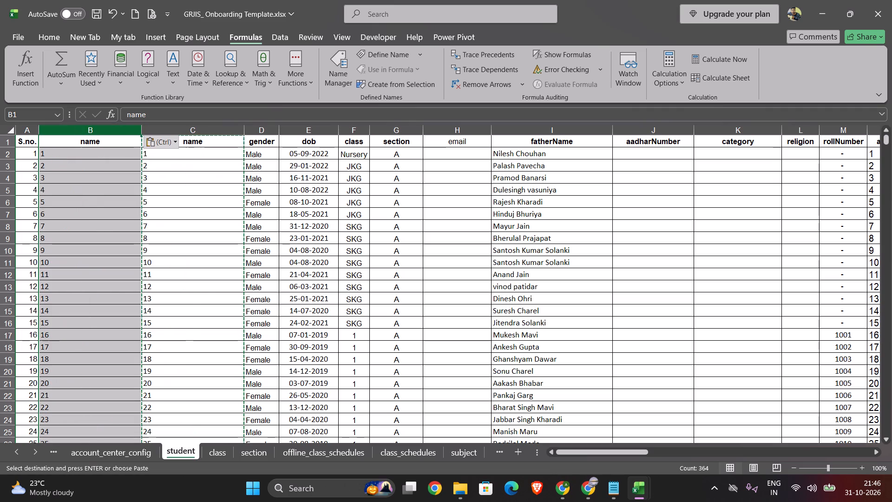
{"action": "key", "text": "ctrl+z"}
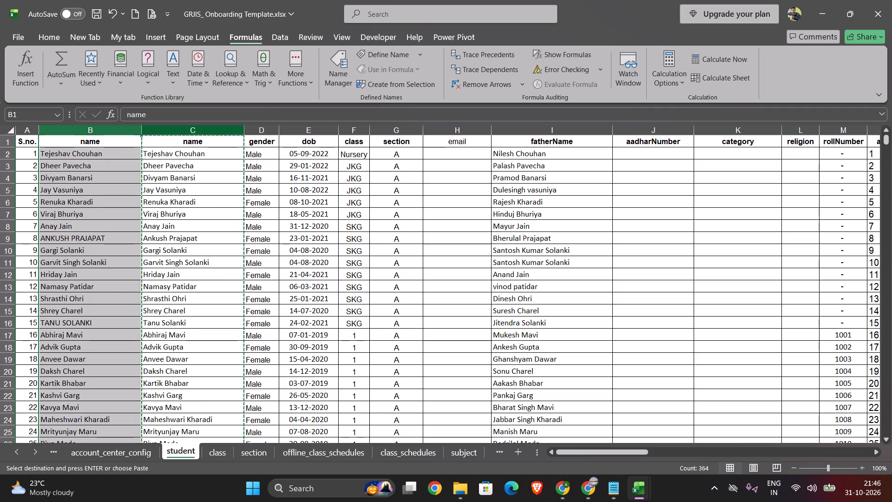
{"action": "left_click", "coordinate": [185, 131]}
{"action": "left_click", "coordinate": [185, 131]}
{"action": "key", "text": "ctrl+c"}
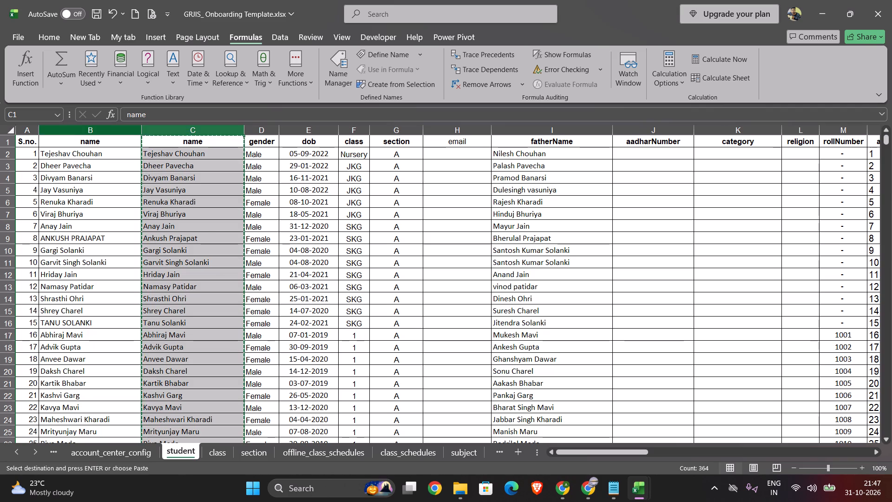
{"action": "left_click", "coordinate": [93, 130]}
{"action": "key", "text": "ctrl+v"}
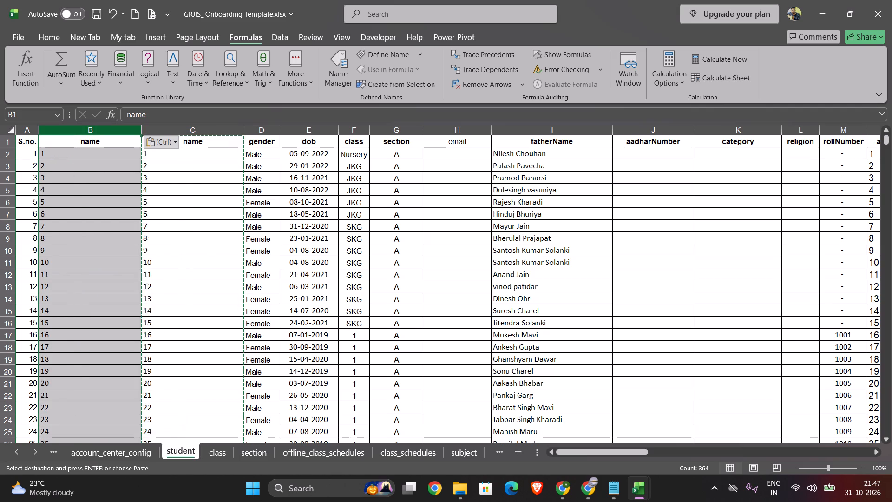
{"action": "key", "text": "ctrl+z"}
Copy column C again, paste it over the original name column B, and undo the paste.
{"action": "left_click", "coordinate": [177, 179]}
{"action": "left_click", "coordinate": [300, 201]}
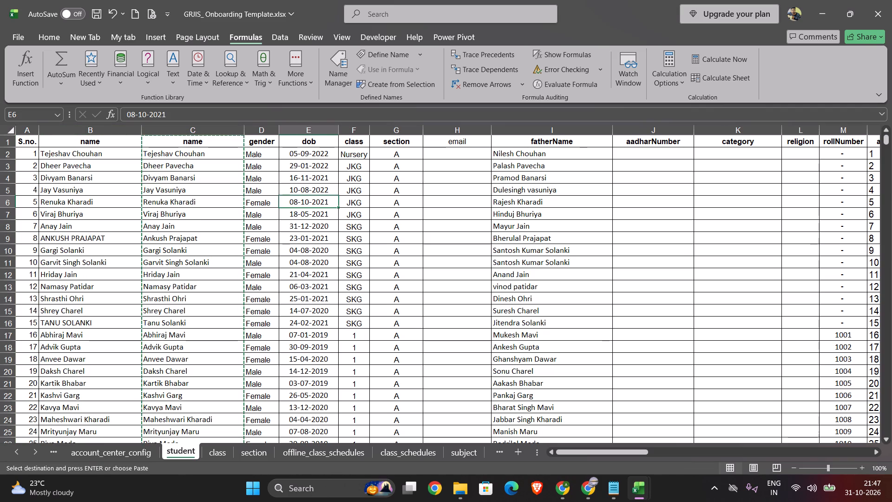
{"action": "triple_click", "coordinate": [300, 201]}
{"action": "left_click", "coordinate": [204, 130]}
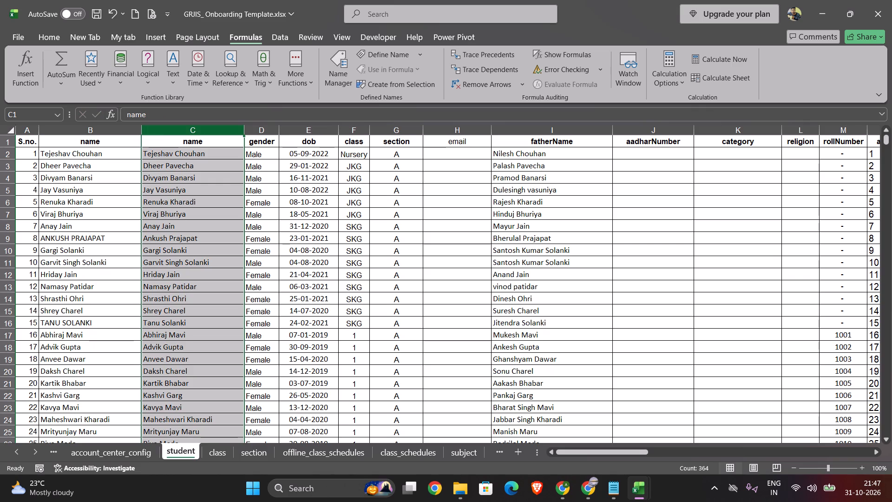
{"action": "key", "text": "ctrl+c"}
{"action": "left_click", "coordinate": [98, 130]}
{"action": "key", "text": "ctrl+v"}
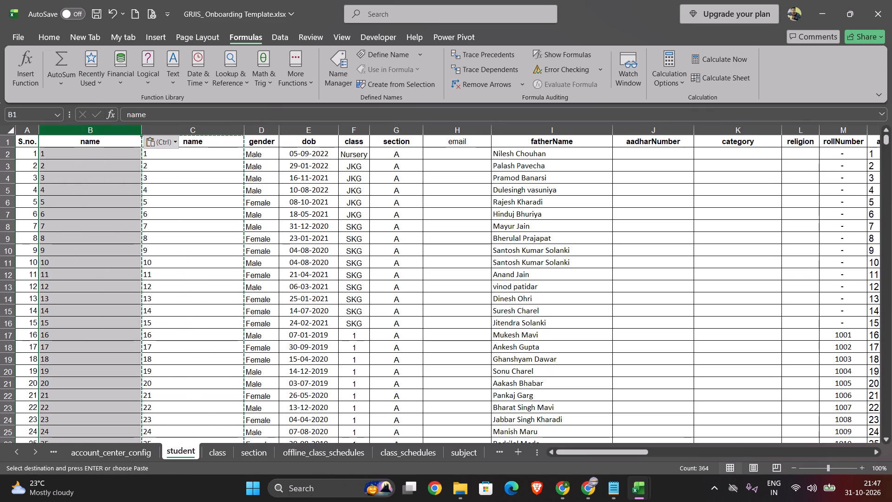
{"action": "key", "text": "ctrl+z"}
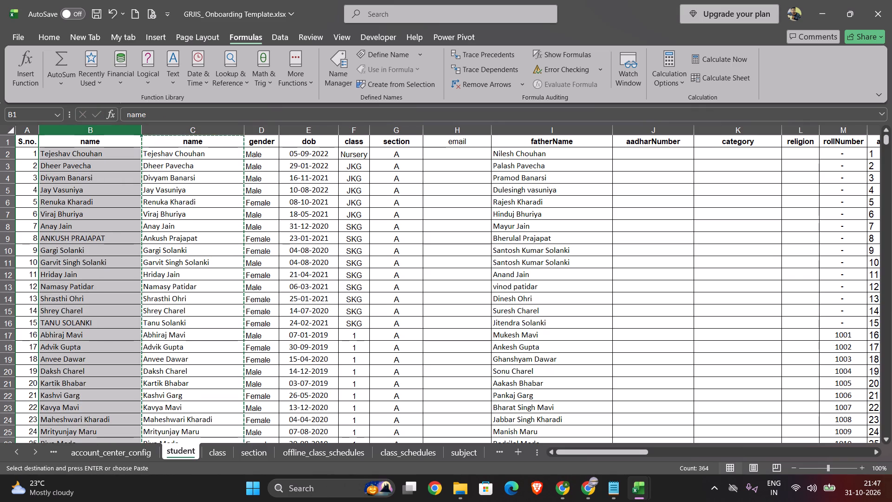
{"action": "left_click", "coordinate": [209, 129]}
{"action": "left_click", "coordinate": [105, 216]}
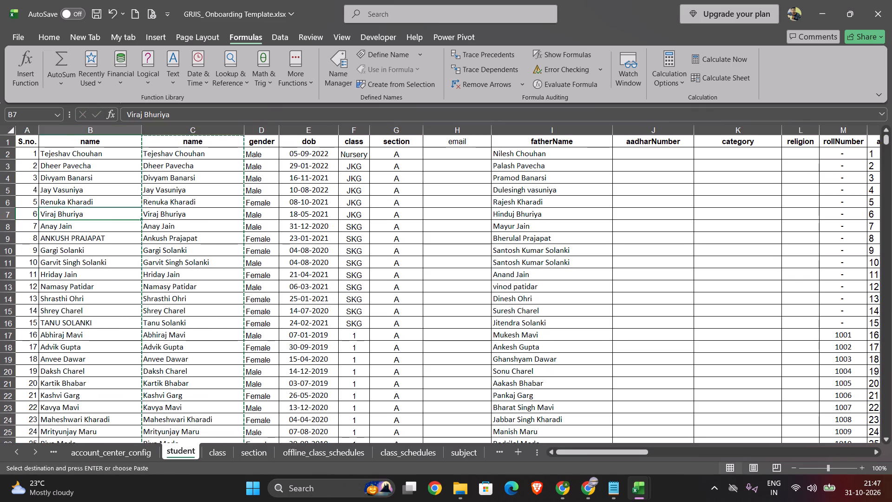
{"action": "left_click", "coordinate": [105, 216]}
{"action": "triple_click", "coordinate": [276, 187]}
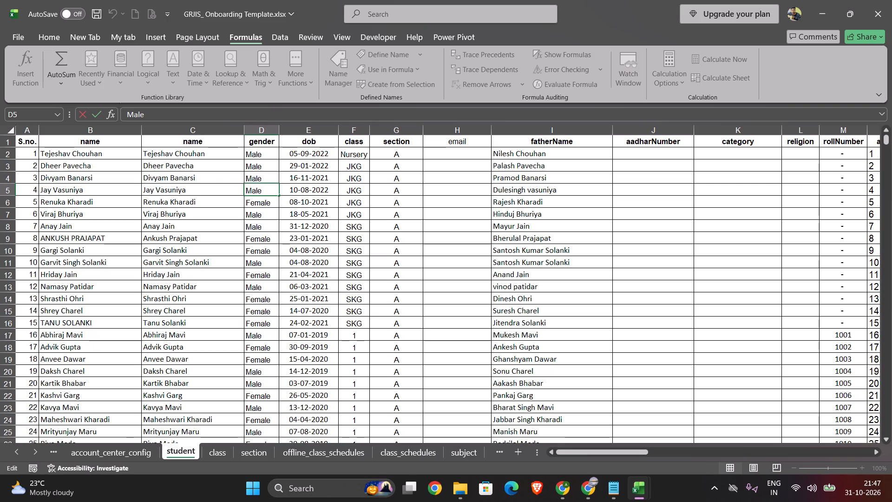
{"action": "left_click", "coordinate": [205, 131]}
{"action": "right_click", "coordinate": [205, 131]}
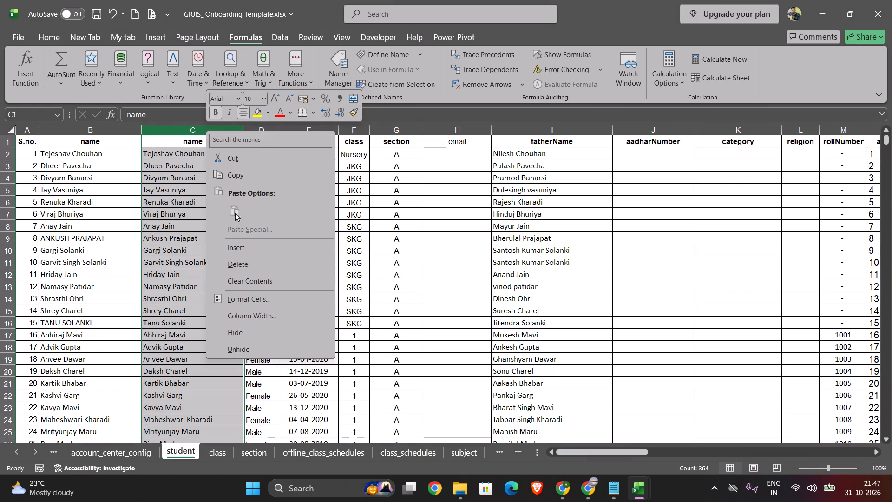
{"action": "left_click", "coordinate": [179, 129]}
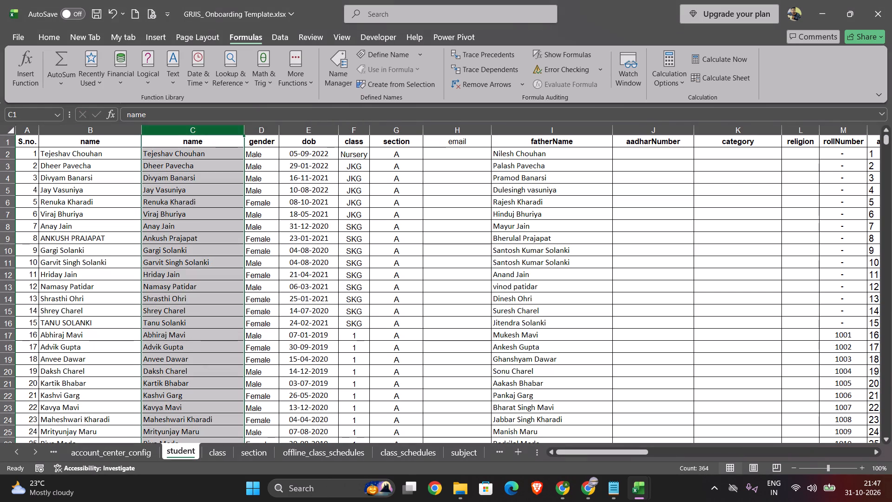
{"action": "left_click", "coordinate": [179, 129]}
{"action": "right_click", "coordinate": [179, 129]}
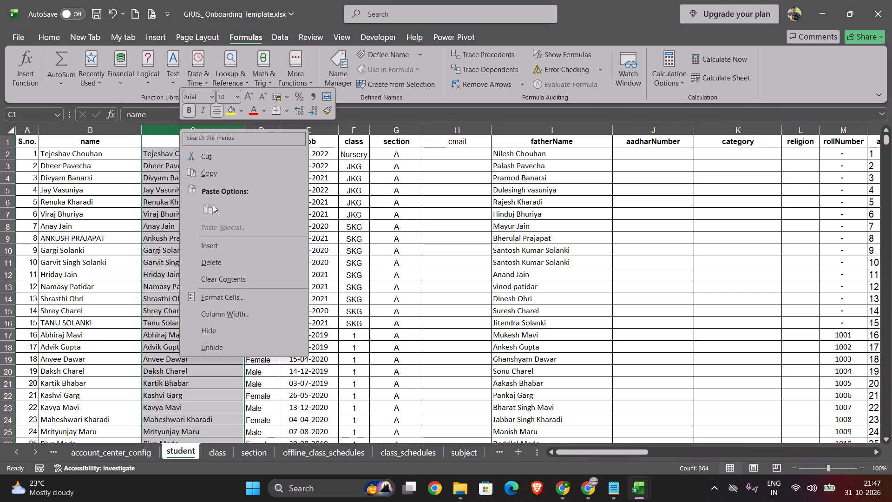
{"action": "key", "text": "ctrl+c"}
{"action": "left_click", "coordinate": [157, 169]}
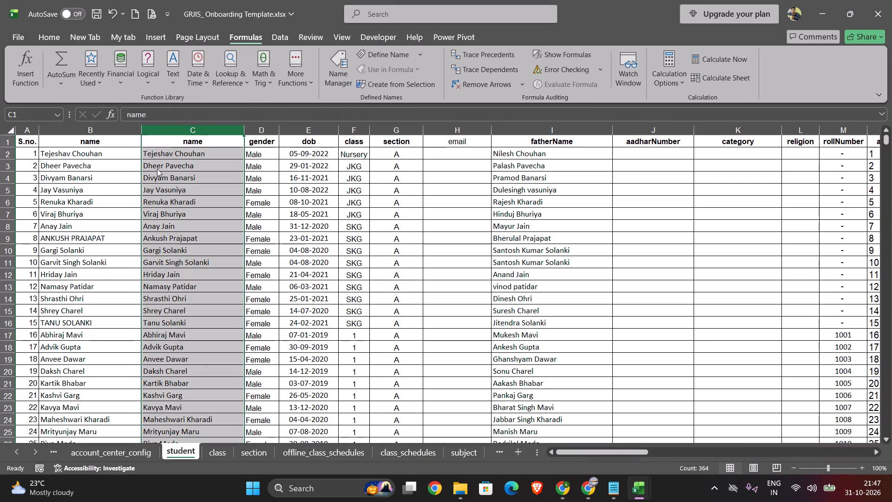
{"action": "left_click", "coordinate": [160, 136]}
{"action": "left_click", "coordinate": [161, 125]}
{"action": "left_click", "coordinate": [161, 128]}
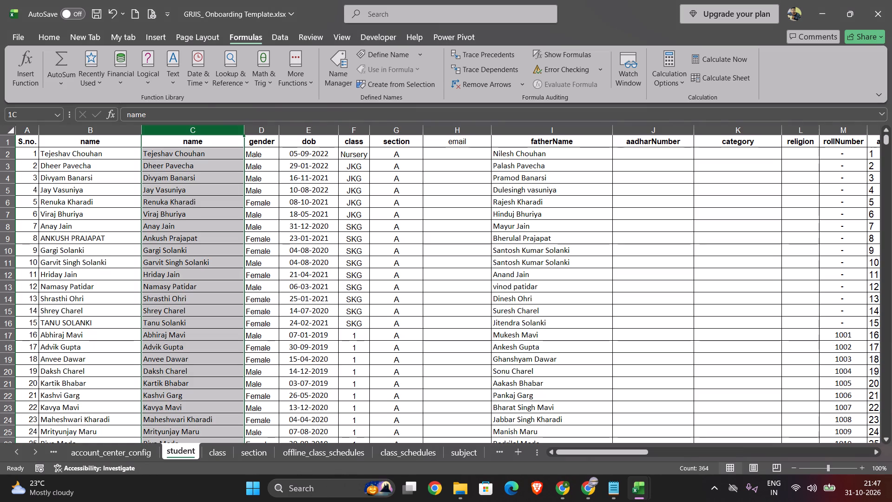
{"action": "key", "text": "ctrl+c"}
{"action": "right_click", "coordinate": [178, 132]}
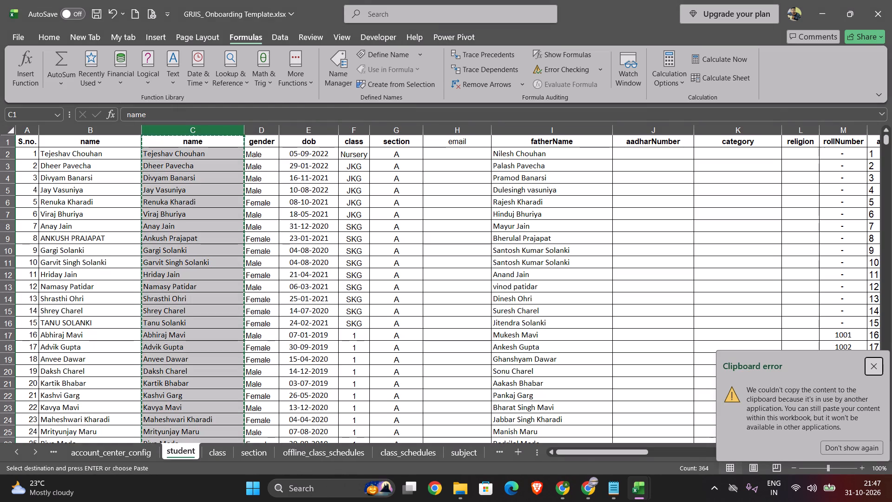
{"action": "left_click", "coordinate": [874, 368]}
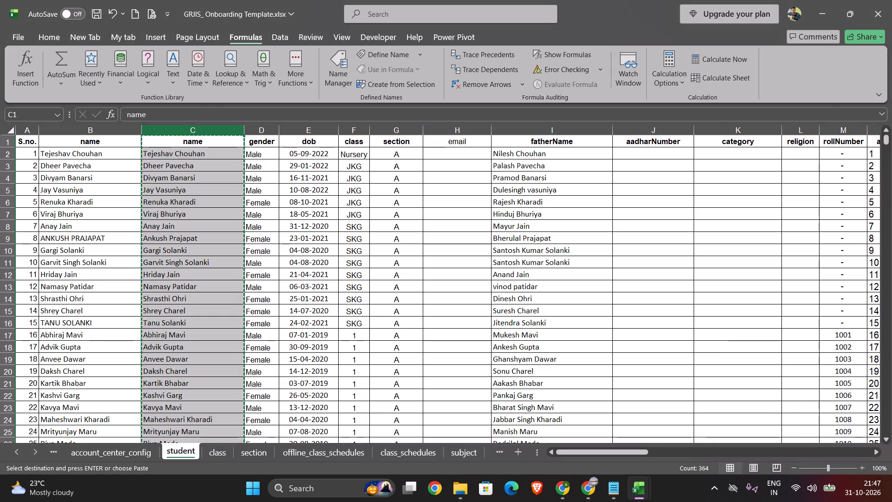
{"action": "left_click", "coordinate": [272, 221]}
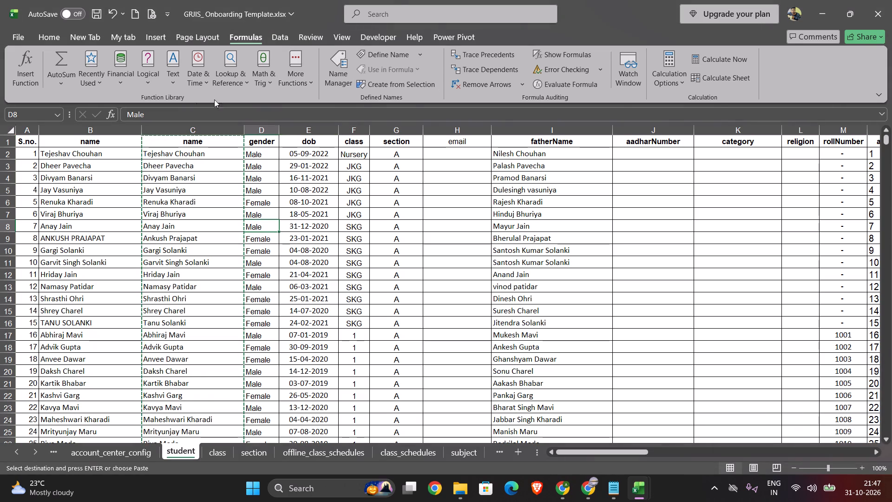
Search the available commands for "fixe" and close the search.
{"action": "left_click", "coordinate": [367, 9]}
{"action": "left_click", "coordinate": [390, 13]}
{"action": "type", "text": "fixe"}
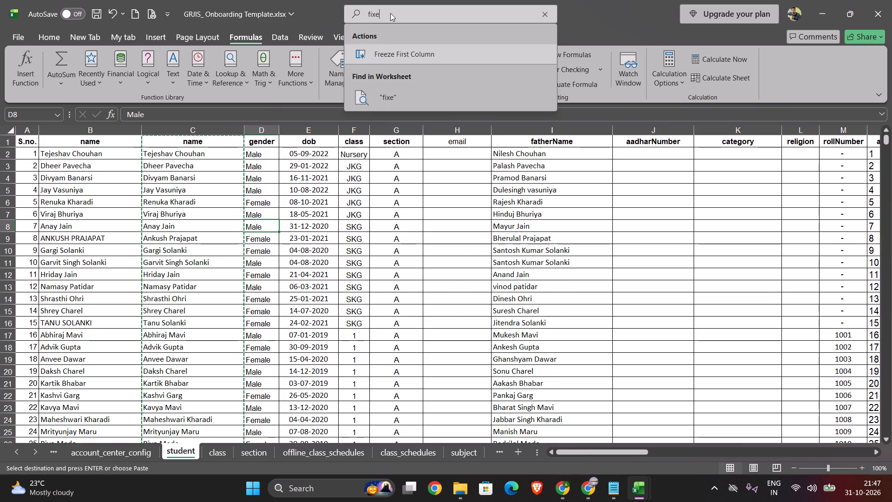
{"action": "left_click", "coordinate": [225, 204]}
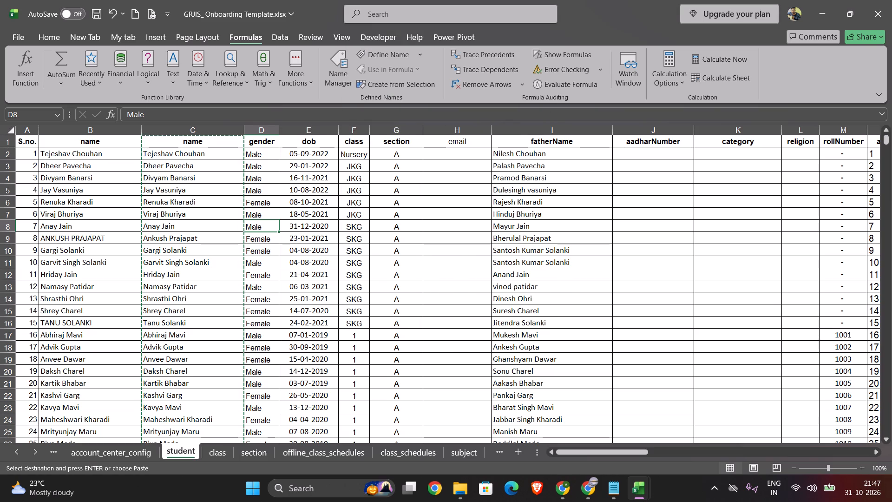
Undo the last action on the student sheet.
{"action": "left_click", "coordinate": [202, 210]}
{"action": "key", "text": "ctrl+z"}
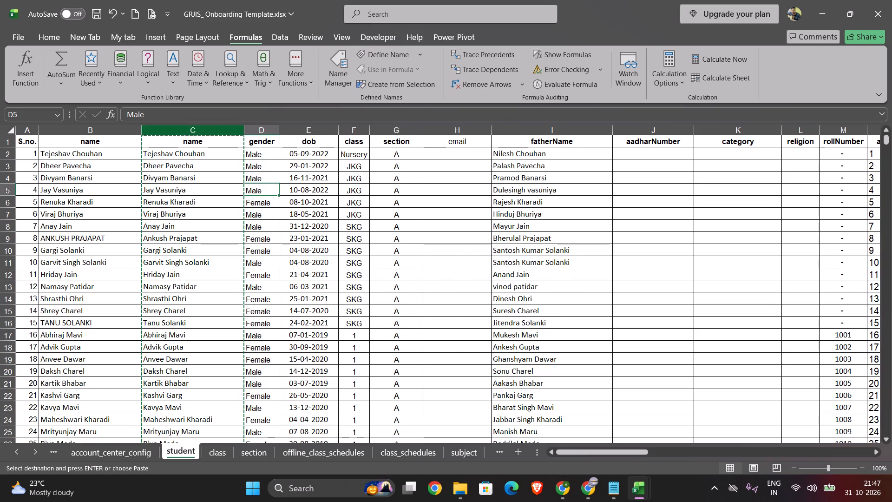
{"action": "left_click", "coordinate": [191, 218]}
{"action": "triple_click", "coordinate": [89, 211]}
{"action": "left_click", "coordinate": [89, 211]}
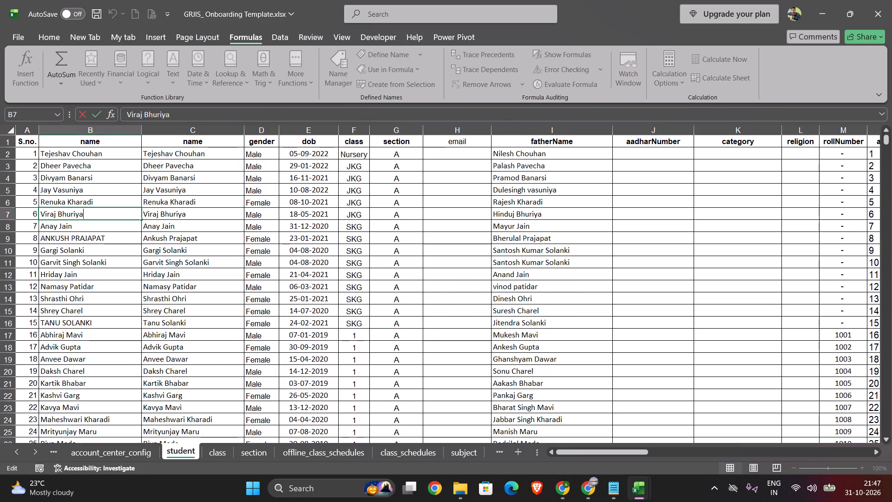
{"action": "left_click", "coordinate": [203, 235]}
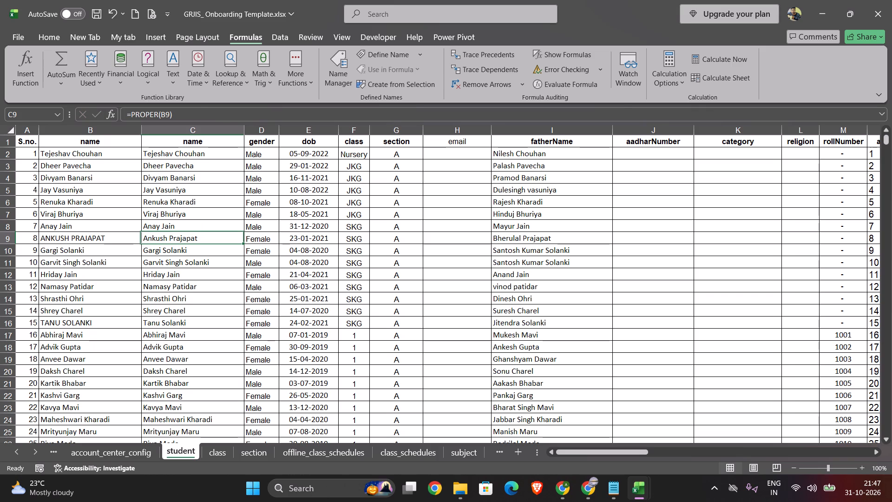
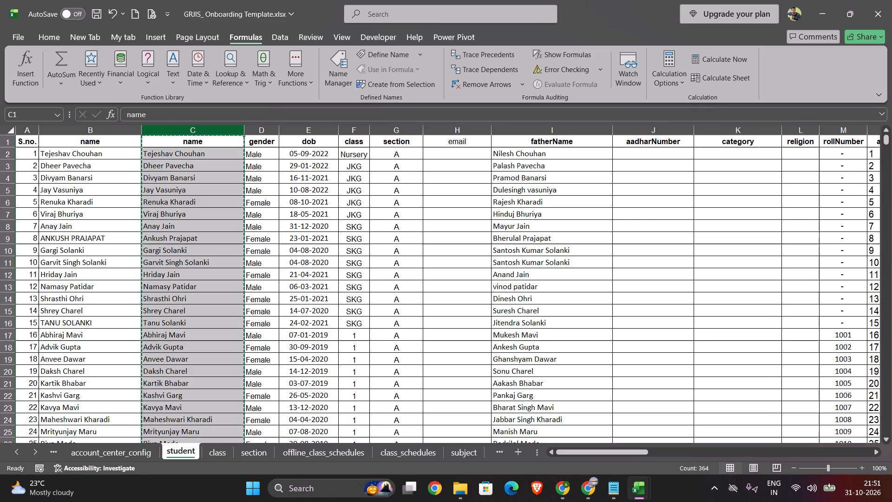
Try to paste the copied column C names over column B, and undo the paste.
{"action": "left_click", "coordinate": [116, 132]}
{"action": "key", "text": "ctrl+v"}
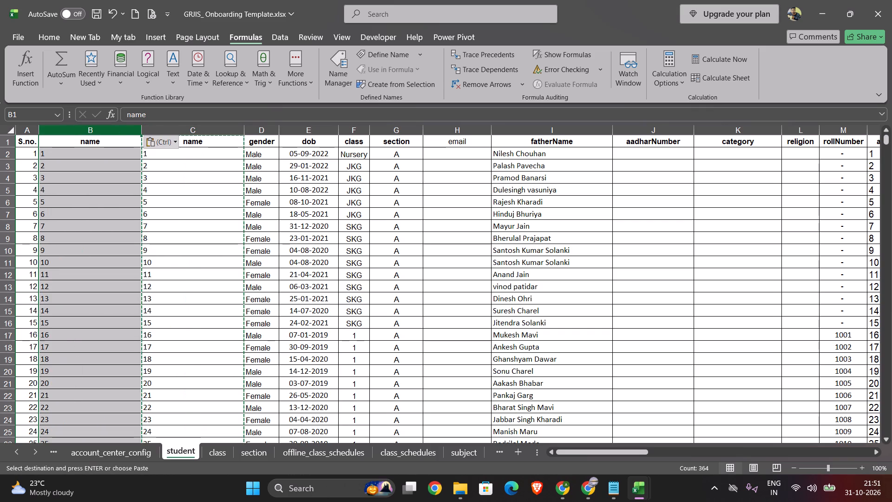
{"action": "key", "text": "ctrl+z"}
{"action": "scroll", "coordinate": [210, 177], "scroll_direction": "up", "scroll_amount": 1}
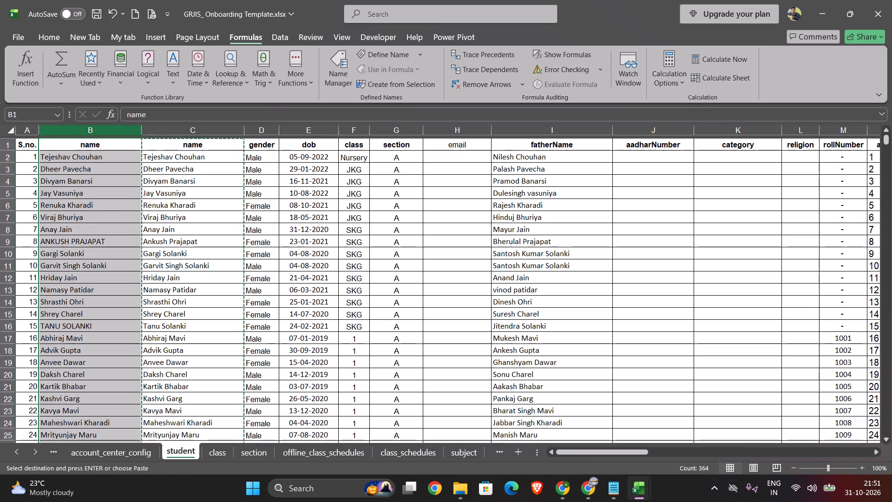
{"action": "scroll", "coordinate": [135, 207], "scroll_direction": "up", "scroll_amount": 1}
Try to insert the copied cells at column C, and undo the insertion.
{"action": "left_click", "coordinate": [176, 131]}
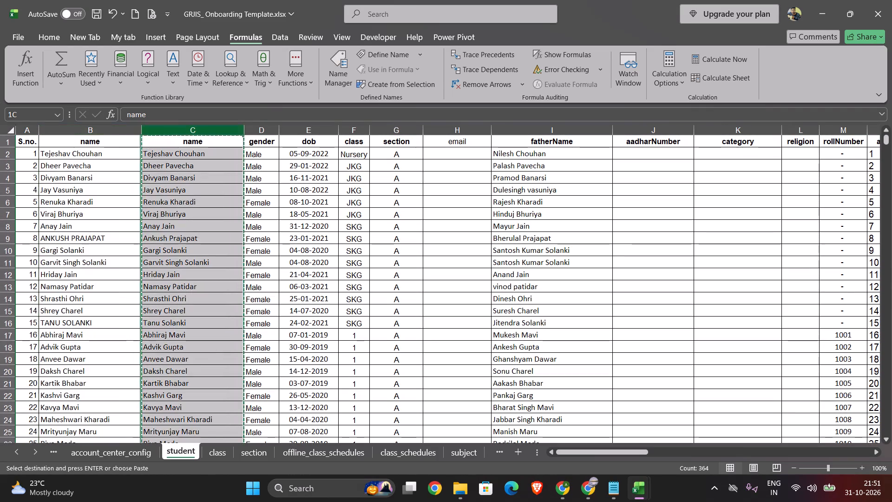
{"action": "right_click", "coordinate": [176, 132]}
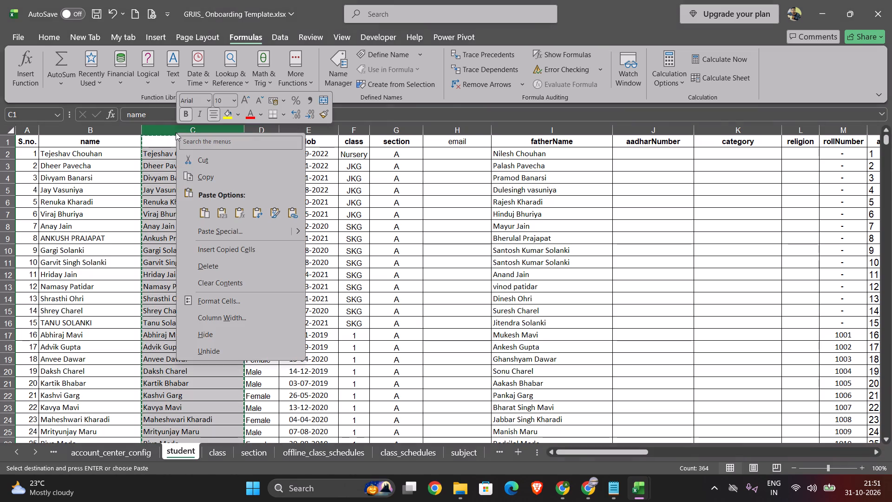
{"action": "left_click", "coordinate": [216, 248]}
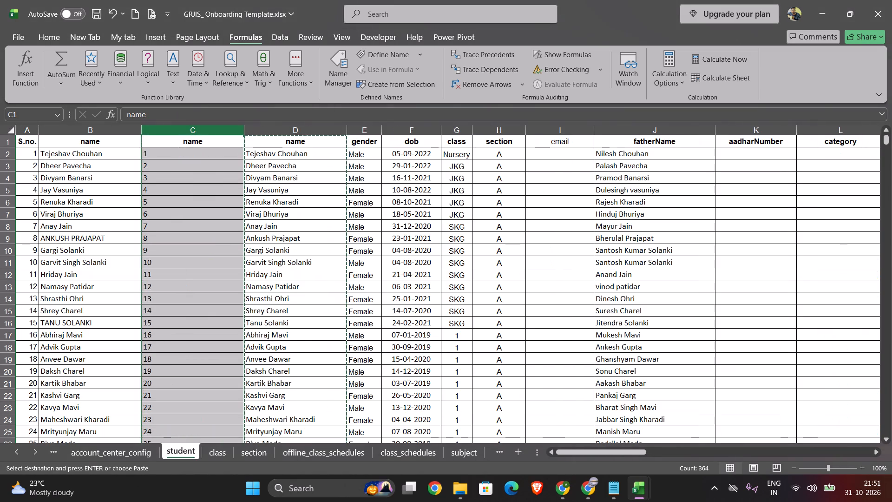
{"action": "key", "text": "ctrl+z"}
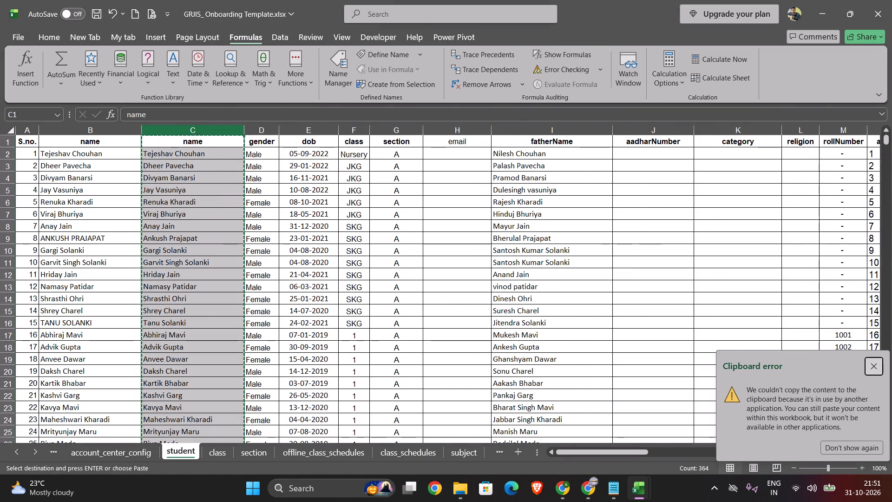
Convert the capitalized names in column C to plain values with Paste Special, using the Values option.
{"action": "left_click", "coordinate": [180, 132]}
{"action": "right_click", "coordinate": [180, 132]}
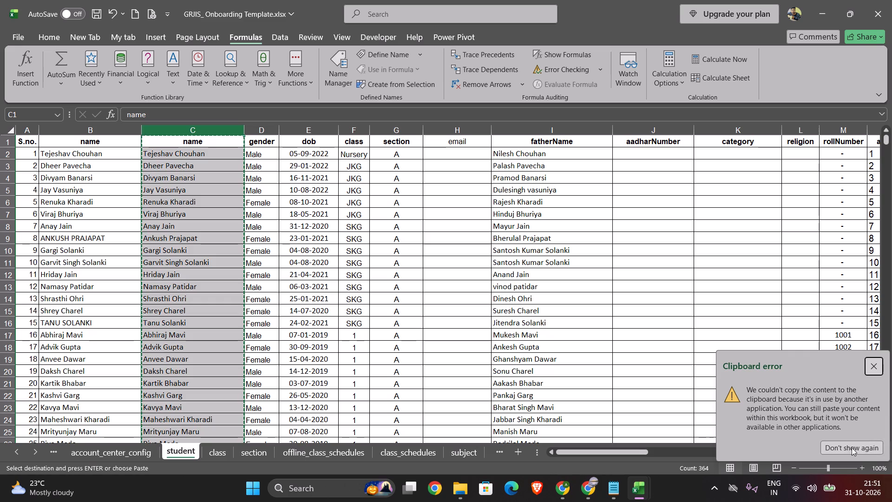
{"action": "left_click", "coordinate": [845, 453]}
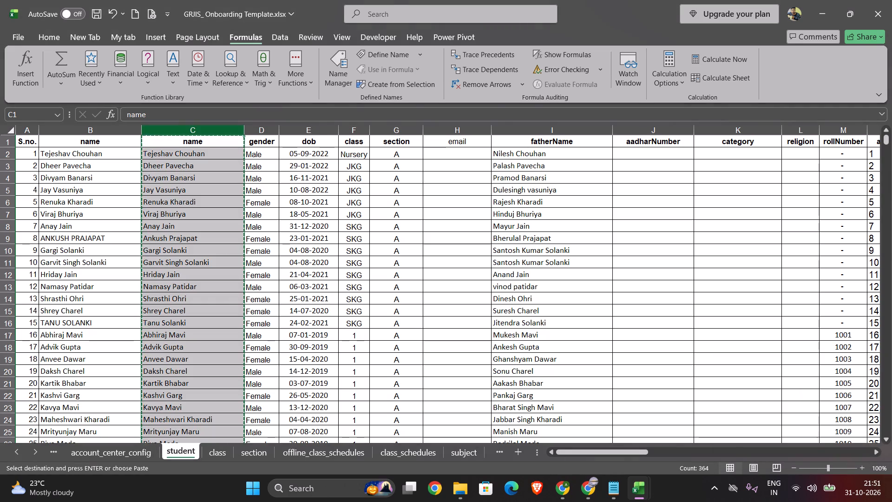
{"action": "right_click", "coordinate": [190, 127]}
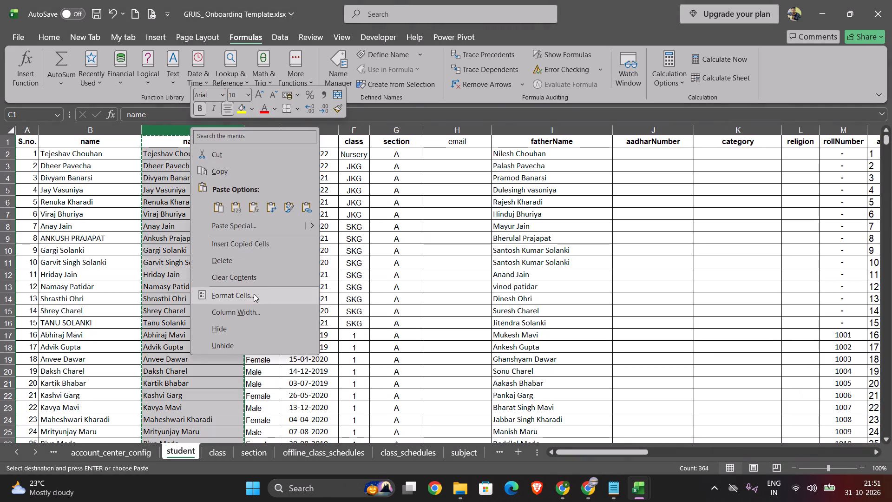
{"action": "left_click", "coordinate": [289, 225]}
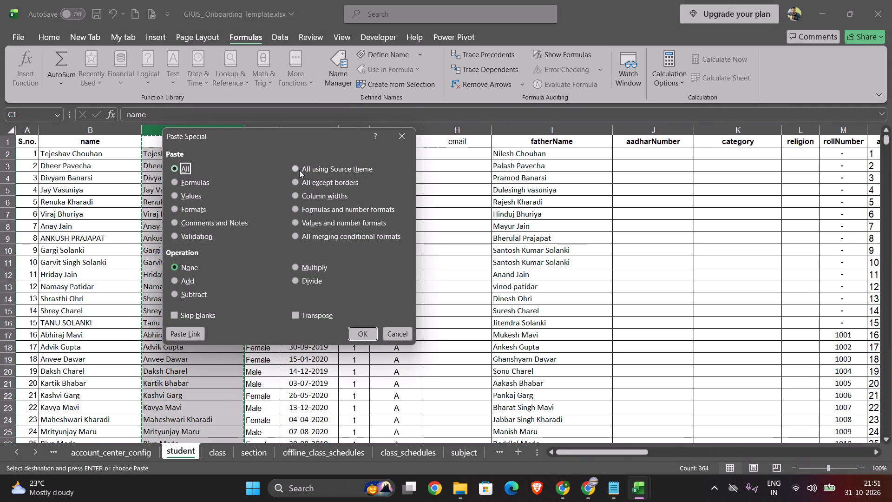
{"action": "left_click", "coordinate": [175, 196]}
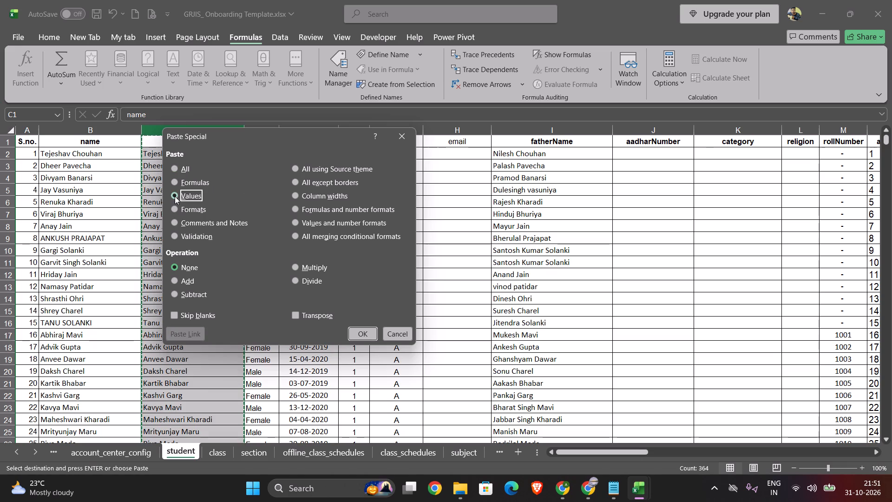
{"action": "left_click", "coordinate": [353, 333]}
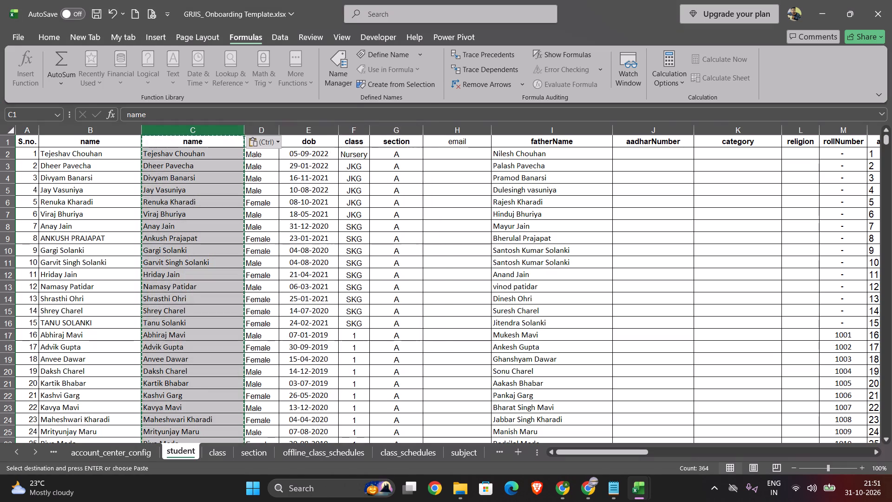
Clear and delete the original name column B, keeping the capitalized name column.
{"action": "left_click", "coordinate": [92, 133]}
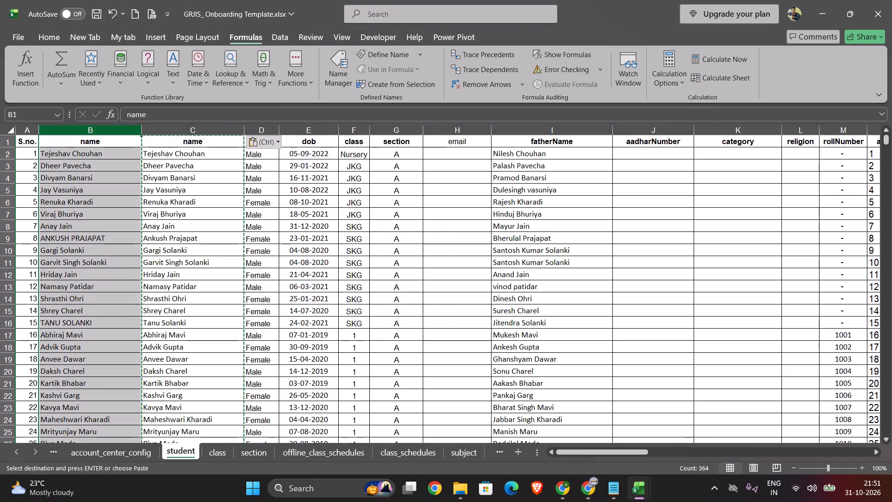
{"action": "key", "text": "Delete"}
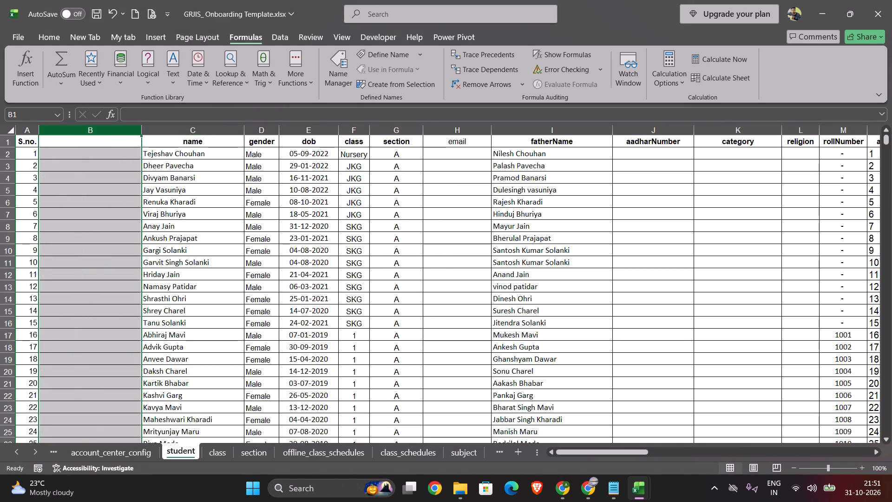
{"action": "right_click", "coordinate": [89, 133]}
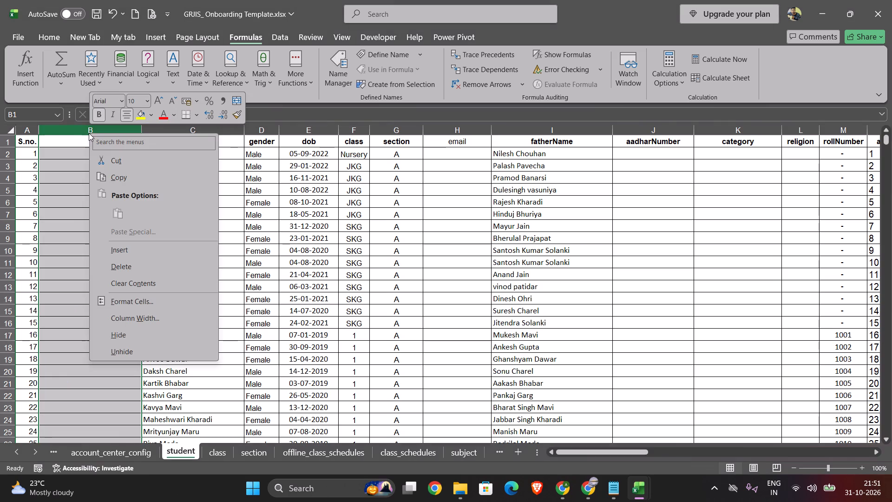
{"action": "left_click", "coordinate": [123, 268]}
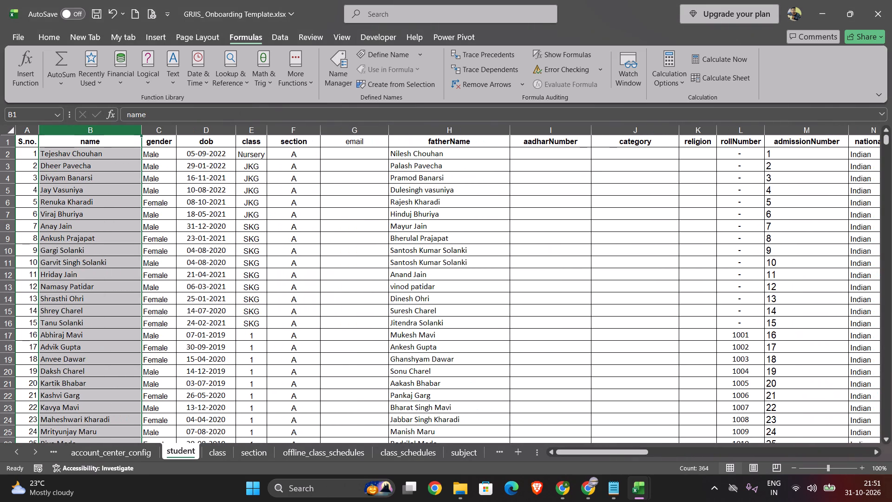
Examine the remaining columns and rows of the student sheet, including the fatherName entries.
{"action": "scroll", "coordinate": [209, 252], "scroll_direction": "right", "scroll_amount": 1}
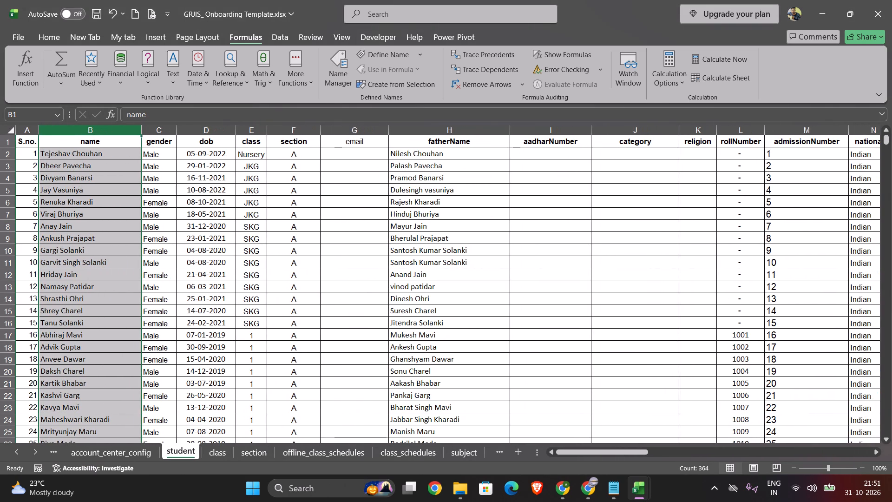
{"action": "scroll", "coordinate": [320, 265], "scroll_direction": "left", "scroll_amount": 1}
{"action": "scroll", "coordinate": [320, 265], "scroll_direction": "down", "scroll_amount": 2}
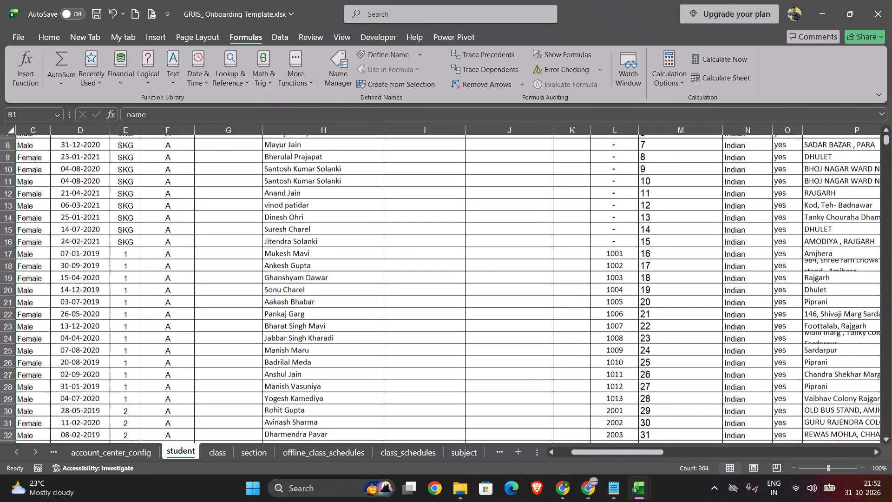
{"action": "scroll", "coordinate": [320, 265], "scroll_direction": "down", "scroll_amount": 6}
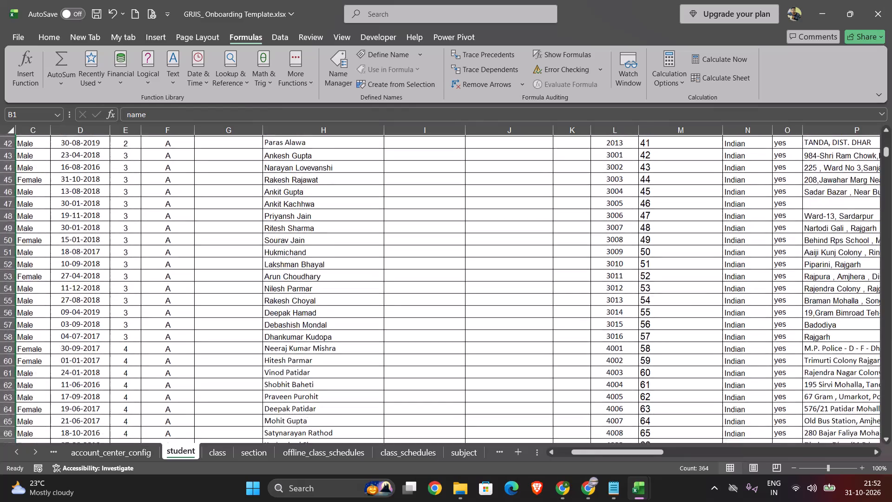
{"action": "scroll", "coordinate": [320, 265], "scroll_direction": "down", "scroll_amount": 5}
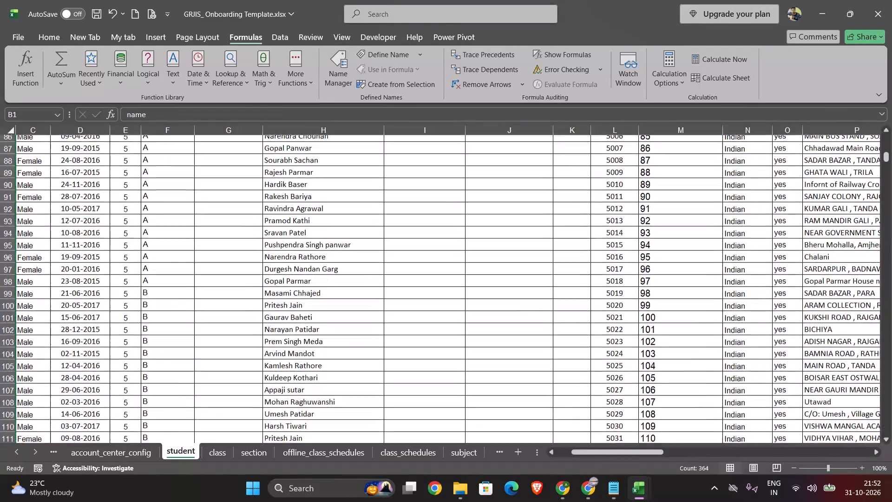
{"action": "scroll", "coordinate": [320, 265], "scroll_direction": "down", "scroll_amount": 6}
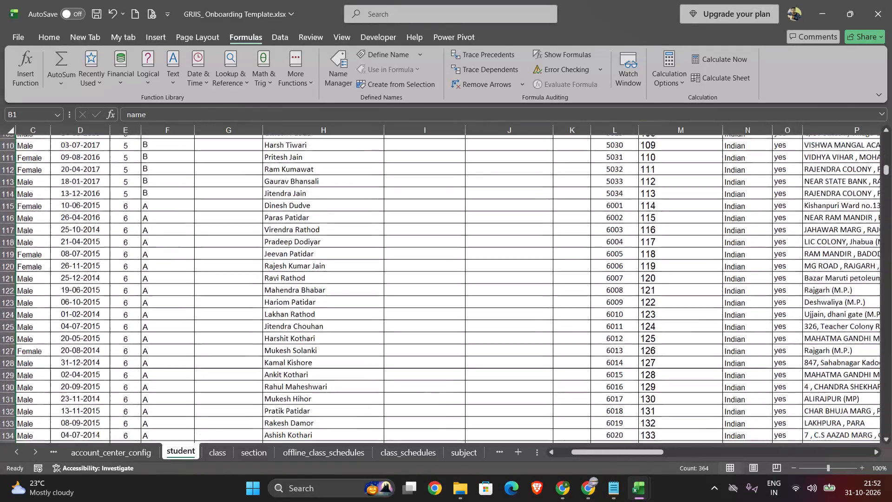
{"action": "scroll", "coordinate": [320, 265], "scroll_direction": "down", "scroll_amount": 2}
{"action": "scroll", "coordinate": [320, 265], "scroll_direction": "up", "scroll_amount": 20}
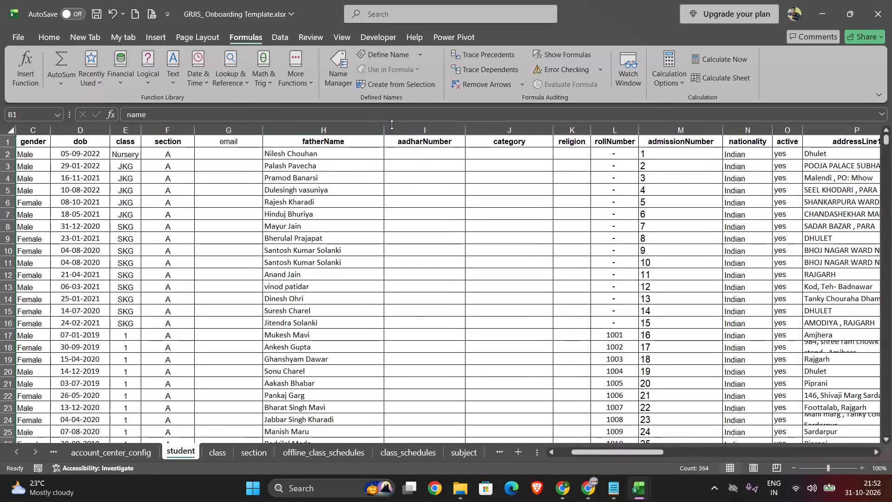
Insert a blank column before the fatherName column on the student sheet.
{"action": "right_click", "coordinate": [371, 128]}
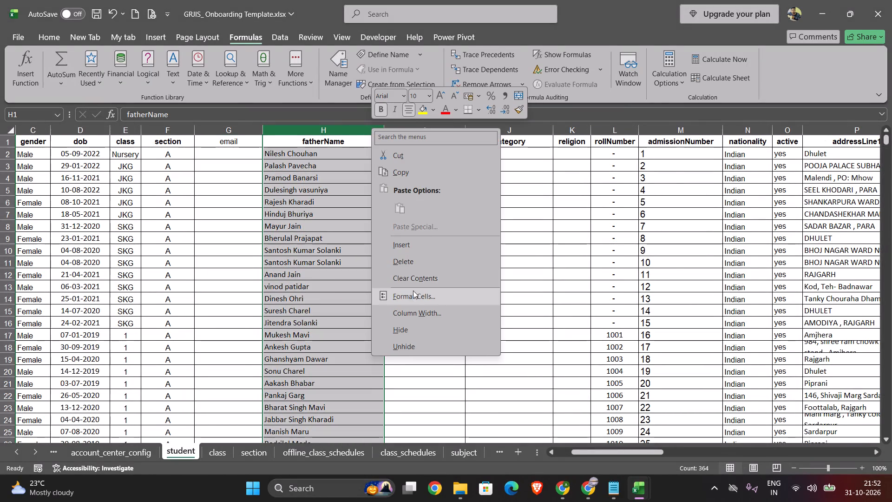
{"action": "left_click", "coordinate": [405, 250]}
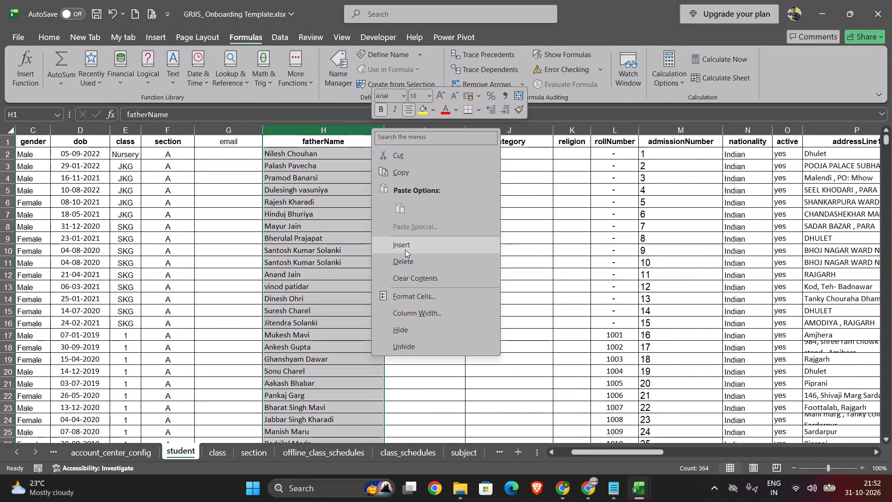
{"action": "left_click", "coordinate": [313, 143]}
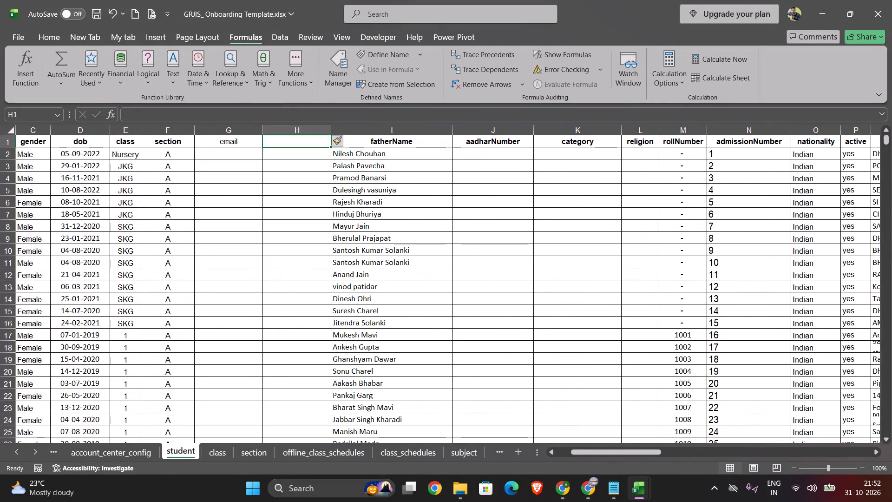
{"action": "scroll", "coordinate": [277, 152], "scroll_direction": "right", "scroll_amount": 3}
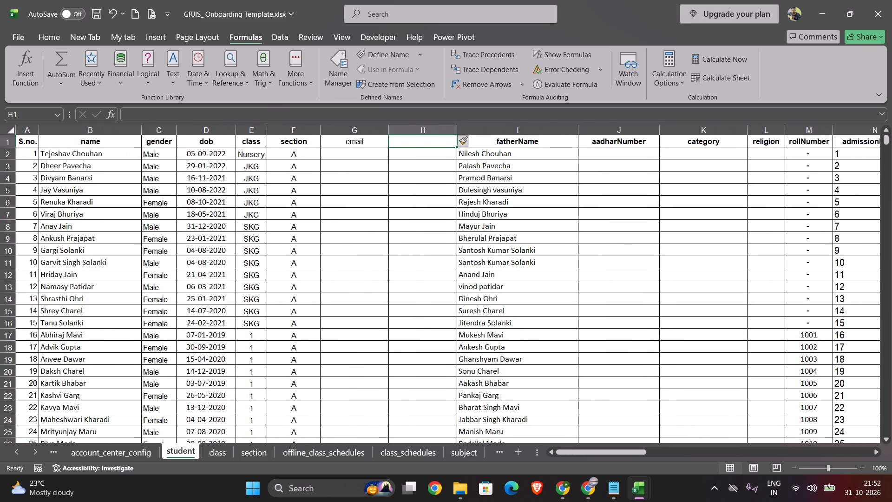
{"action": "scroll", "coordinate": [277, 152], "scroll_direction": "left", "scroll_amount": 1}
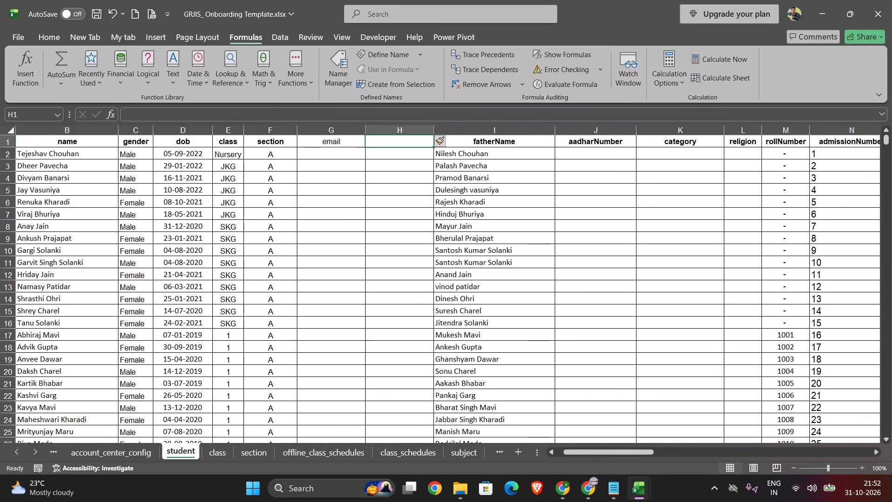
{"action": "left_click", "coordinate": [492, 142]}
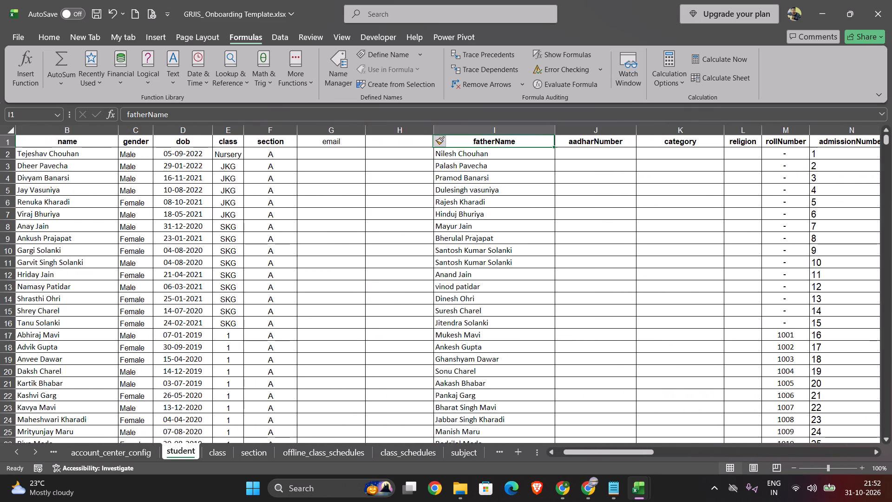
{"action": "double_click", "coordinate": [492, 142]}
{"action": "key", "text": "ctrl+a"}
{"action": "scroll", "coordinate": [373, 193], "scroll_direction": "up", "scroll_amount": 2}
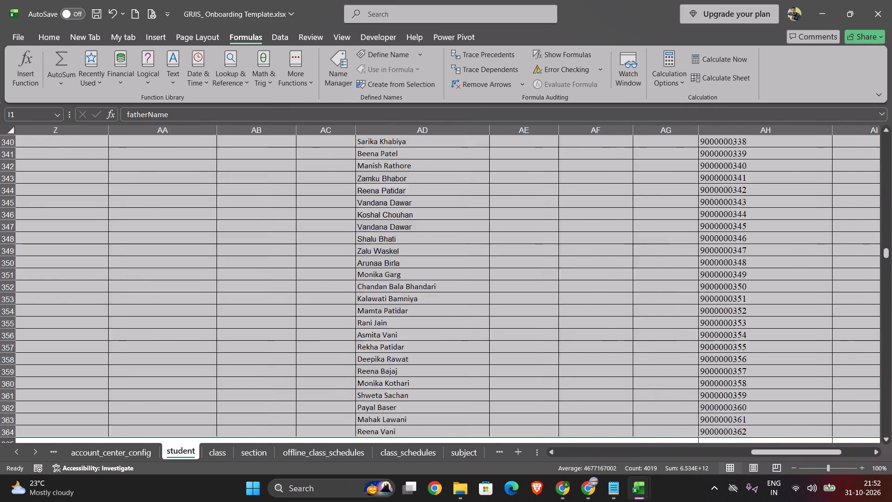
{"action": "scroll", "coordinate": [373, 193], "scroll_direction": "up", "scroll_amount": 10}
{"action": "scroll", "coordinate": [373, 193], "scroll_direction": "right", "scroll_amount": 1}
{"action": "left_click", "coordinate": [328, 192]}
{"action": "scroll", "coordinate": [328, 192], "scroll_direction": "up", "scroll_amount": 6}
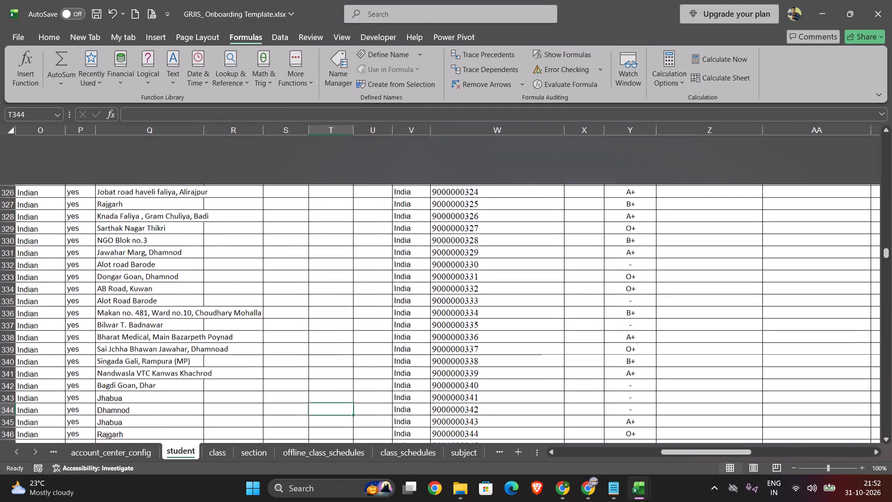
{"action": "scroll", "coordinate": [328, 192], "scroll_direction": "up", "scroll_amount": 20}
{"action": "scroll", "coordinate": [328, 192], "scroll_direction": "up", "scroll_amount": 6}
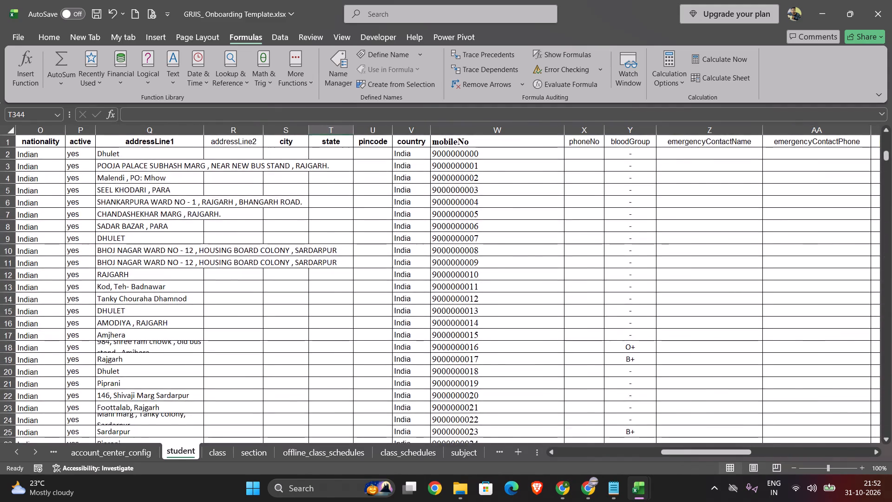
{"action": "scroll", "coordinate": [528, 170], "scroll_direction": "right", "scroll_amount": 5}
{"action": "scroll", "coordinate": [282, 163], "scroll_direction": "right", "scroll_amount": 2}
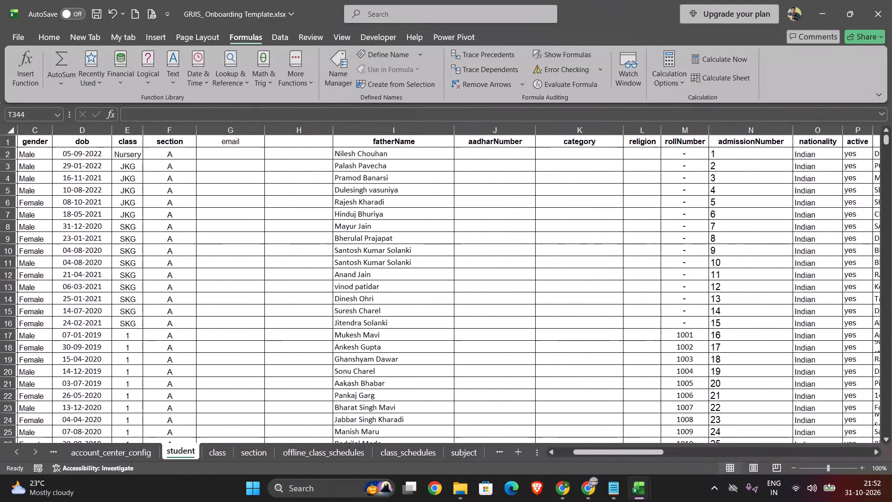
Copy the fatherName header text from I1 into H1, the header cell of the blank column.
{"action": "triple_click", "coordinate": [367, 140]}
{"action": "key", "text": "ctrl+a"}
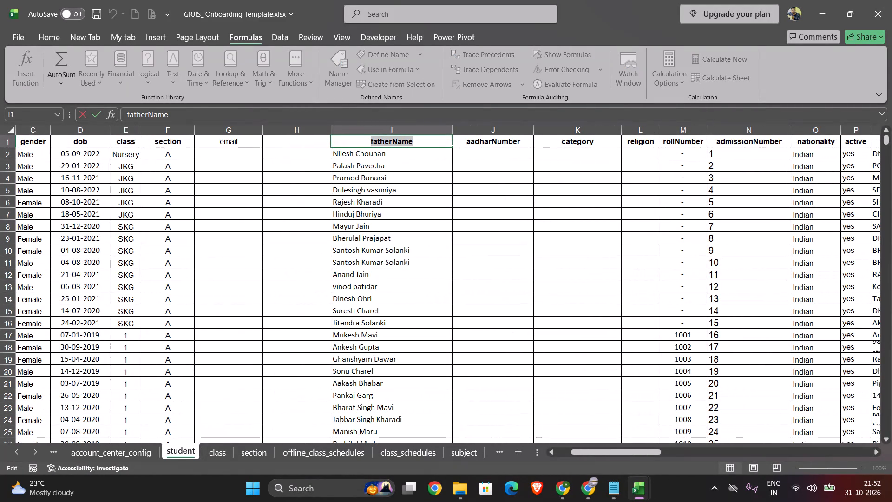
{"action": "key", "text": "ctrl+c"}
{"action": "left_click", "coordinate": [280, 146]}
{"action": "key", "text": "ctrl+v"}
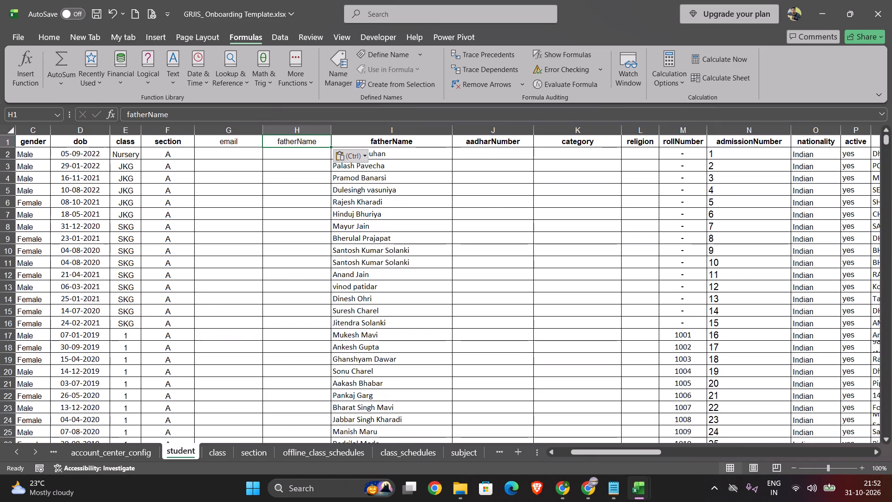
{"action": "scroll", "coordinate": [244, 191], "scroll_direction": "right", "scroll_amount": 2}
{"action": "scroll", "coordinate": [433, 211], "scroll_direction": "down", "scroll_amount": 3}
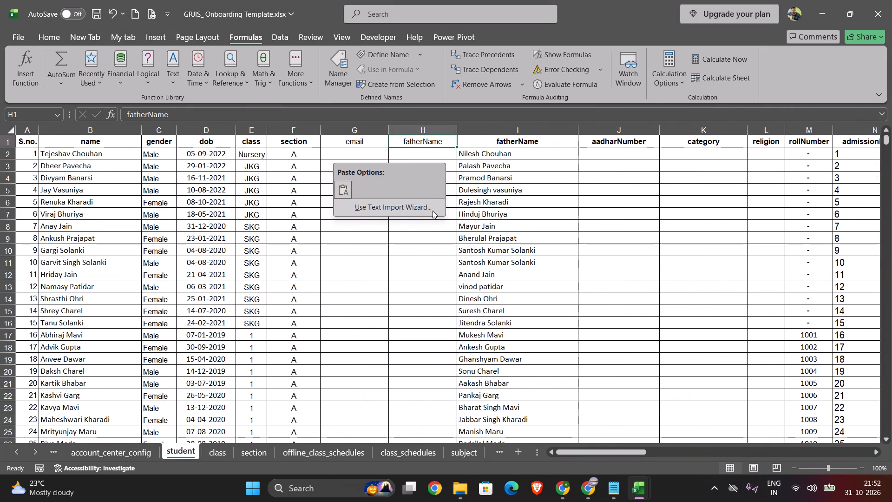
Make the fatherName header in H1 of the new column bold.
{"action": "left_click", "coordinate": [380, 298]}
{"action": "scroll", "coordinate": [380, 298], "scroll_direction": "down", "scroll_amount": 4}
{"action": "scroll", "coordinate": [380, 298], "scroll_direction": "up", "scroll_amount": 7}
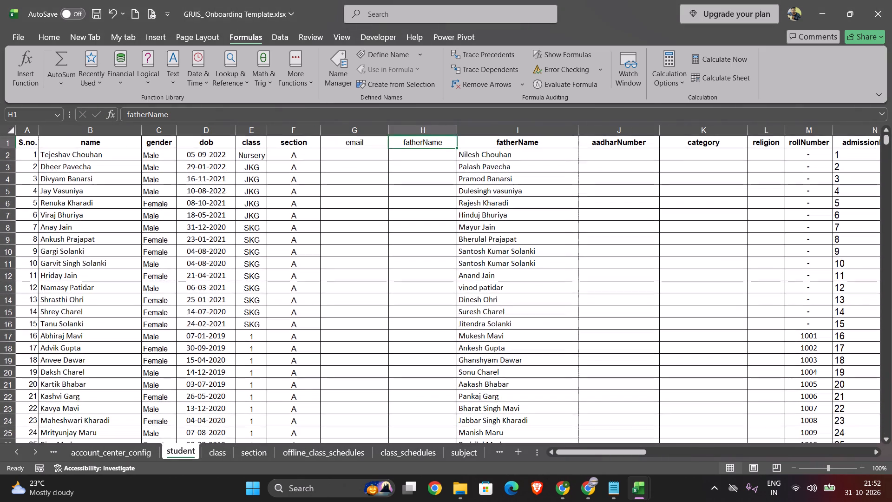
{"action": "triple_click", "coordinate": [502, 139]}
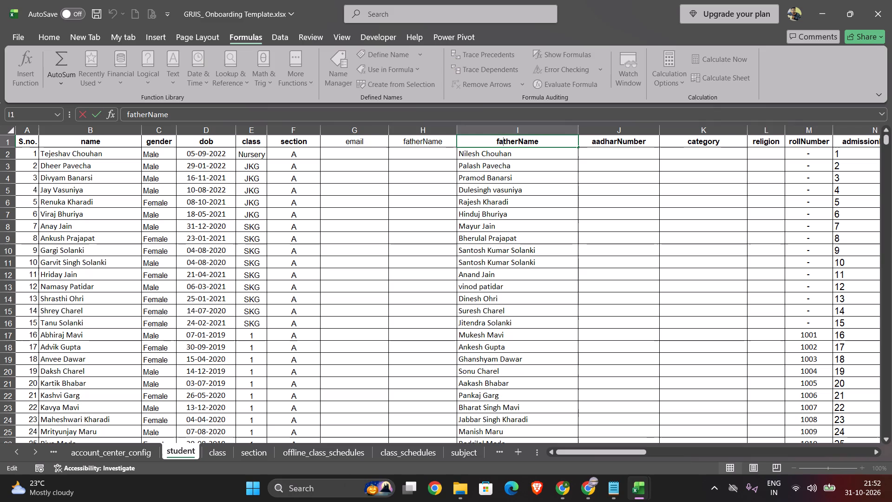
{"action": "triple_click", "coordinate": [427, 140]}
{"action": "key", "text": "ctrl+a"}
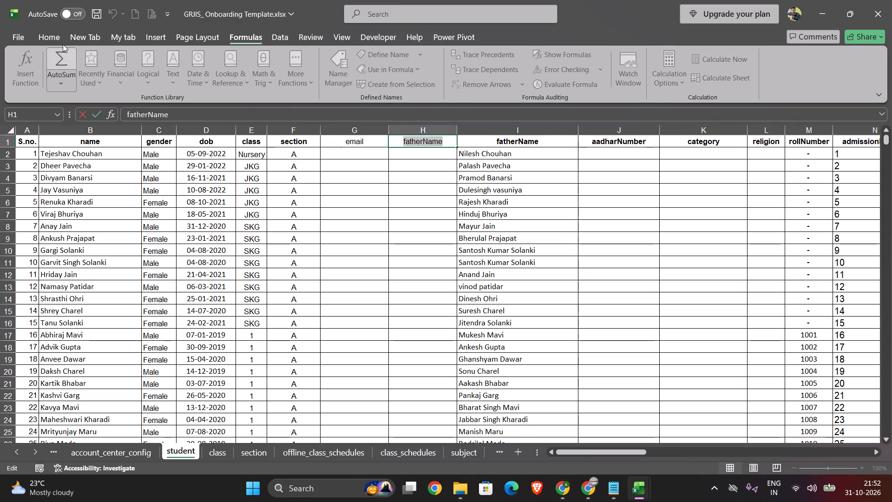
{"action": "left_click", "coordinate": [57, 42]}
{"action": "left_click", "coordinate": [113, 75]}
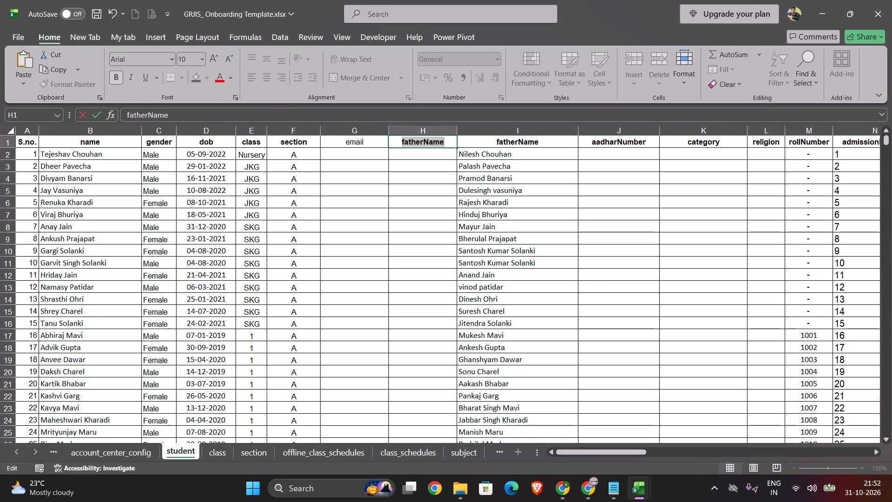
Enter a PROPER formula in H2 that capitalizes the father's name from I2.
{"action": "double_click", "coordinate": [416, 154]}
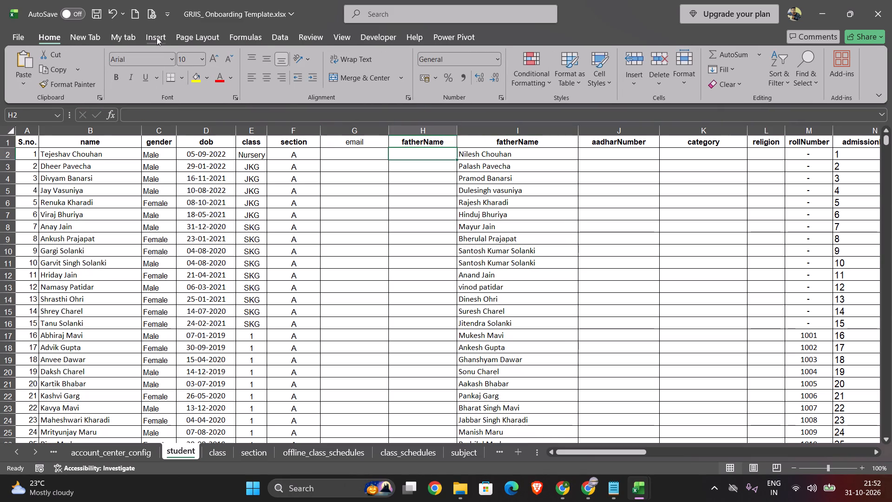
{"action": "left_click", "coordinate": [240, 34]}
{"action": "left_click", "coordinate": [180, 84]}
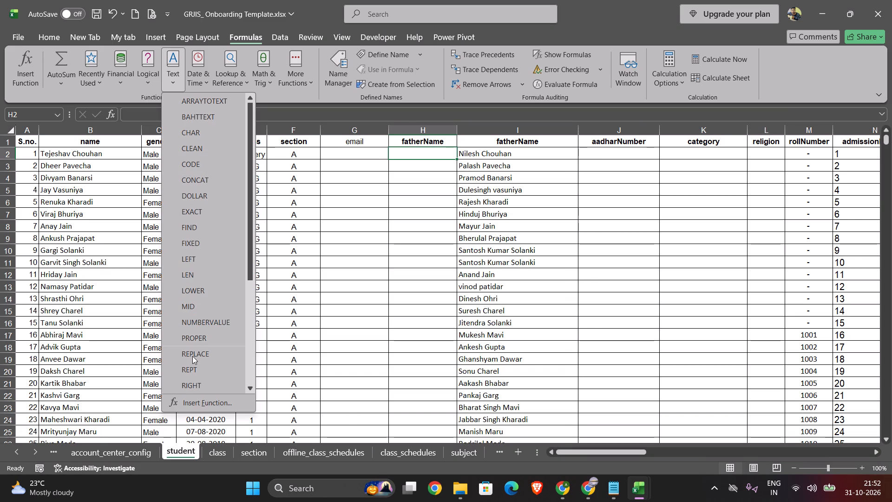
{"action": "left_click", "coordinate": [191, 339]}
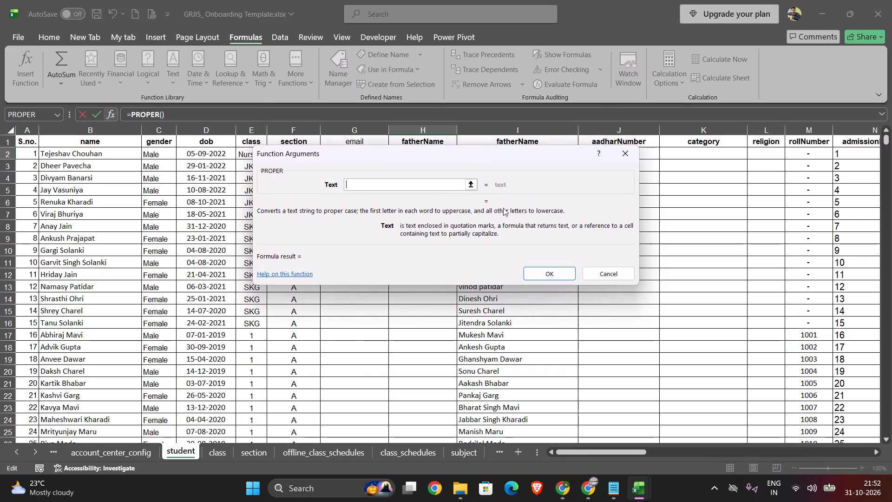
{"action": "left_click_drag", "start_coordinate": [542, 151], "coordinate": [306, 113]}
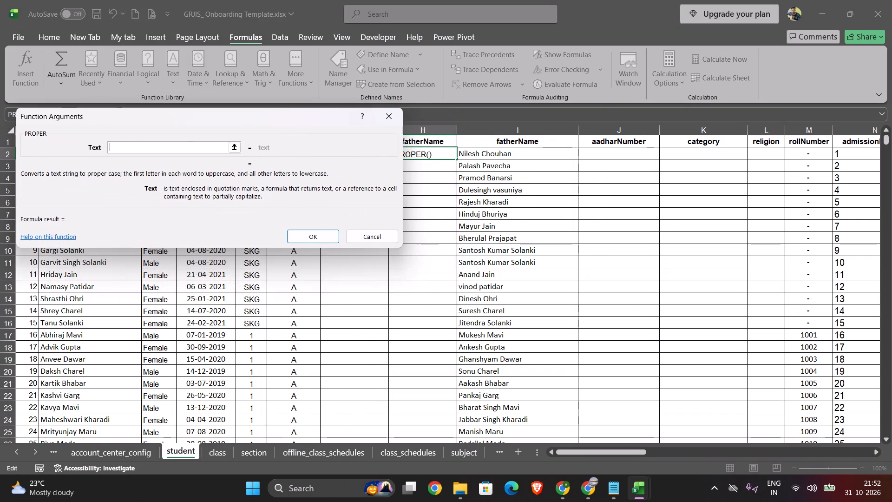
{"action": "left_click", "coordinate": [478, 152]}
{"action": "left_click", "coordinate": [290, 236]}
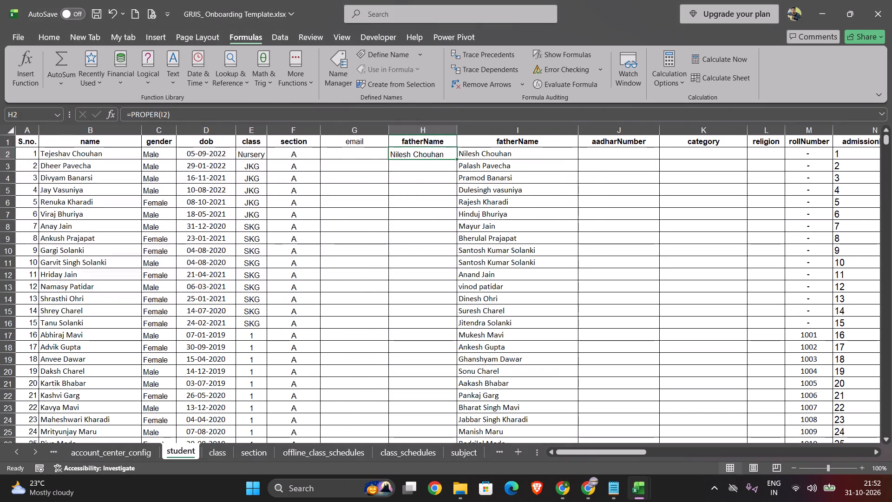
Fill the PROPER formula from H2 down to the last student row, H364.
{"action": "left_click_drag", "start_coordinate": [456, 157], "coordinate": [453, 486]}
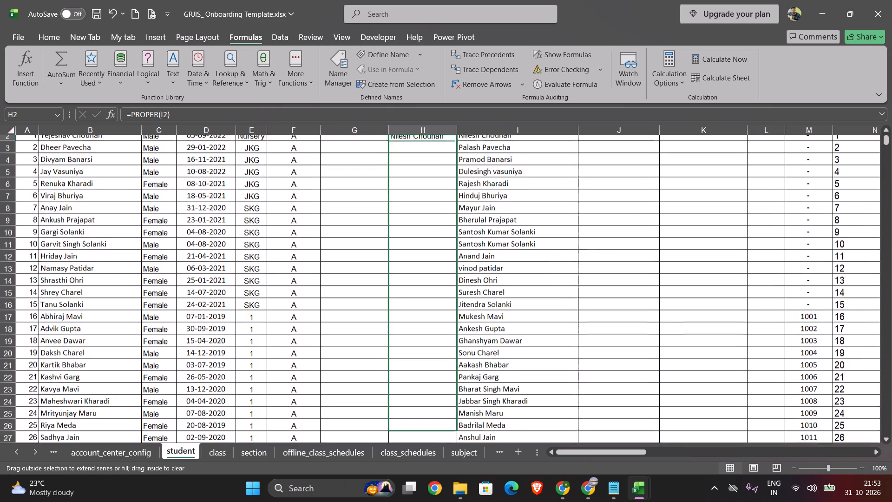
{"action": "left_click_drag", "start_coordinate": [453, 486], "coordinate": [438, 461]}
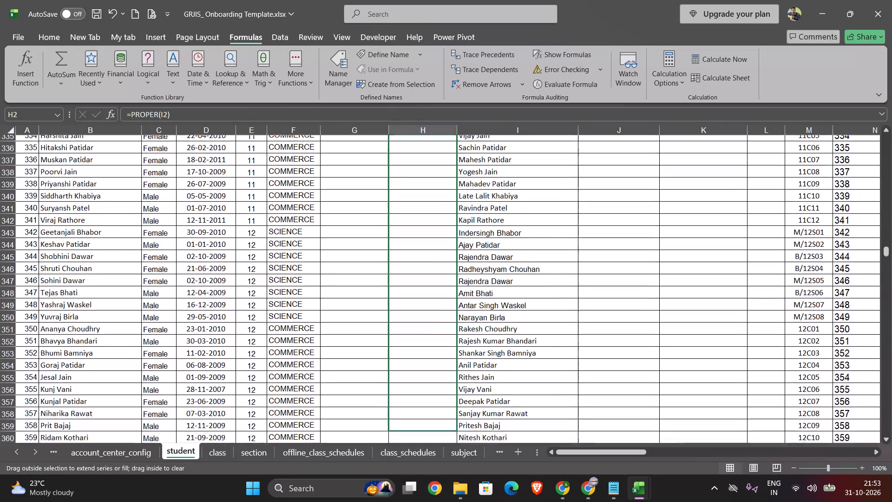
{"action": "left_click_drag", "start_coordinate": [438, 461], "coordinate": [447, 406]}
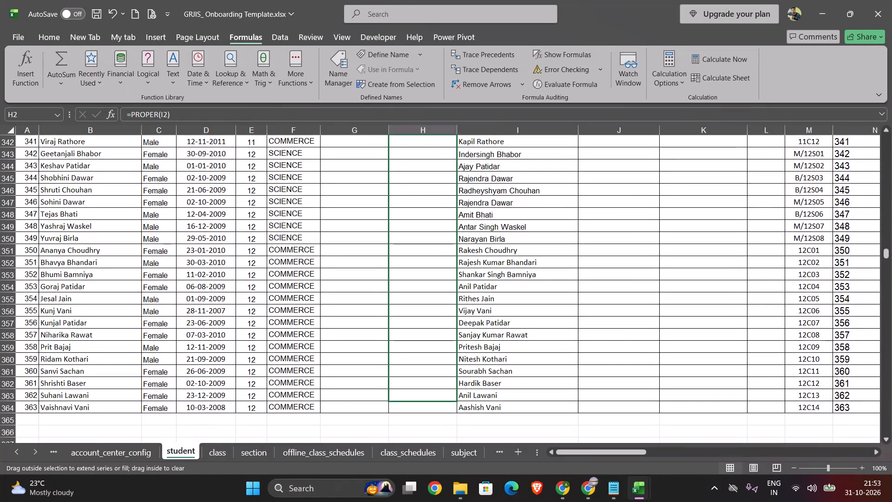
{"action": "left_click_drag", "start_coordinate": [447, 406], "coordinate": [445, 410]}
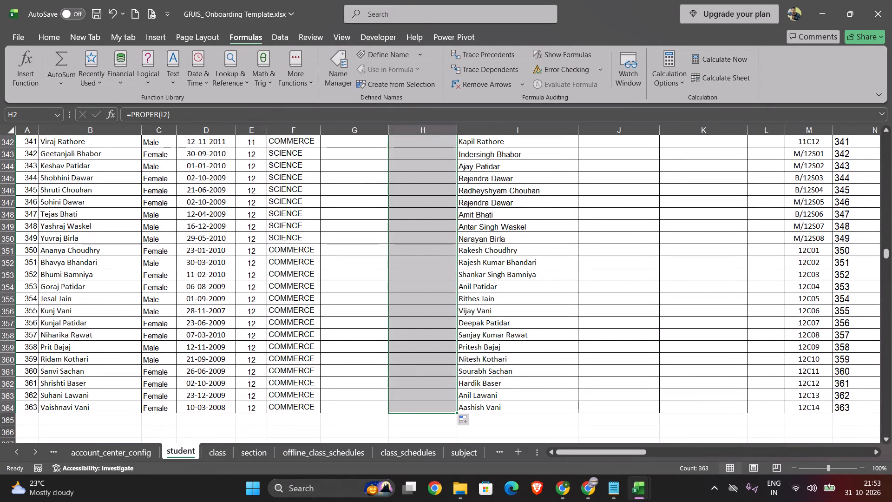
Replace the formulas in the new fatherName column H with their values, using Paste Special Values in place.
{"action": "scroll", "coordinate": [411, 257], "scroll_direction": "up", "scroll_amount": 16}
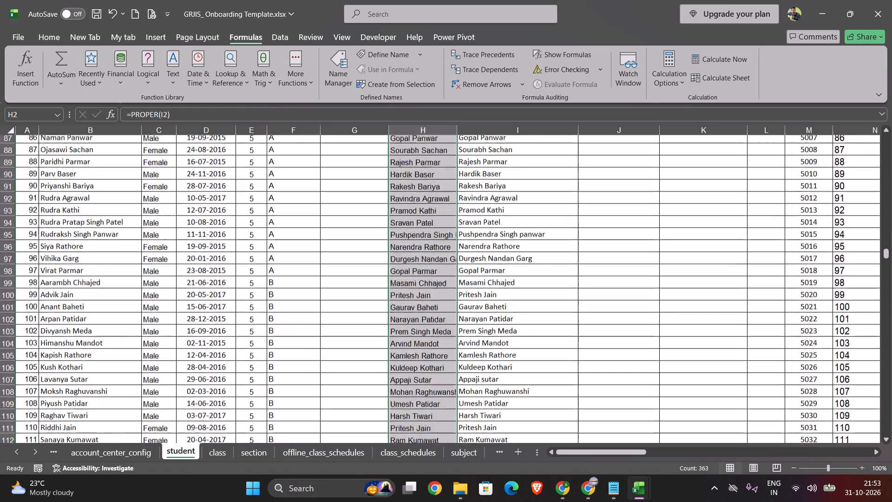
{"action": "scroll", "coordinate": [411, 257], "scroll_direction": "up", "scroll_amount": 4}
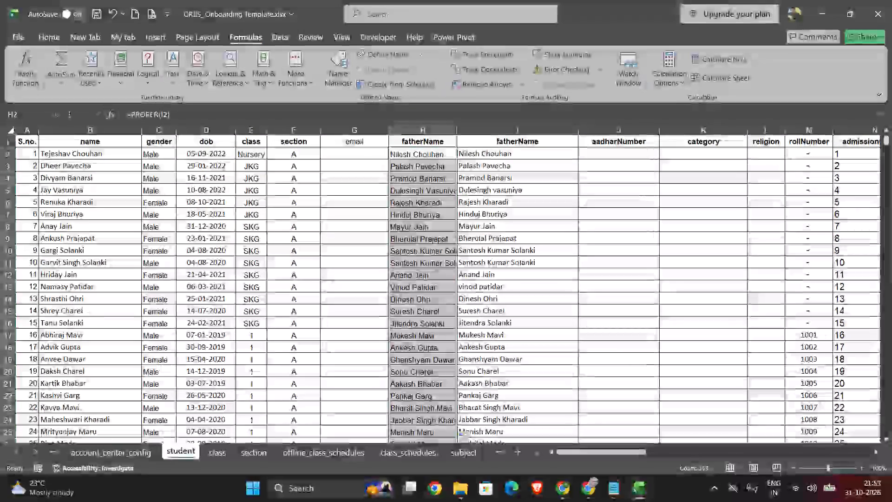
{"action": "left_click", "coordinate": [474, 140]}
{"action": "left_click", "coordinate": [443, 132]}
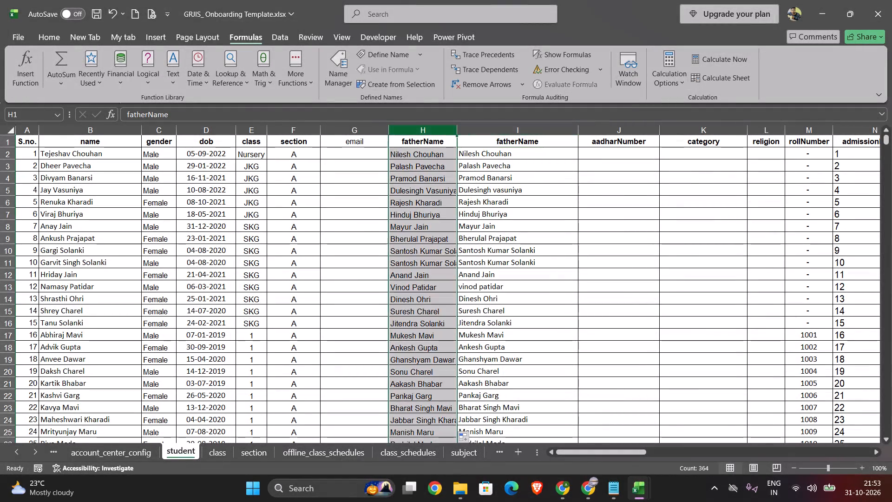
{"action": "key", "text": "ctrl+c"}
{"action": "right_click", "coordinate": [443, 132]}
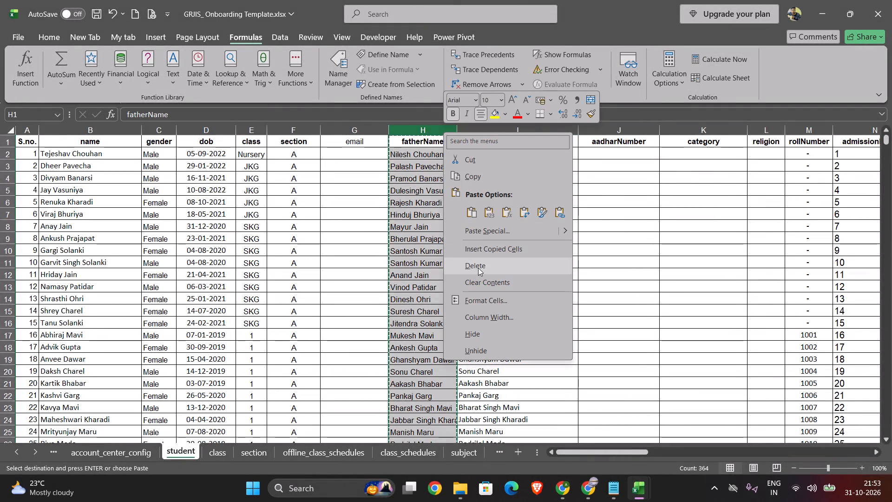
{"action": "left_click", "coordinate": [485, 232]}
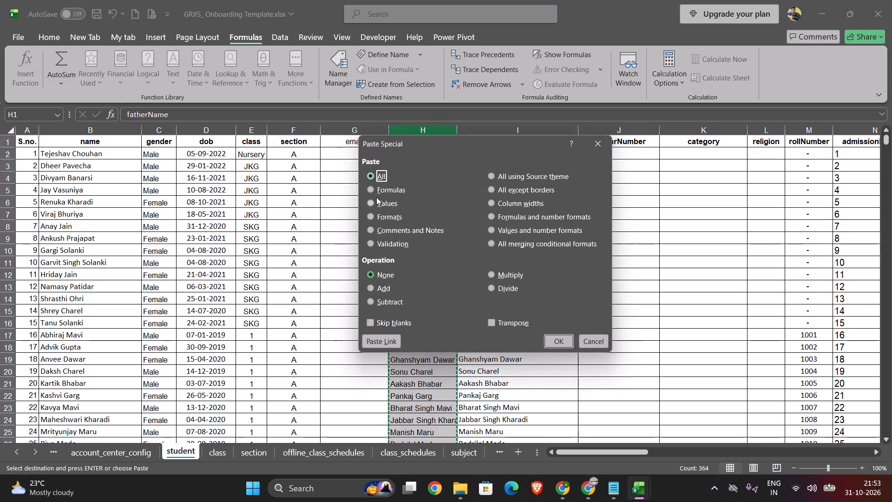
{"action": "left_click", "coordinate": [372, 199]}
{"action": "left_click", "coordinate": [565, 342]}
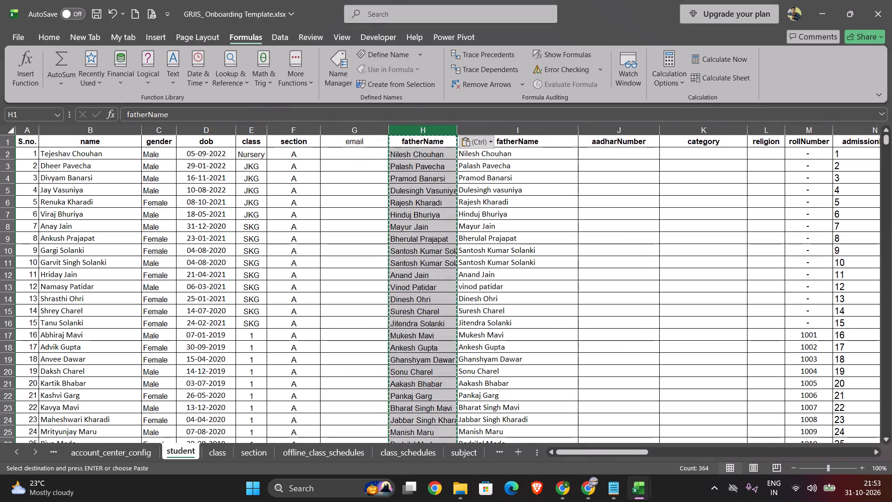
Clear and delete the original fatherName column I, keeping the capitalized column H.
{"action": "left_click", "coordinate": [499, 132]}
{"action": "key", "text": "Delete"}
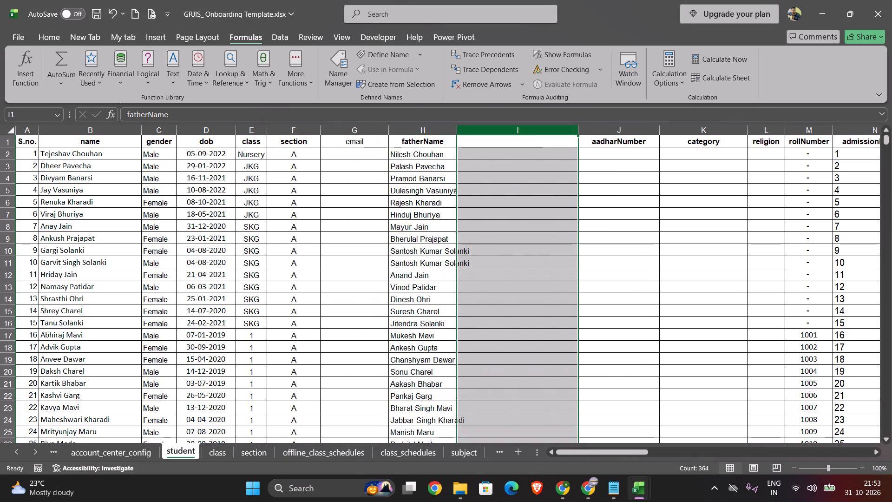
{"action": "left_click", "coordinate": [497, 129]}
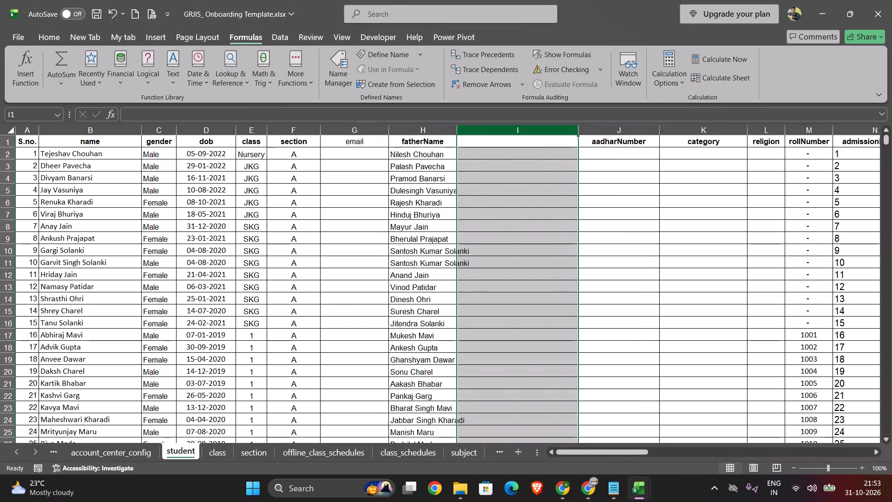
{"action": "right_click", "coordinate": [497, 129]}
{"action": "left_click", "coordinate": [528, 261]}
{"action": "left_click", "coordinate": [551, 228]}
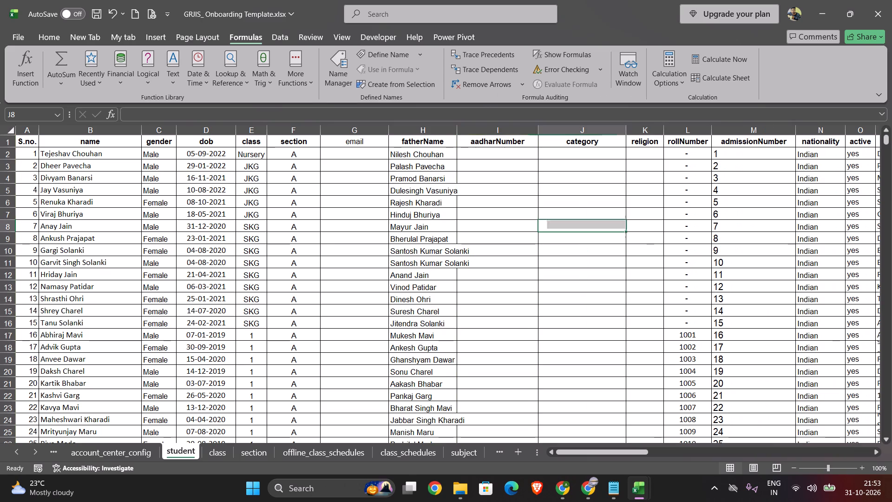
Widen the fatherName column H so the longest names fit.
{"action": "left_click_drag", "start_coordinate": [458, 131], "coordinate": [510, 132]}
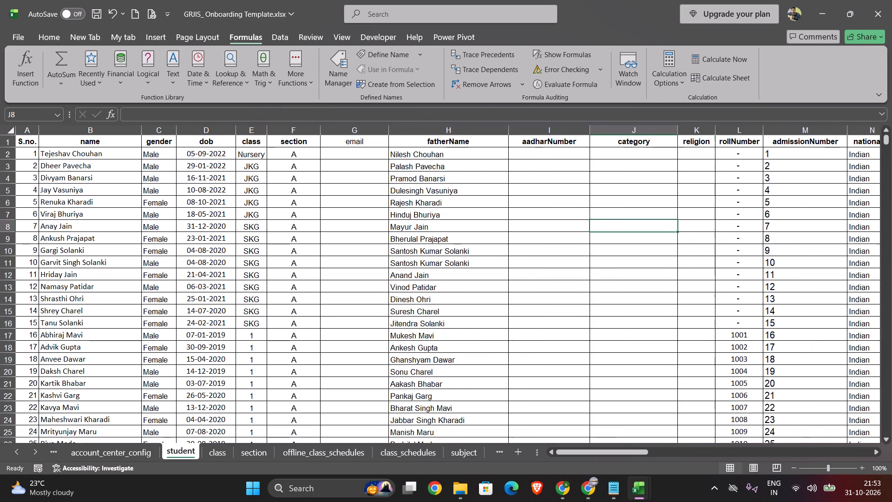
Examine the student sheet's rows from fatherName through the address and country columns for entries needing cleanup.
{"action": "scroll", "coordinate": [572, 198], "scroll_direction": "left", "scroll_amount": 3}
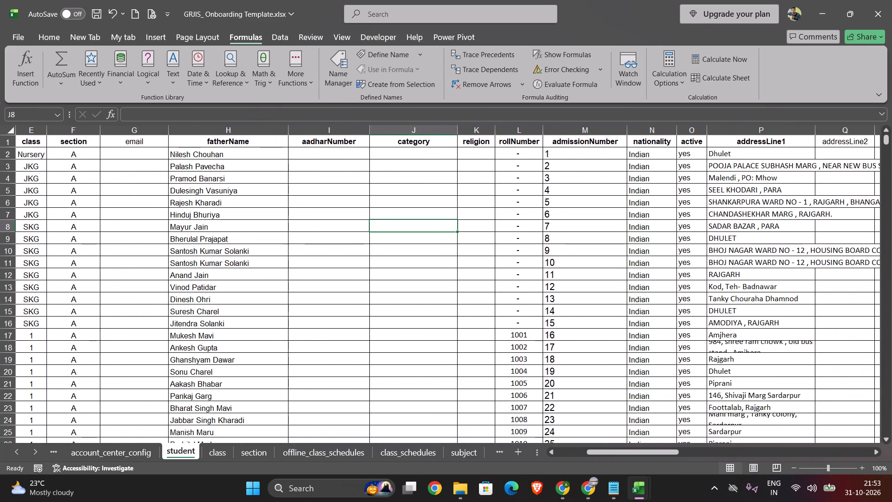
{"action": "scroll", "coordinate": [512, 193], "scroll_direction": "down", "scroll_amount": 5}
{"action": "scroll", "coordinate": [512, 193], "scroll_direction": "up", "scroll_amount": 9}
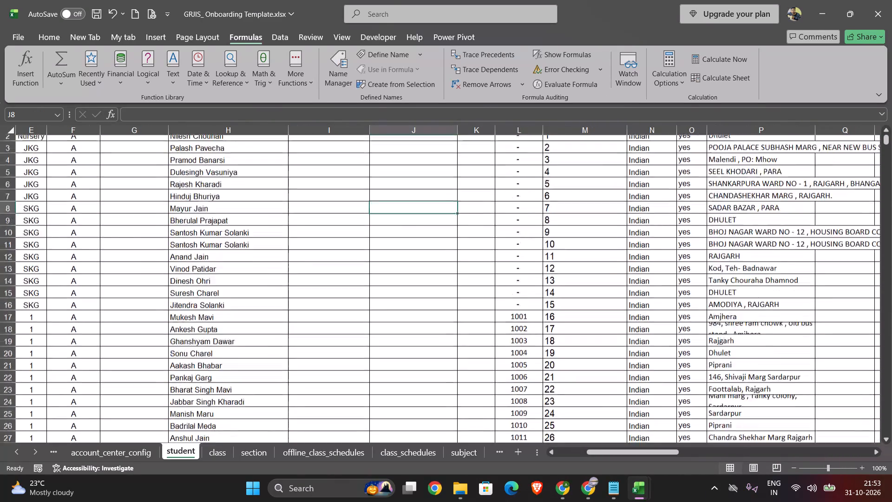
{"action": "scroll", "coordinate": [512, 193], "scroll_direction": "up", "scroll_amount": 3}
{"action": "scroll", "coordinate": [397, 235], "scroll_direction": "right", "scroll_amount": 1}
{"action": "scroll", "coordinate": [507, 246], "scroll_direction": "left", "scroll_amount": 1}
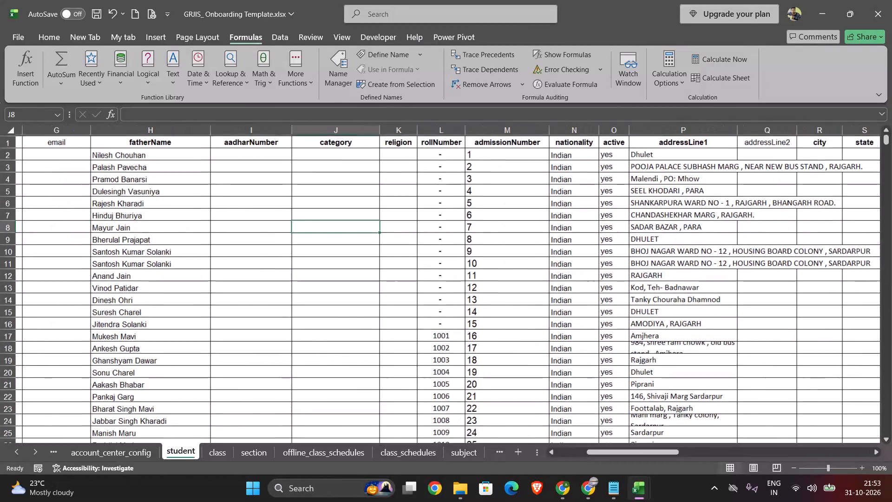
{"action": "scroll", "coordinate": [507, 246], "scroll_direction": "down", "scroll_amount": 14}
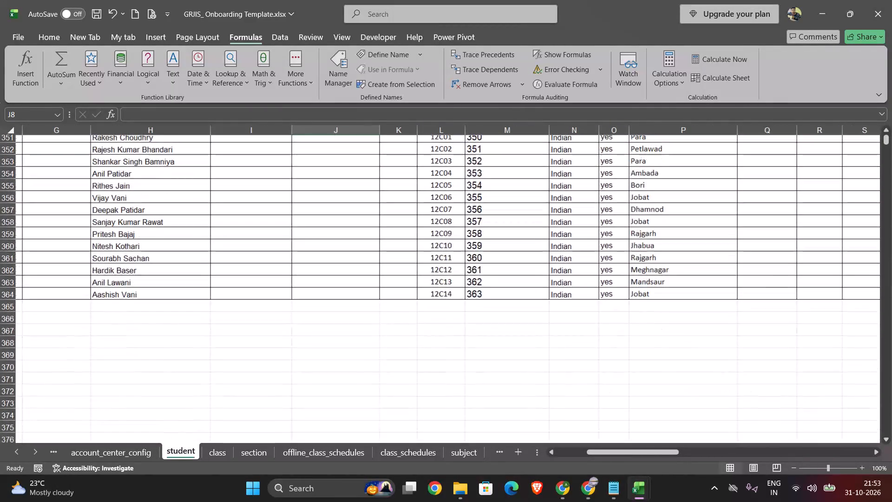
{"action": "scroll", "coordinate": [507, 246], "scroll_direction": "up", "scroll_amount": 15}
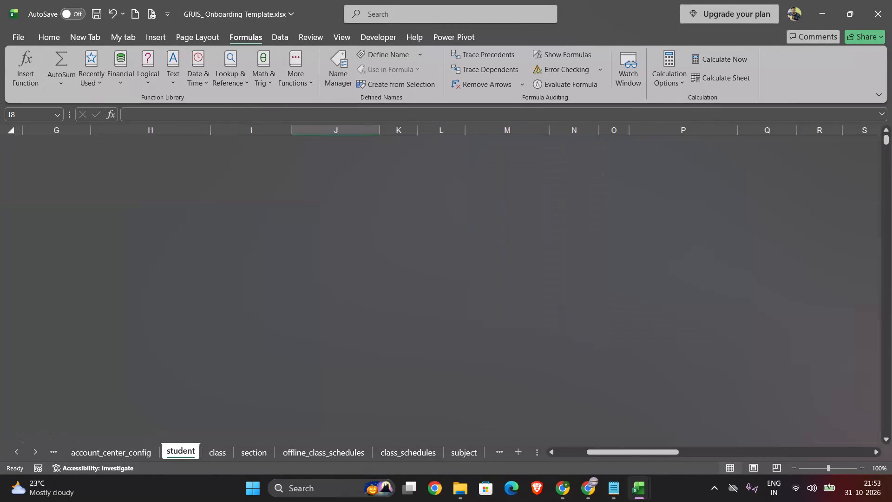
{"action": "scroll", "coordinate": [507, 246], "scroll_direction": "up", "scroll_amount": 1}
{"action": "scroll", "coordinate": [590, 235], "scroll_direction": "left", "scroll_amount": 2}
{"action": "scroll", "coordinate": [590, 235], "scroll_direction": "down", "scroll_amount": 5}
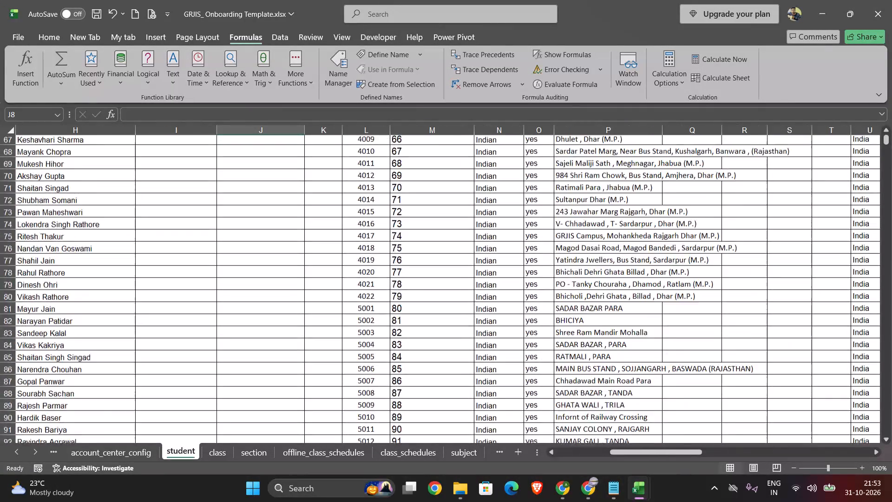
{"action": "scroll", "coordinate": [590, 235], "scroll_direction": "down", "scroll_amount": 9}
{"action": "scroll", "coordinate": [590, 235], "scroll_direction": "up", "scroll_amount": 13}
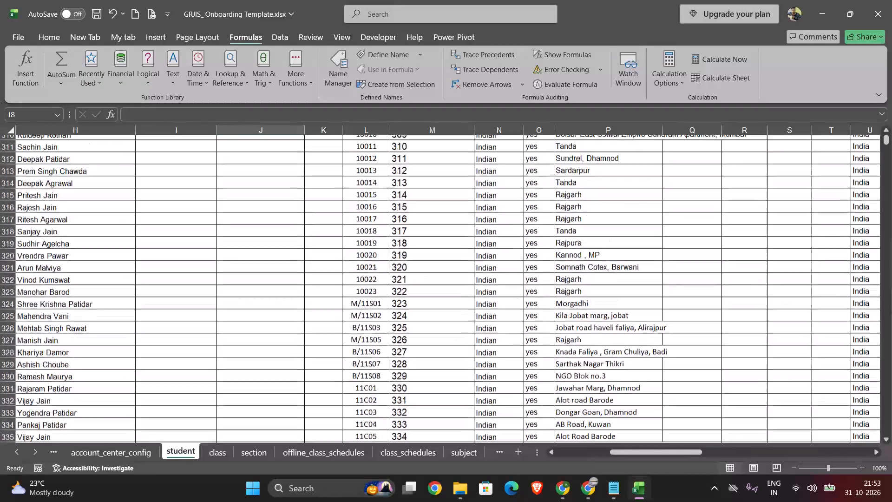
{"action": "scroll", "coordinate": [590, 235], "scroll_direction": "up", "scroll_amount": 15}
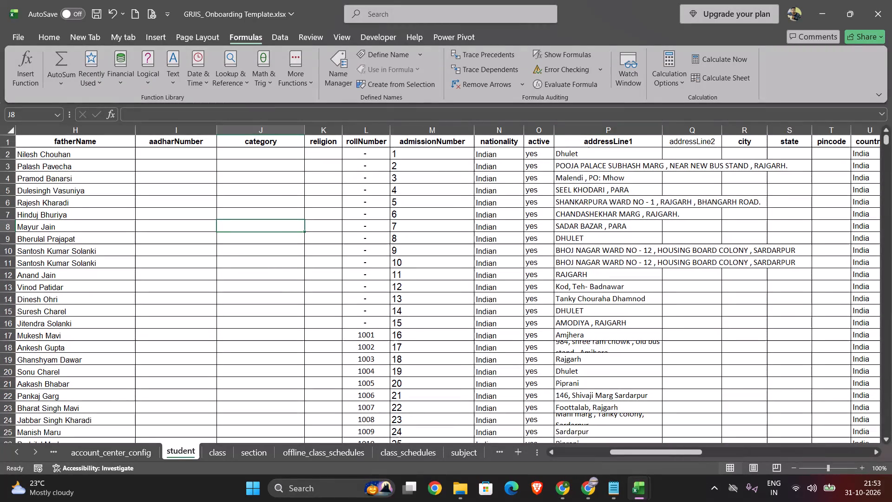
Widen the addressLine1 column P so the long addresses fit in their cells.
{"action": "left_click_drag", "start_coordinate": [662, 128], "coordinate": [803, 132]}
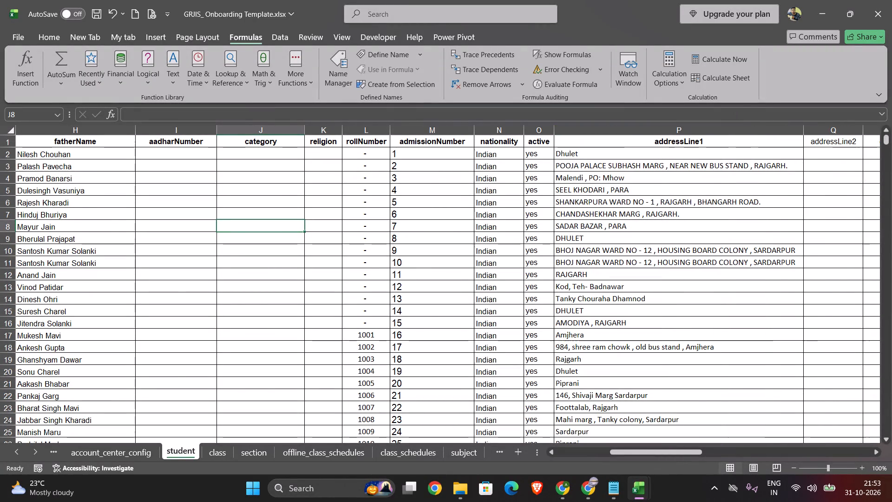
Examine the student sheet's columns from addressLine1 through mobileNo and bloodGroup.
{"action": "scroll", "coordinate": [686, 176], "scroll_direction": "left", "scroll_amount": 3}
{"action": "left_click", "coordinate": [648, 140]}
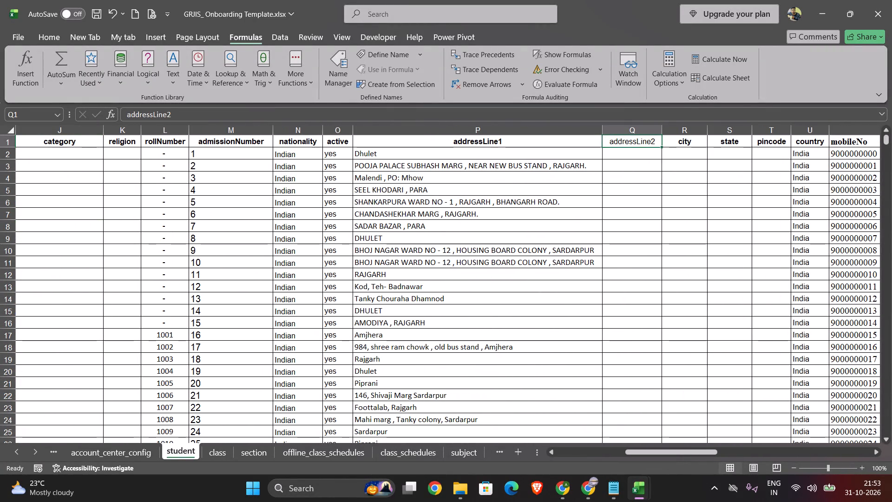
{"action": "scroll", "coordinate": [634, 143], "scroll_direction": "left", "scroll_amount": 2}
{"action": "scroll", "coordinate": [542, 196], "scroll_direction": "right", "scroll_amount": 1}
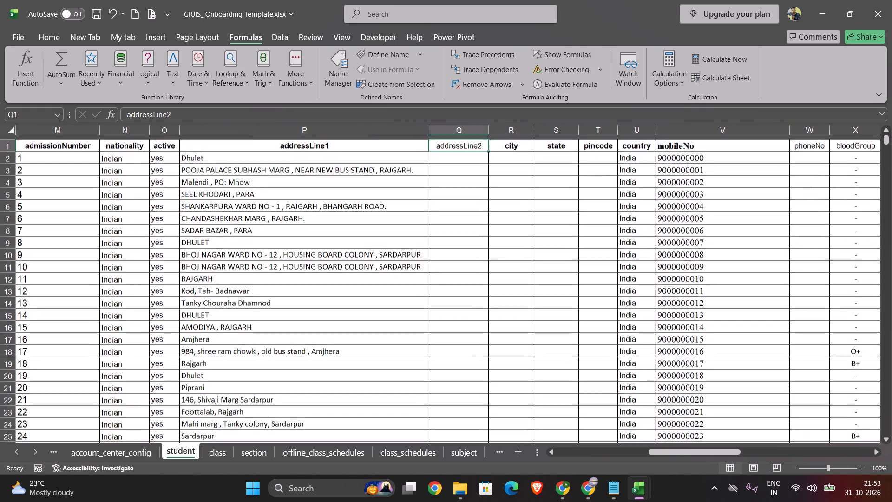
{"action": "scroll", "coordinate": [543, 175], "scroll_direction": "up", "scroll_amount": 1}
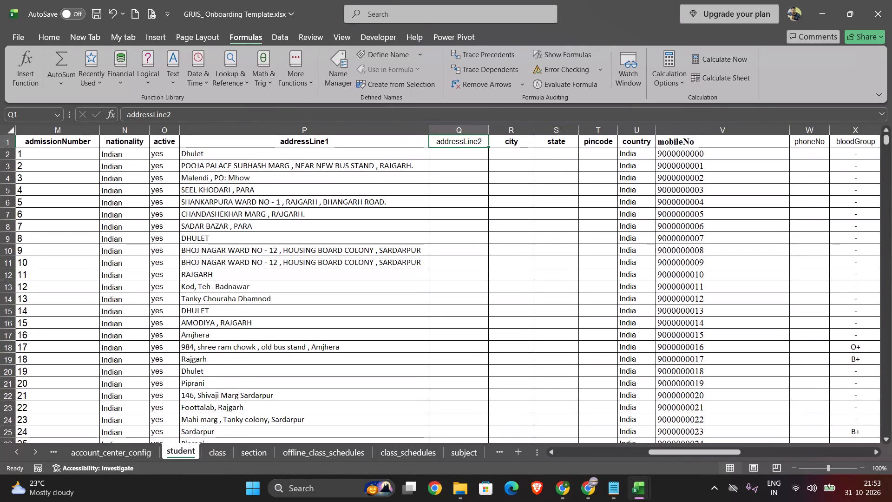
Clear the contents of the mobileNo column V below the last student record, from row 365 down to row 1246.
{"action": "scroll", "coordinate": [588, 178], "scroll_direction": "left", "scroll_amount": 4}
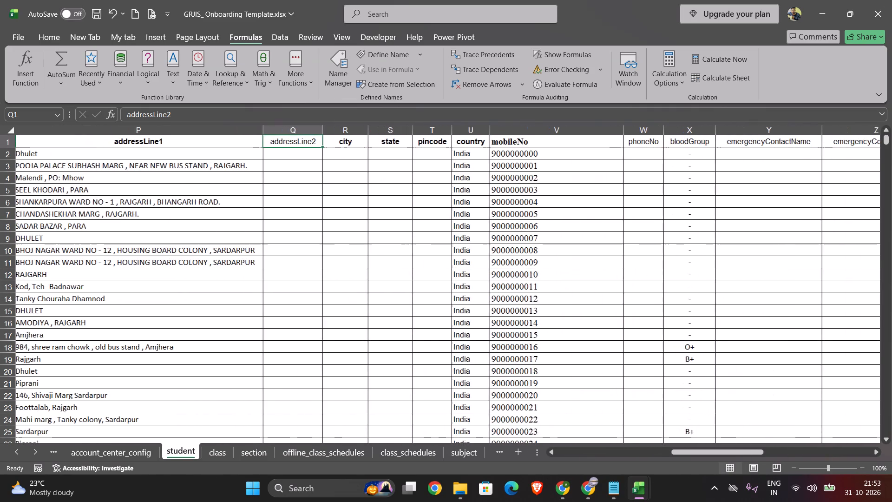
{"action": "scroll", "coordinate": [527, 250], "scroll_direction": "down", "scroll_amount": 5}
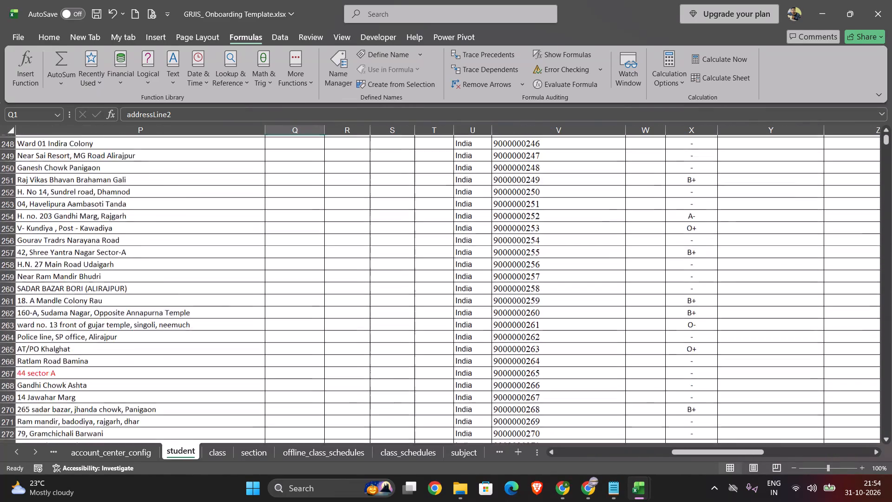
{"action": "scroll", "coordinate": [527, 250], "scroll_direction": "down", "scroll_amount": 6}
{"action": "scroll", "coordinate": [527, 250], "scroll_direction": "up", "scroll_amount": 2}
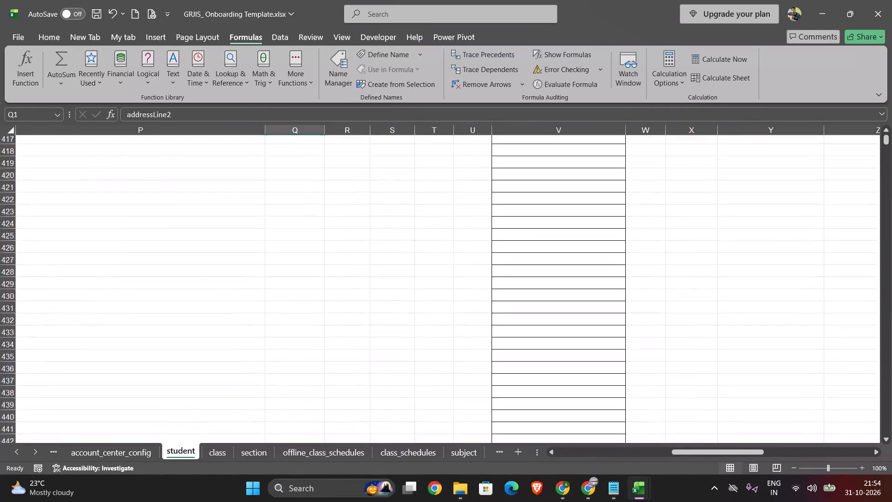
{"action": "scroll", "coordinate": [527, 250], "scroll_direction": "up", "scroll_amount": 3}
{"action": "left_click", "coordinate": [528, 216]}
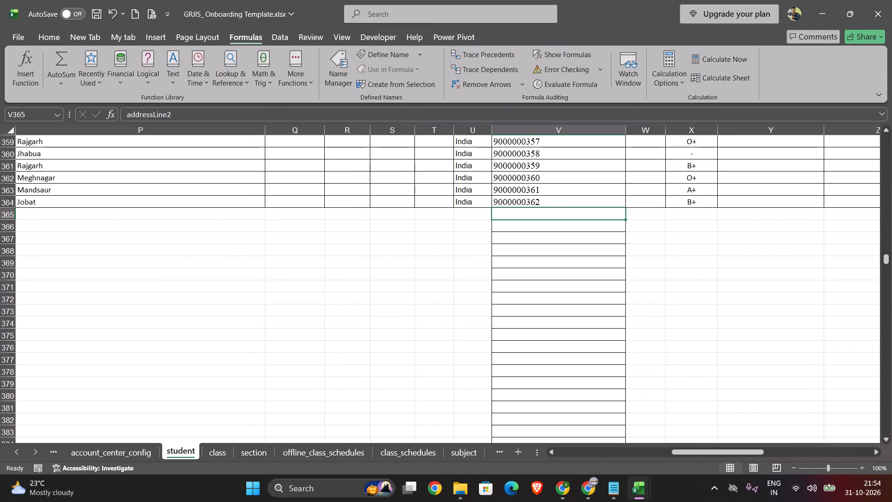
{"action": "left_click_drag", "start_coordinate": [528, 216], "coordinate": [548, 501]}
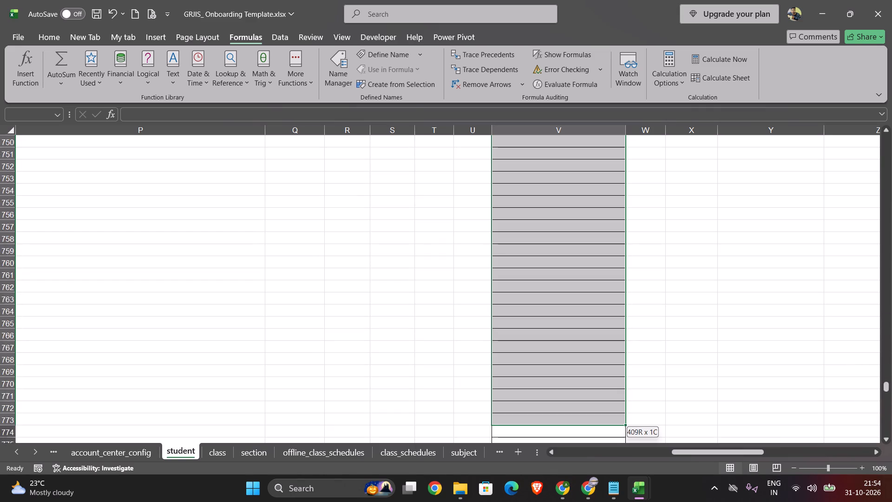
{"action": "left_click_drag", "start_coordinate": [548, 501], "coordinate": [520, 501]}
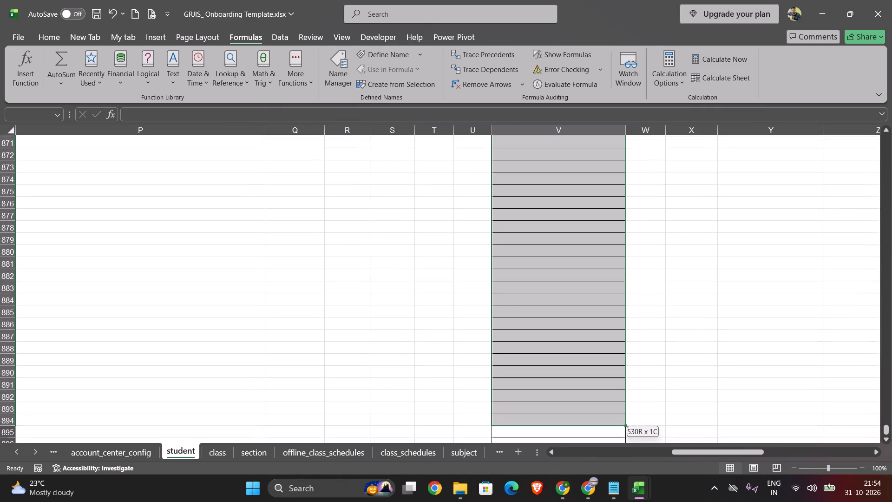
{"action": "left_click_drag", "start_coordinate": [520, 501], "coordinate": [520, 493]}
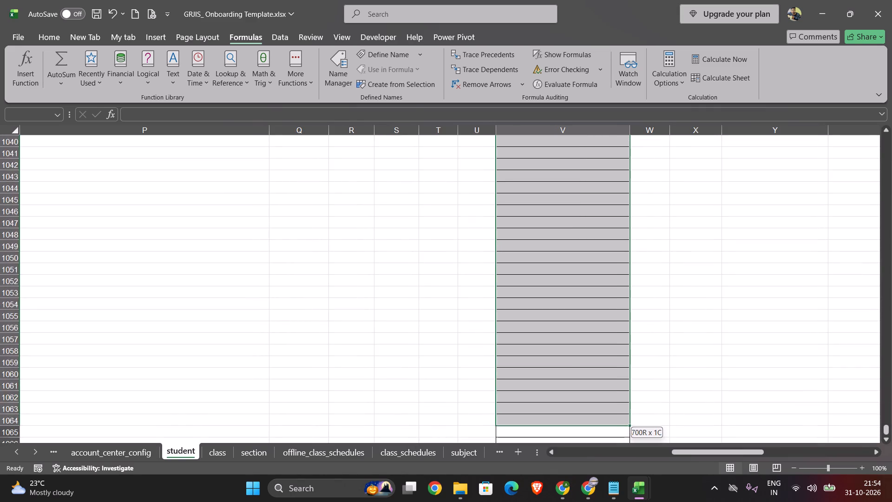
{"action": "left_click_drag", "start_coordinate": [520, 493], "coordinate": [523, 442]}
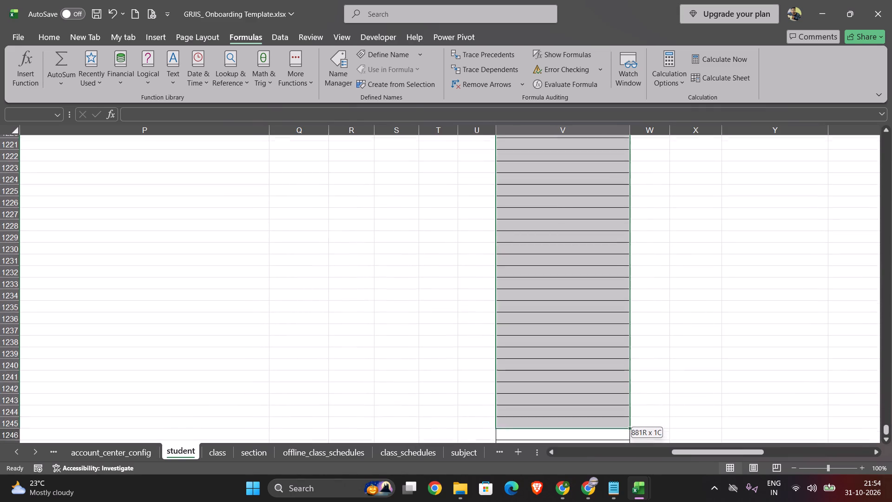
{"action": "left_click_drag", "start_coordinate": [523, 442], "coordinate": [525, 433]}
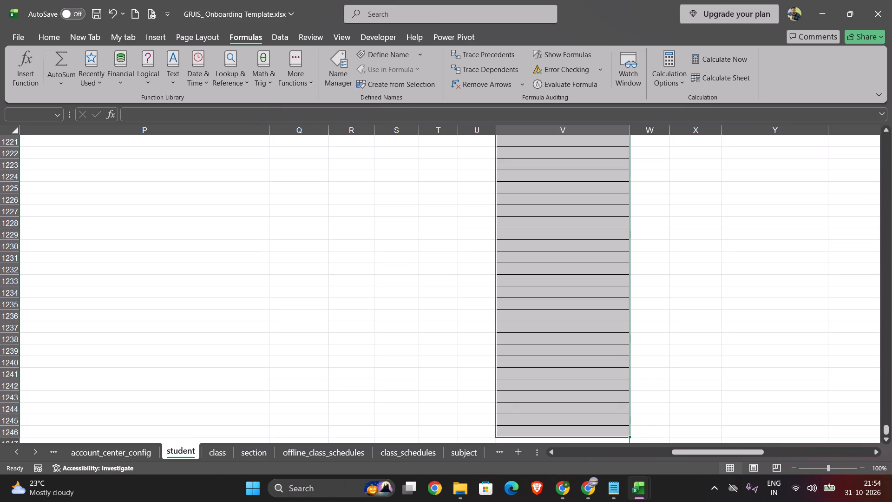
{"action": "key", "text": "Delete"}
{"action": "left_click", "coordinate": [531, 337]}
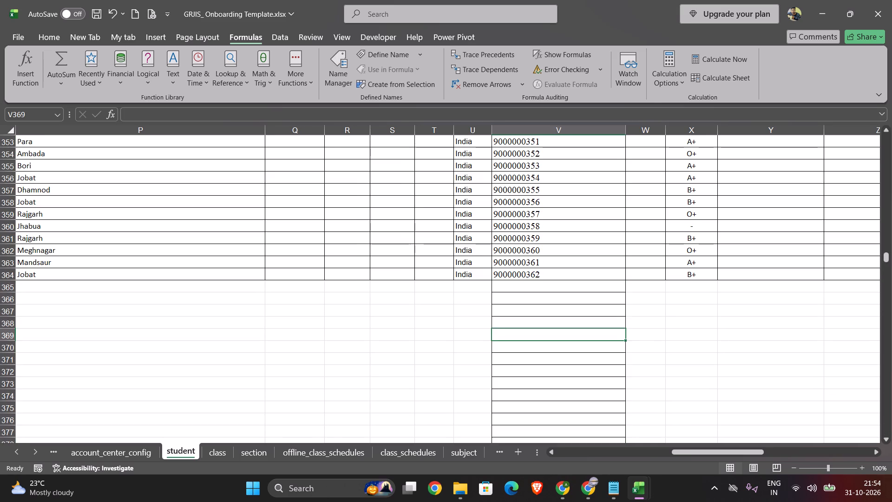
Widen the phoneNo column W in the student sheet.
{"action": "scroll", "coordinate": [456, 328], "scroll_direction": "up", "scroll_amount": 7}
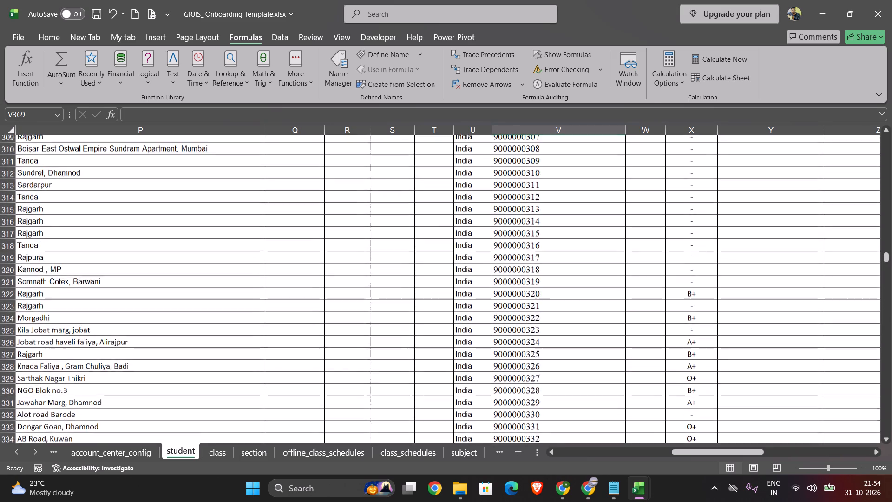
{"action": "scroll", "coordinate": [456, 328], "scroll_direction": "up", "scroll_amount": 3}
{"action": "scroll", "coordinate": [544, 292], "scroll_direction": "up", "scroll_amount": 6}
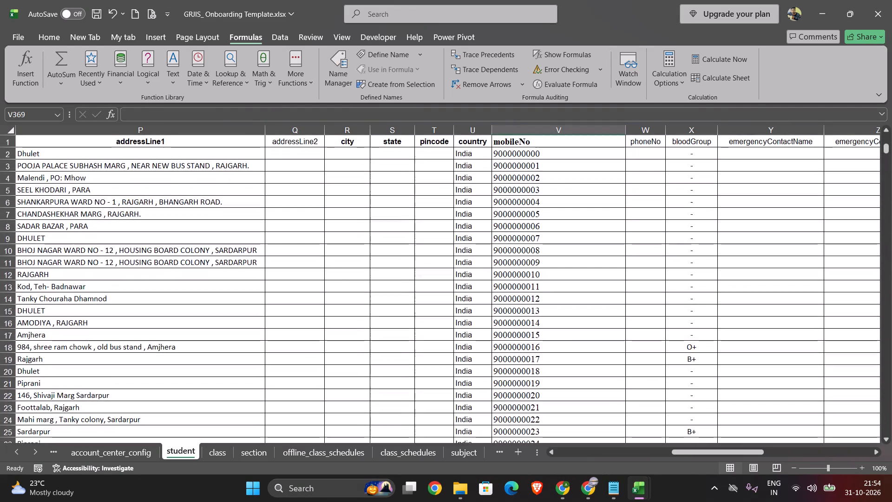
{"action": "scroll", "coordinate": [698, 243], "scroll_direction": "left", "scroll_amount": 2}
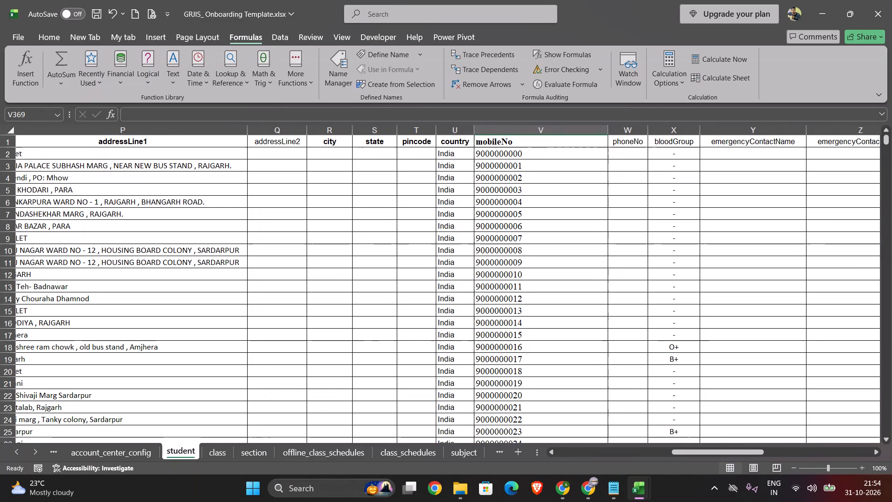
{"action": "scroll", "coordinate": [698, 243], "scroll_direction": "left", "scroll_amount": 1}
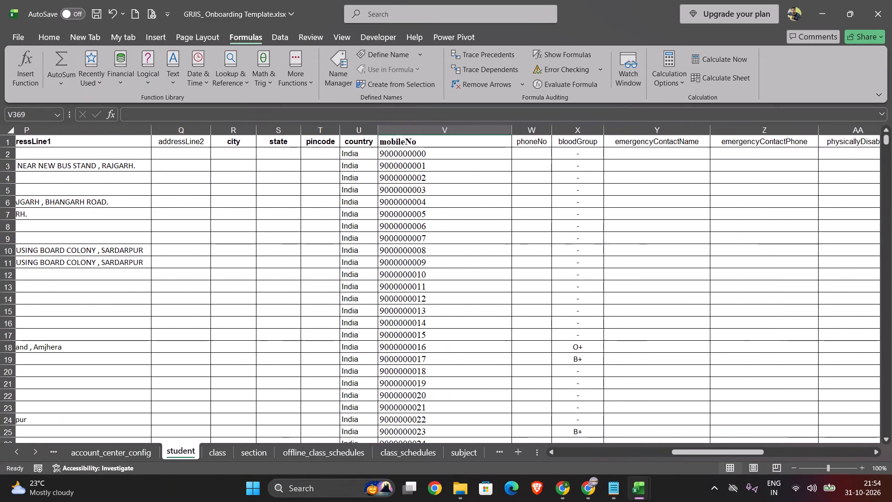
{"action": "left_click_drag", "start_coordinate": [664, 132], "coordinate": [711, 132]}
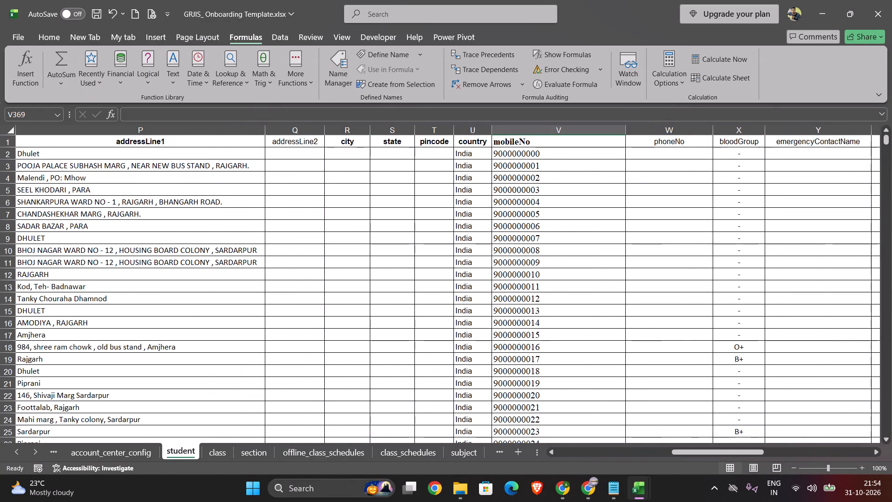
Insert a blank column before the motherName column in the student sheet.
{"action": "scroll", "coordinate": [726, 202], "scroll_direction": "left", "scroll_amount": 5}
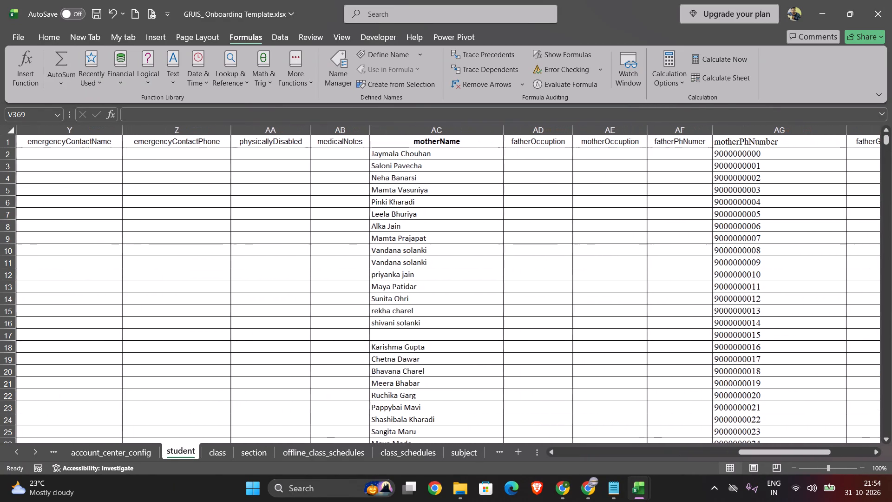
{"action": "scroll", "coordinate": [462, 206], "scroll_direction": "up", "scroll_amount": 1}
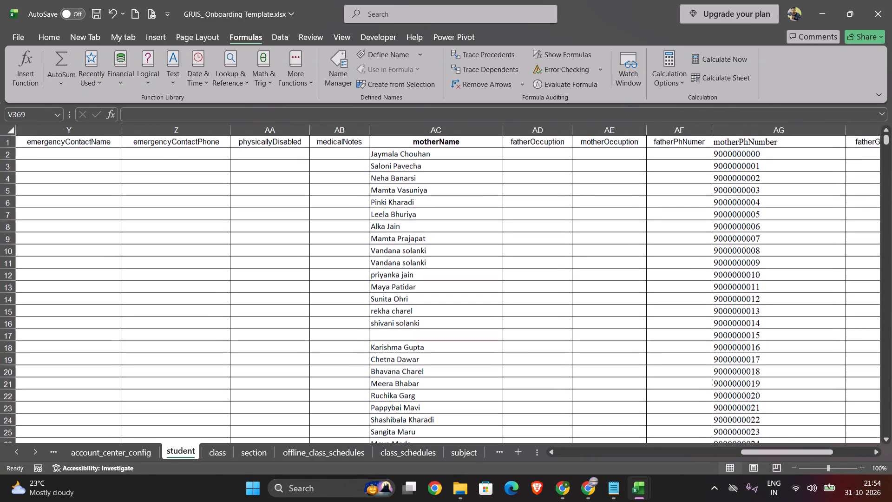
{"action": "left_click", "coordinate": [412, 132]}
{"action": "right_click", "coordinate": [412, 132]}
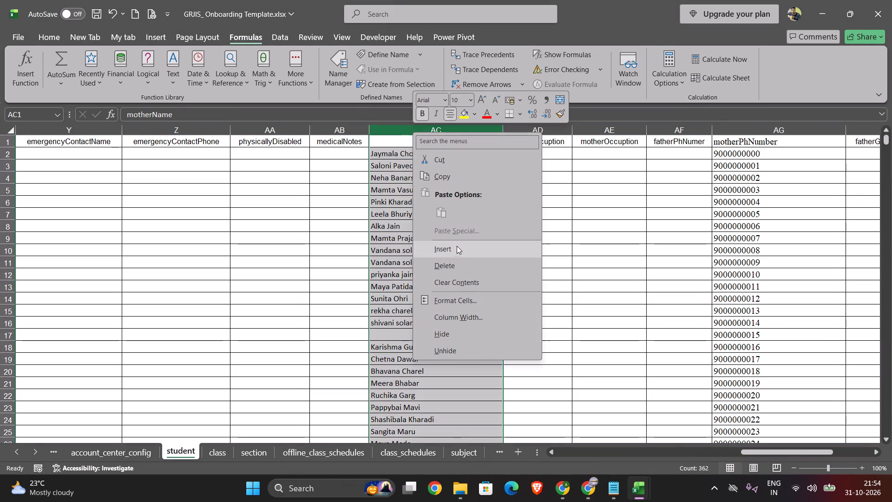
{"action": "left_click", "coordinate": [451, 248]}
{"action": "left_click", "coordinate": [414, 141]}
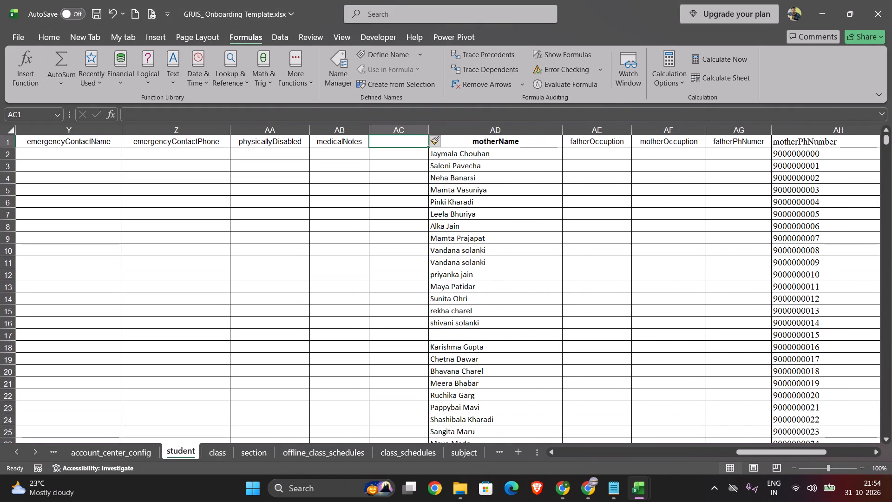
Copy the motherName column AD into the blank column AC.
{"action": "left_click", "coordinate": [412, 129]}
{"action": "left_click", "coordinate": [464, 130]}
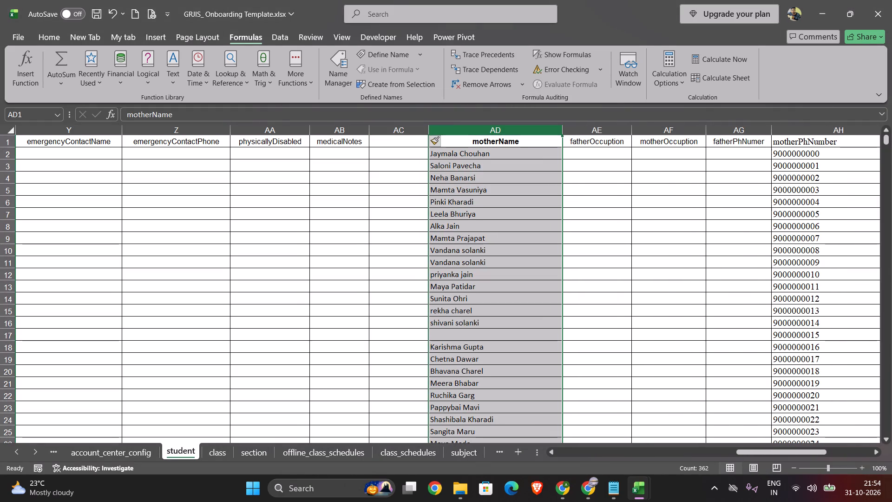
{"action": "key", "text": "ctrl+c"}
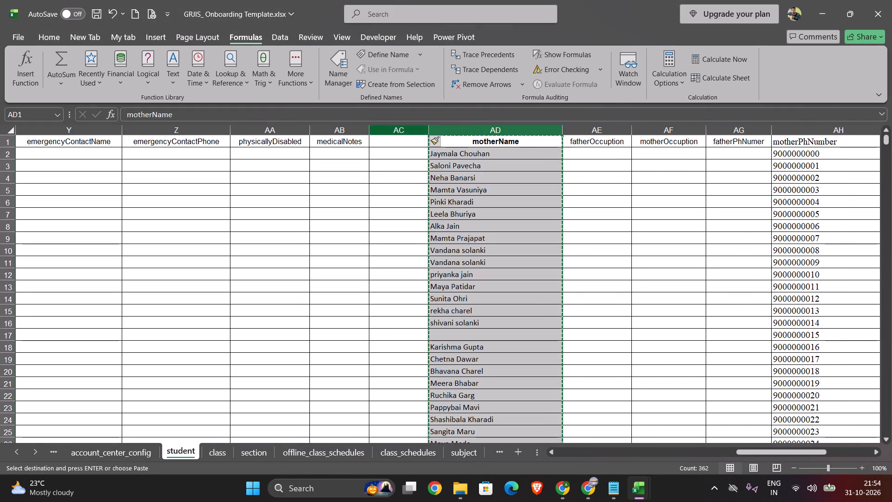
{"action": "left_click", "coordinate": [396, 131]}
{"action": "key", "text": "ctrl+v"}
Enter =PROPER(AD2) in cell AC2 and fill it down the copied motherName column to row 364.
{"action": "scroll", "coordinate": [456, 174], "scroll_direction": "left", "scroll_amount": 1}
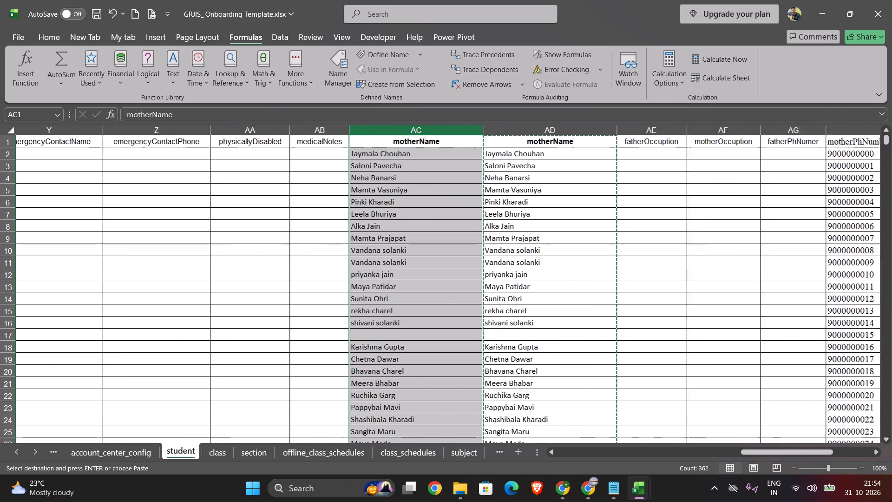
{"action": "scroll", "coordinate": [456, 174], "scroll_direction": "left", "scroll_amount": 1}
{"action": "left_click", "coordinate": [311, 155]}
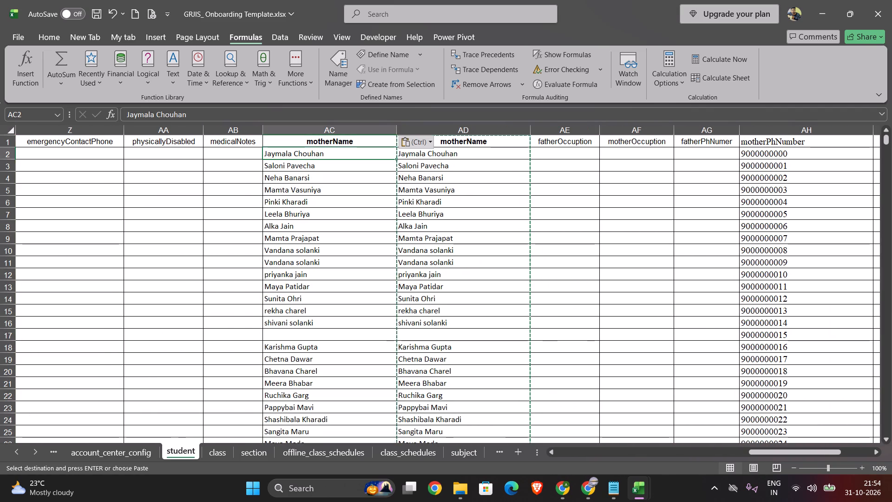
{"action": "left_click", "coordinate": [311, 155]}
{"action": "left_click", "coordinate": [174, 71]}
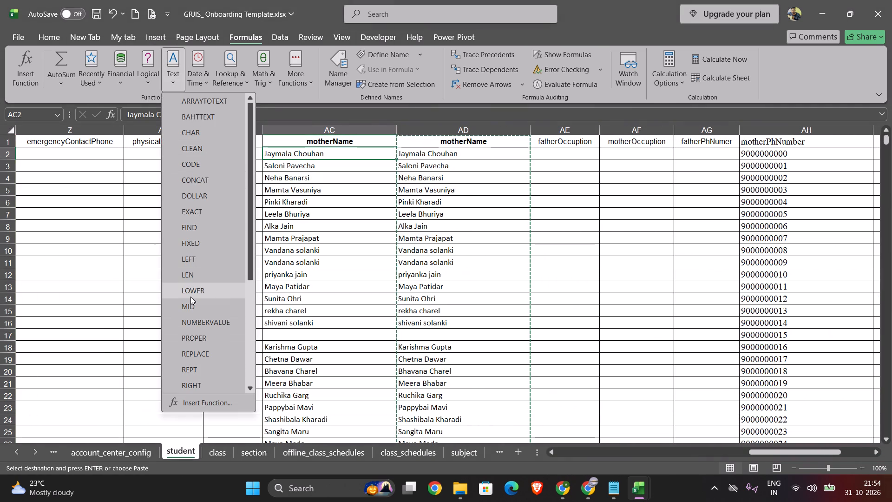
{"action": "scroll", "coordinate": [190, 297], "scroll_direction": "down", "scroll_amount": 1}
{"action": "left_click", "coordinate": [188, 245]}
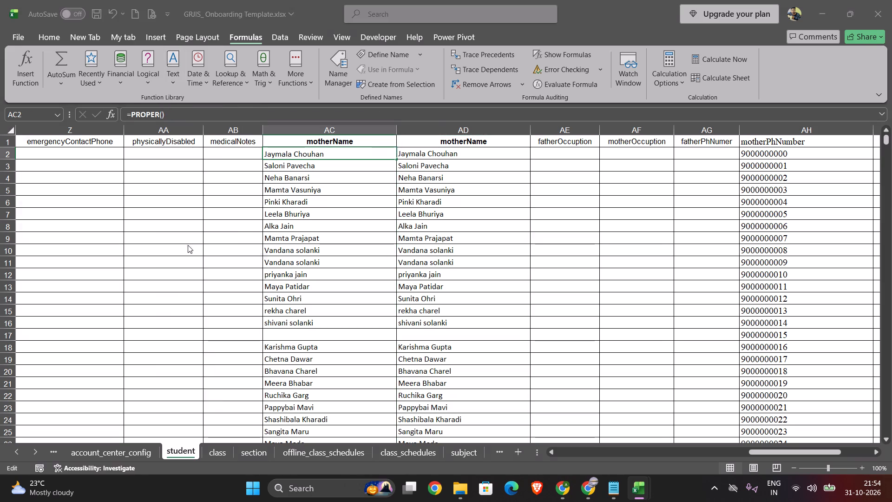
{"action": "left_click", "coordinate": [424, 153]}
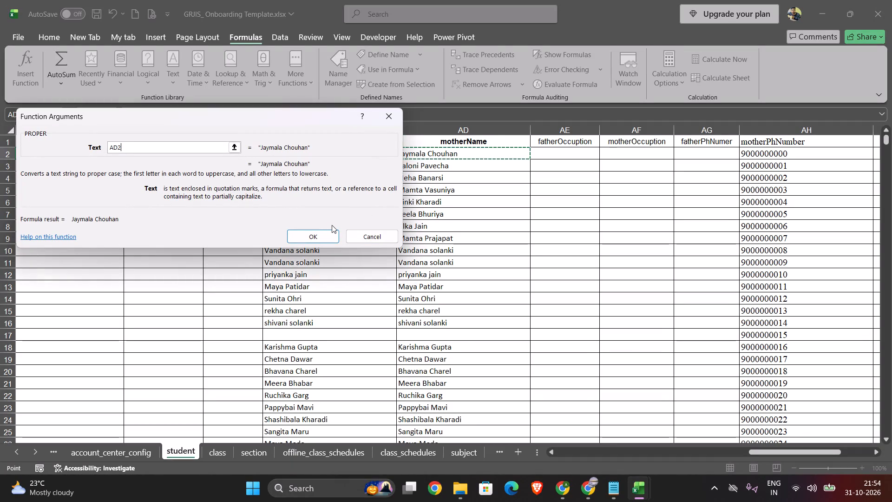
{"action": "left_click", "coordinate": [321, 234]}
{"action": "left_click_drag", "start_coordinate": [394, 158], "coordinate": [416, 388]}
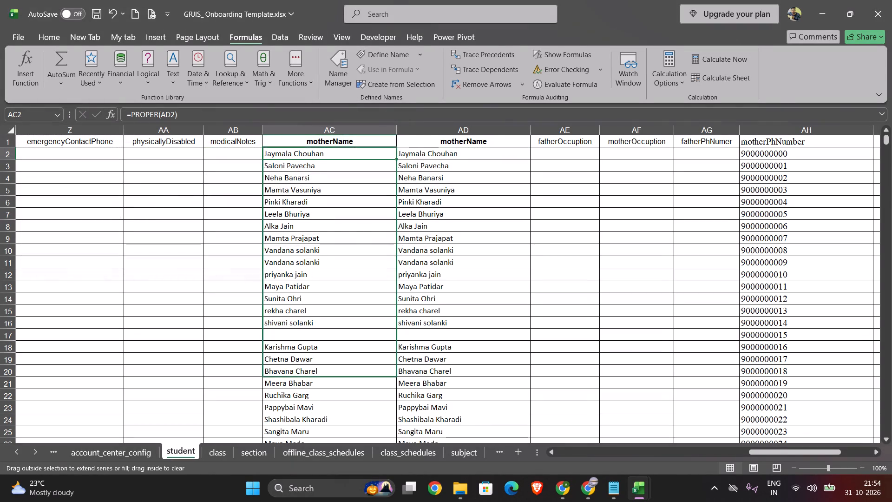
{"action": "left_click_drag", "start_coordinate": [416, 388], "coordinate": [410, 501]}
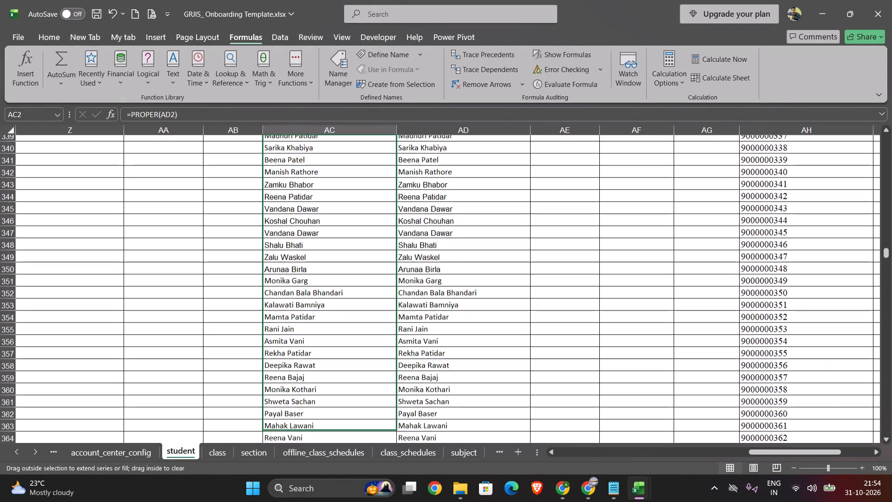
{"action": "left_click_drag", "start_coordinate": [410, 501], "coordinate": [387, 425]}
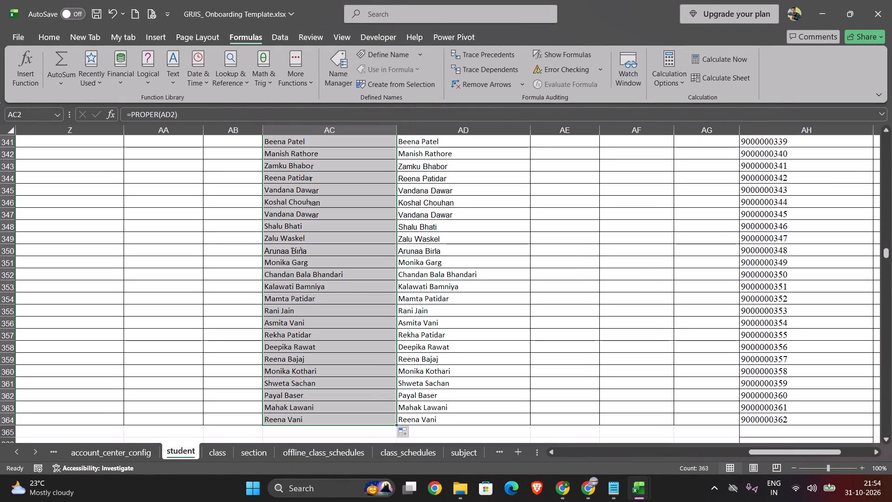
Replace the formulas in motherName column AC with their values using Paste Special.
{"action": "scroll", "coordinate": [376, 304], "scroll_direction": "up", "scroll_amount": 11}
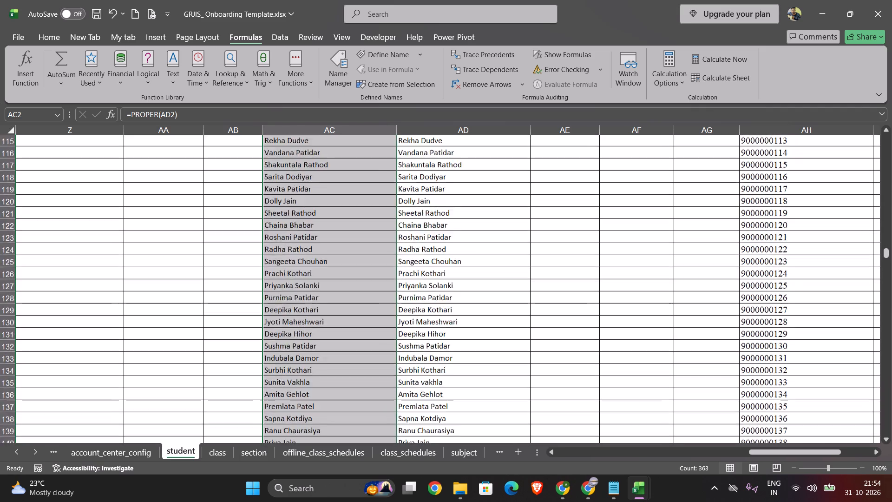
{"action": "scroll", "coordinate": [376, 304], "scroll_direction": "up", "scroll_amount": 3}
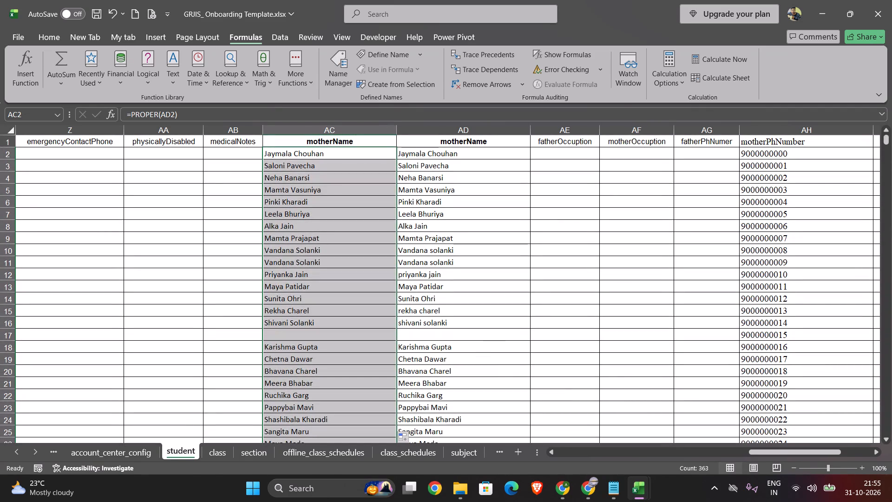
{"action": "left_click", "coordinate": [342, 273]}
{"action": "left_click", "coordinate": [357, 132]}
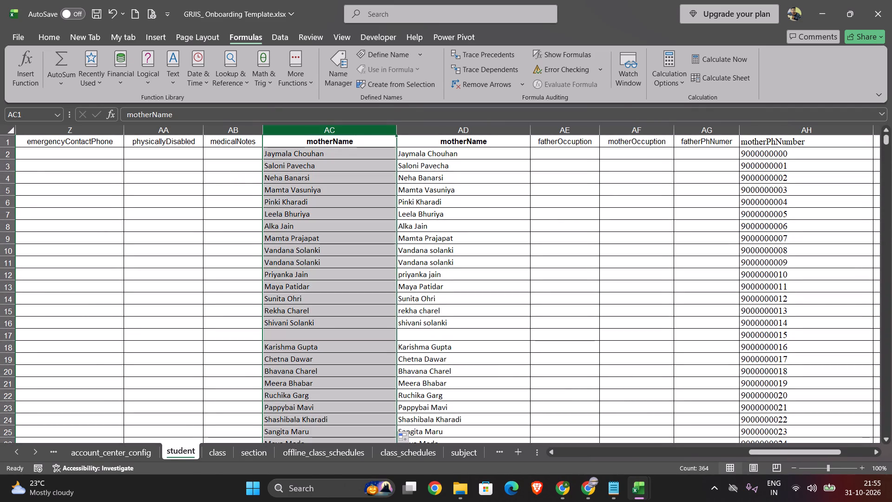
{"action": "key", "text": "ctrl+c"}
{"action": "right_click", "coordinate": [357, 132]}
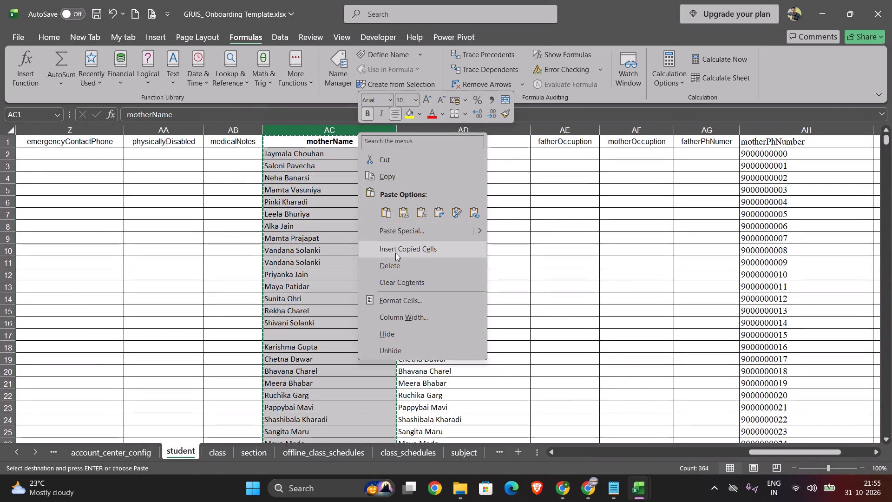
{"action": "left_click", "coordinate": [395, 234]}
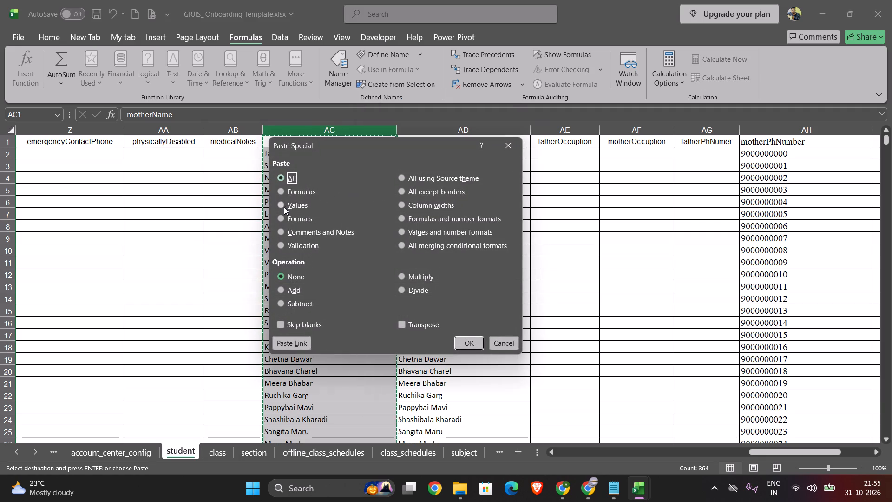
{"action": "left_click", "coordinate": [284, 208]}
{"action": "left_click", "coordinate": [468, 345]}
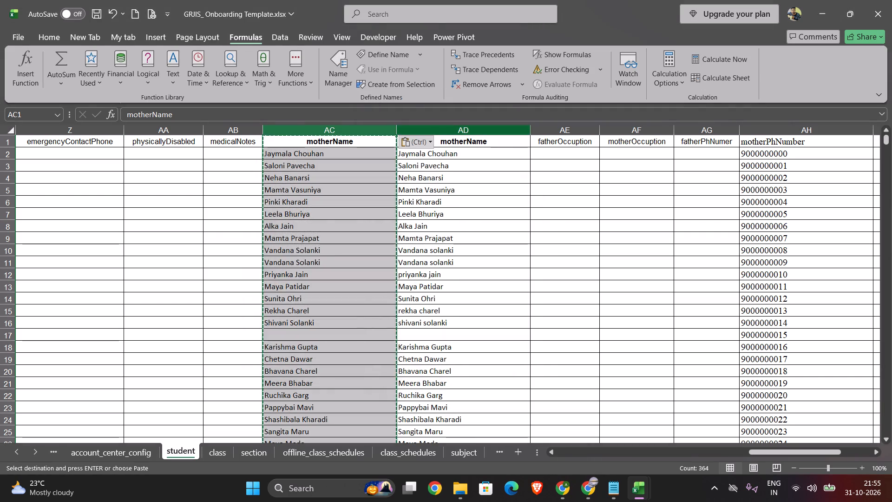
Delete the original motherName column AD from the student sheet.
{"action": "left_click", "coordinate": [452, 129]}
{"action": "right_click", "coordinate": [452, 129]}
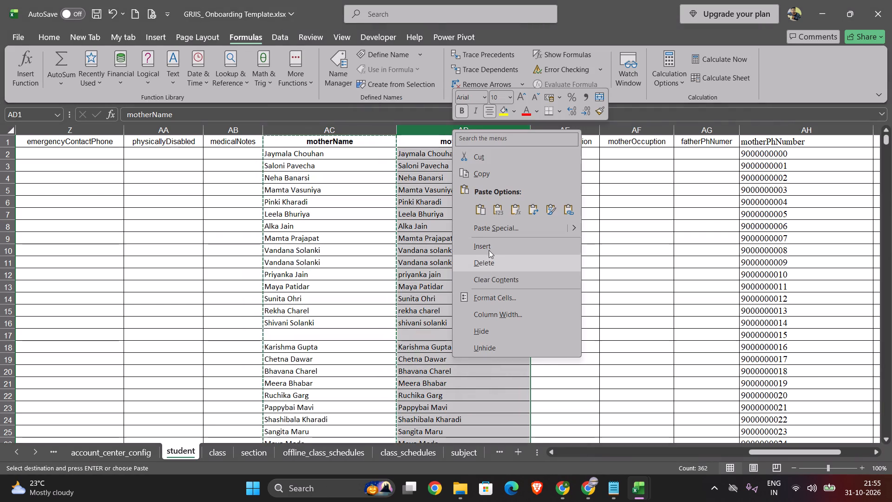
{"action": "left_click", "coordinate": [481, 260]}
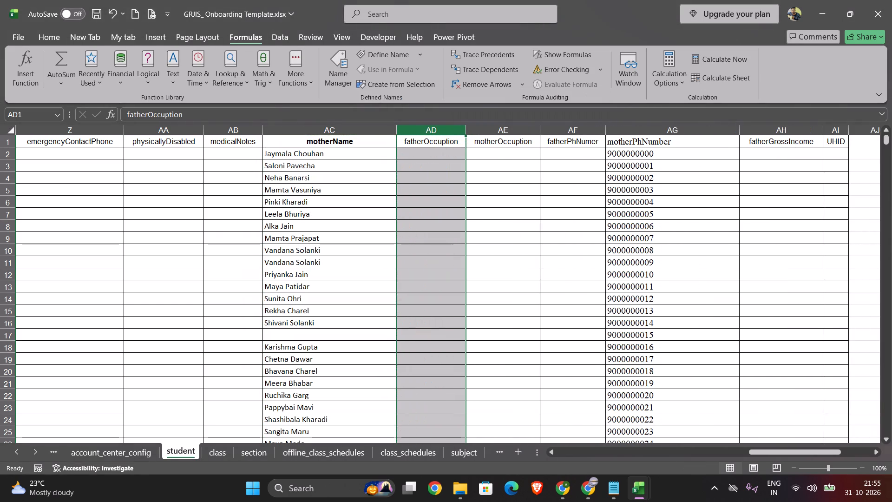
{"action": "left_click", "coordinate": [350, 251]}
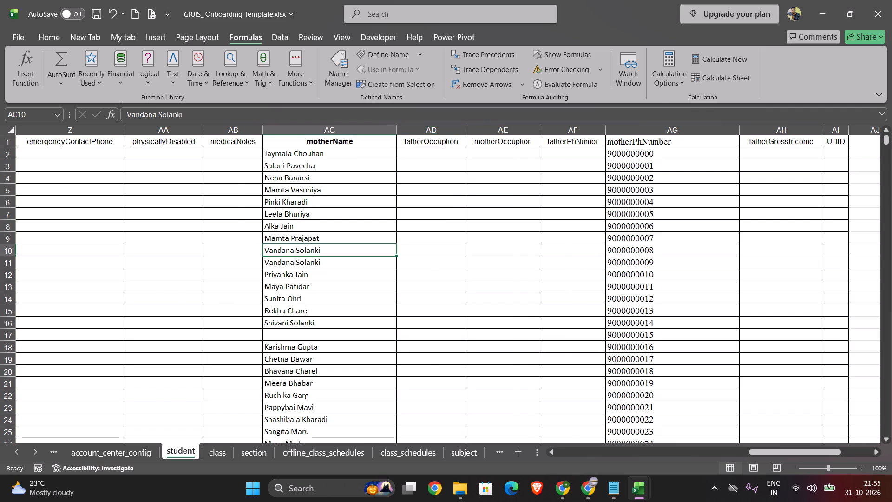
Review the remaining student sheet columns, from the mother names back to fatherName, for data needing cleanup.
{"action": "scroll", "coordinate": [350, 251], "scroll_direction": "left", "scroll_amount": 2}
{"action": "scroll", "coordinate": [503, 306], "scroll_direction": "down", "scroll_amount": 4}
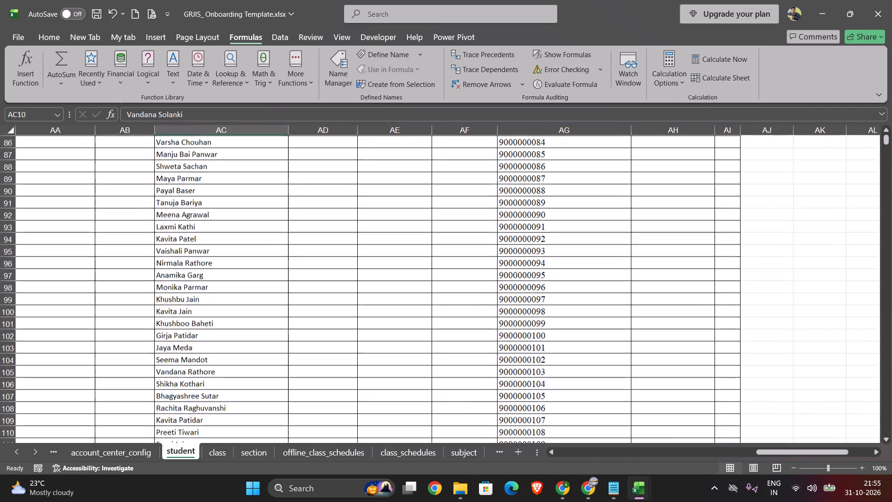
{"action": "scroll", "coordinate": [503, 306], "scroll_direction": "down", "scroll_amount": 3}
{"action": "scroll", "coordinate": [503, 306], "scroll_direction": "right", "scroll_amount": 6}
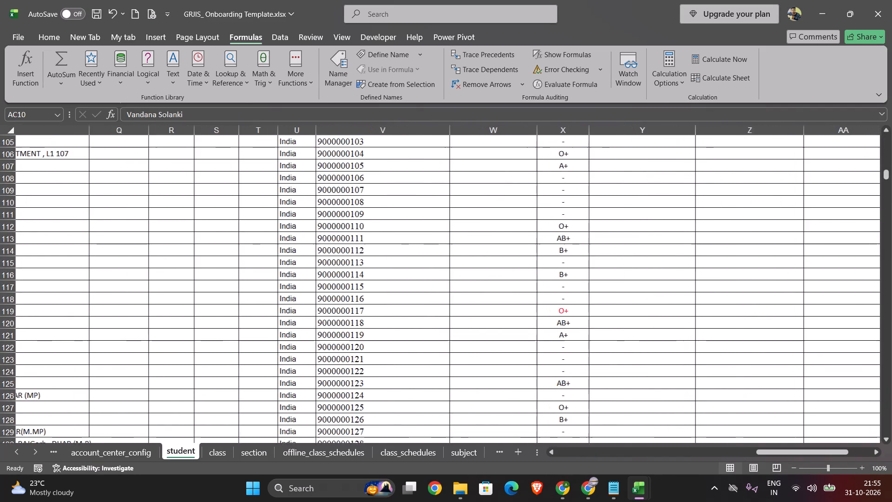
{"action": "scroll", "coordinate": [503, 306], "scroll_direction": "up", "scroll_amount": 7}
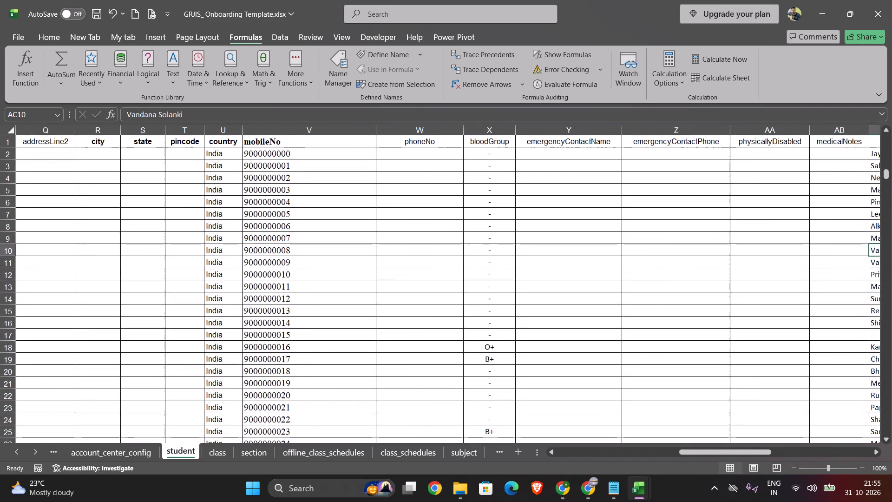
{"action": "scroll", "coordinate": [503, 306], "scroll_direction": "right", "scroll_amount": 5}
{"action": "scroll", "coordinate": [191, 272], "scroll_direction": "right", "scroll_amount": 1}
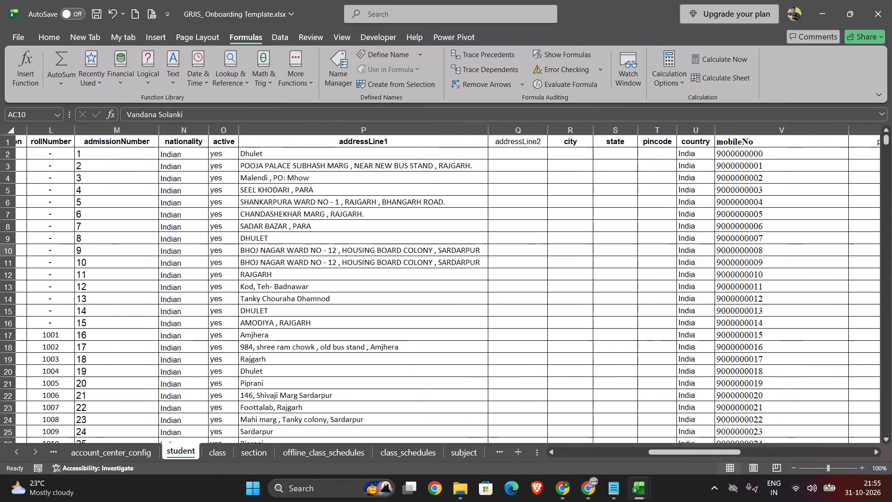
{"action": "scroll", "coordinate": [191, 272], "scroll_direction": "right", "scroll_amount": 3}
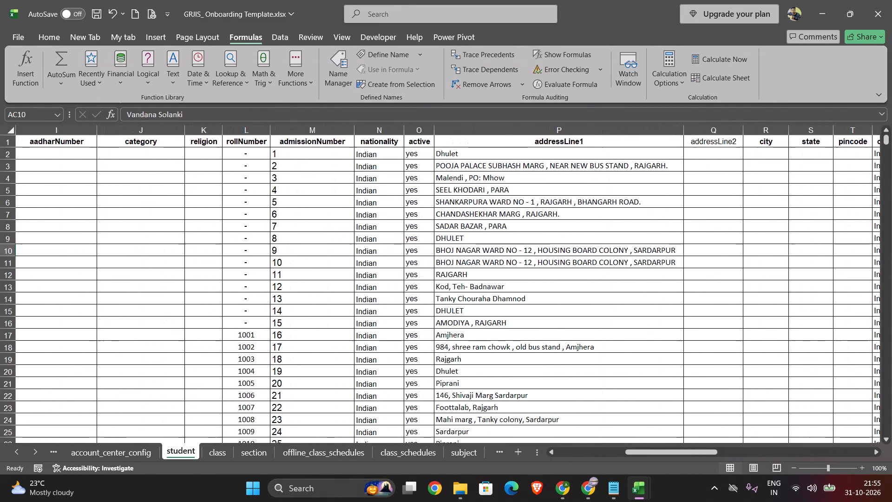
{"action": "scroll", "coordinate": [191, 272], "scroll_direction": "right", "scroll_amount": 3}
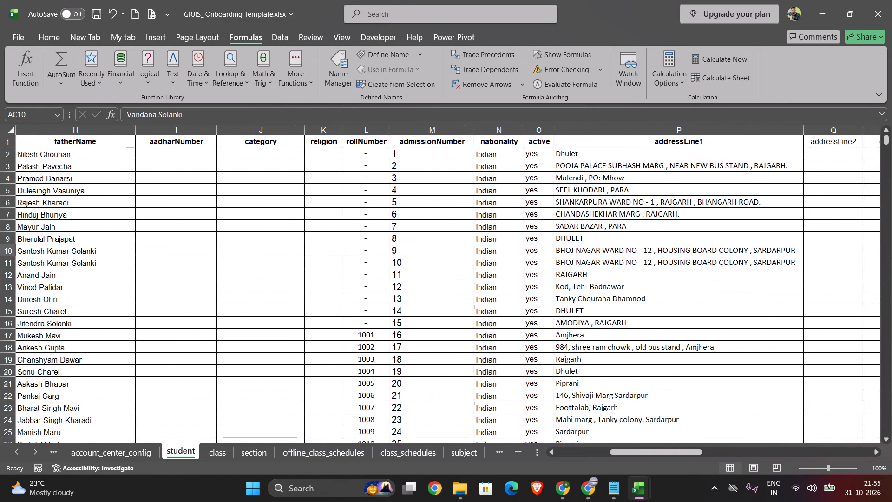
Examine the class, section, offline_class_schedules and class_schedules sheets for inconsistent capitalization or missing entries.
{"action": "left_click", "coordinate": [216, 452]}
{"action": "left_click", "coordinate": [252, 449]}
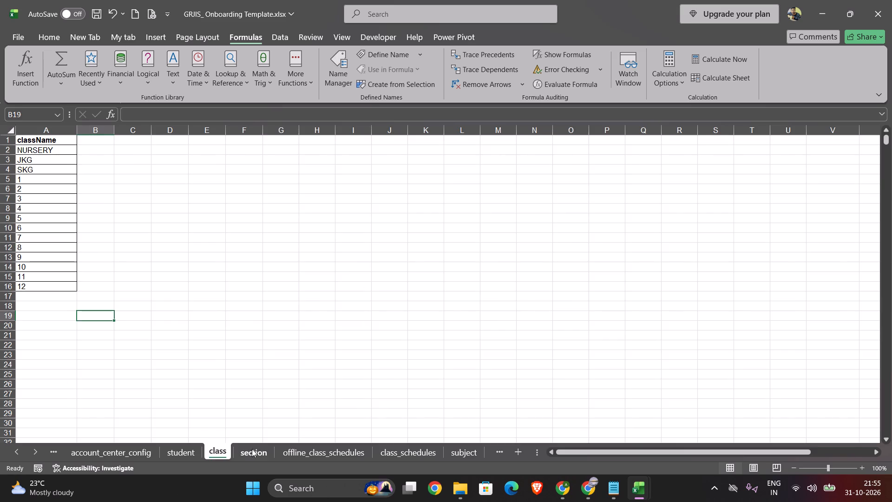
{"action": "scroll", "coordinate": [314, 451], "scroll_direction": "left", "scroll_amount": 1}
{"action": "left_click", "coordinate": [306, 452]}
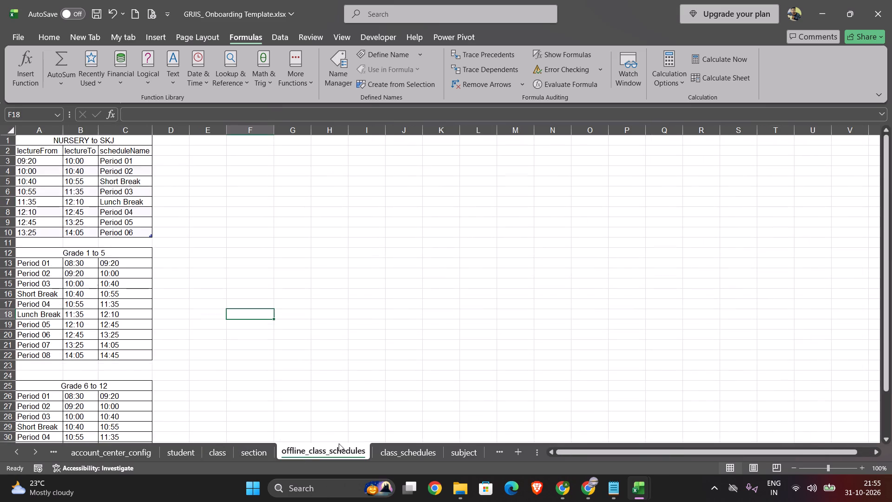
{"action": "scroll", "coordinate": [177, 342], "scroll_direction": "down", "scroll_amount": 2}
{"action": "left_click", "coordinate": [398, 450]}
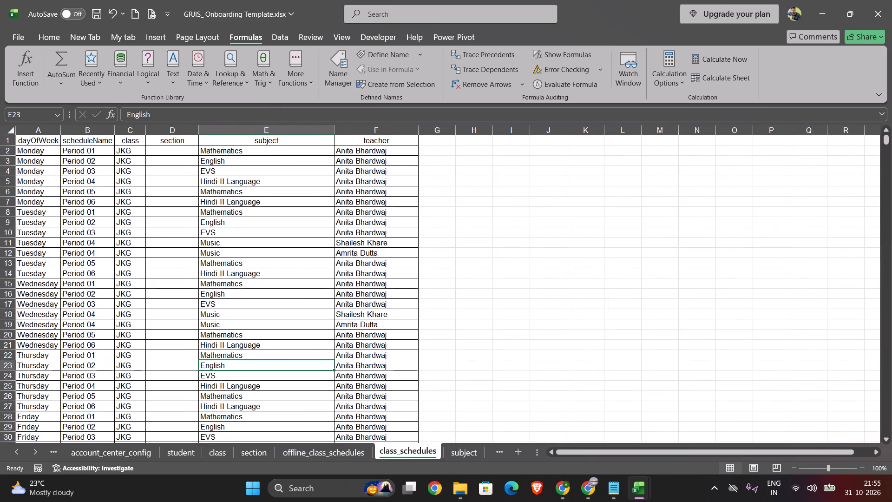
{"action": "scroll", "coordinate": [321, 297], "scroll_direction": "left", "scroll_amount": 1}
{"action": "scroll", "coordinate": [321, 297], "scroll_direction": "right", "scroll_amount": 1}
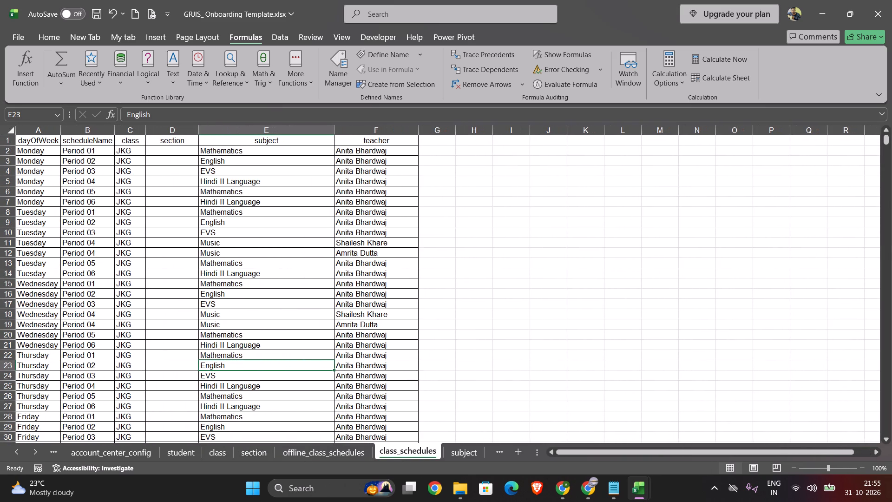
{"action": "scroll", "coordinate": [321, 297], "scroll_direction": "up", "scroll_amount": 1}
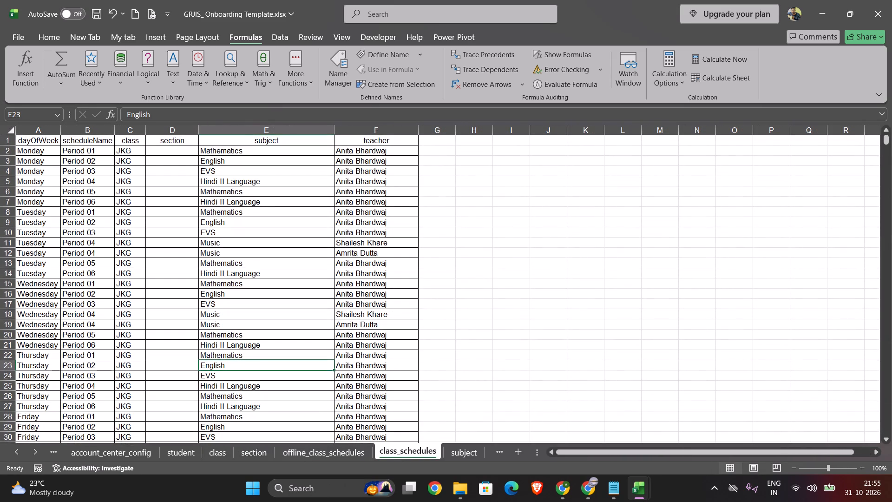
{"action": "scroll", "coordinate": [347, 248], "scroll_direction": "down", "scroll_amount": 5}
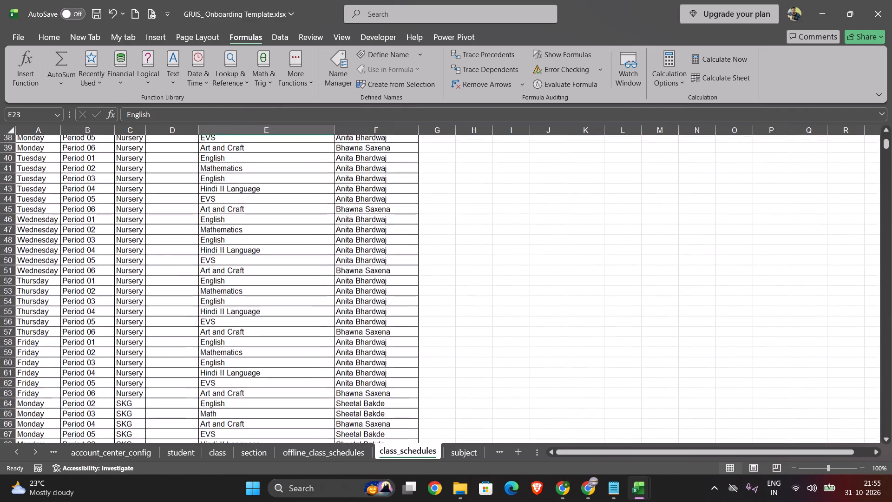
{"action": "scroll", "coordinate": [347, 248], "scroll_direction": "down", "scroll_amount": 7}
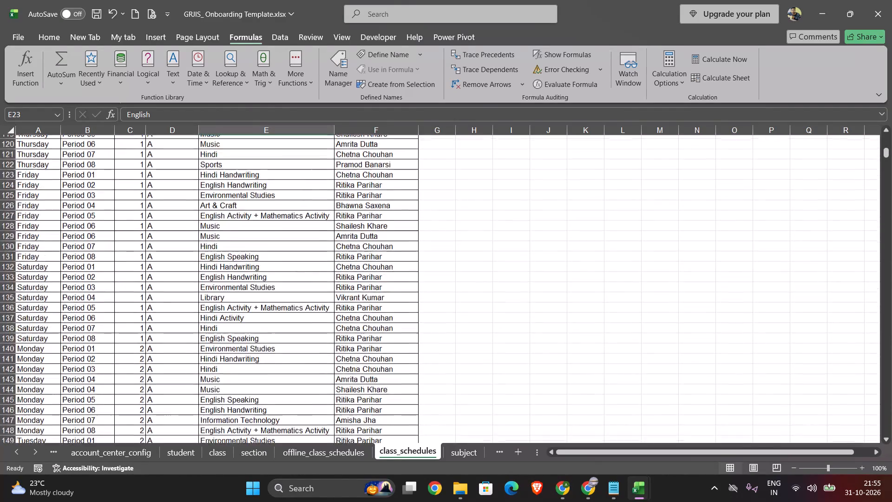
{"action": "scroll", "coordinate": [347, 248], "scroll_direction": "down", "scroll_amount": 2}
{"action": "scroll", "coordinate": [347, 248], "scroll_direction": "up", "scroll_amount": 15}
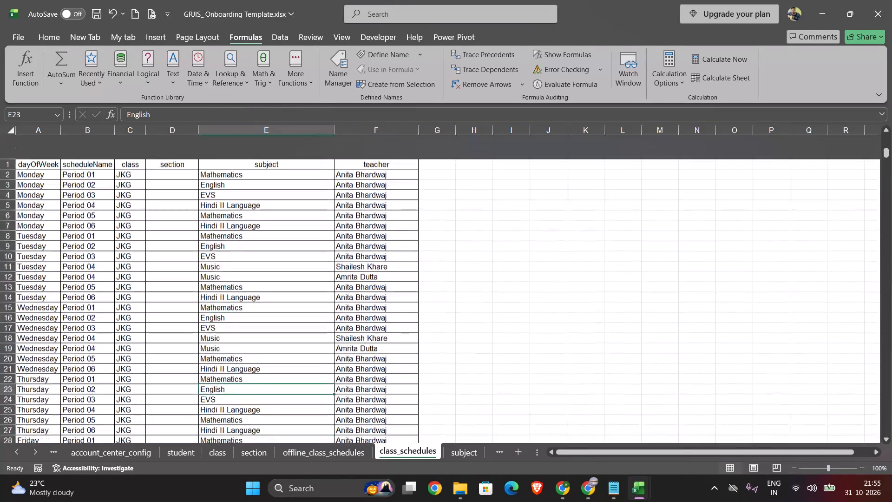
{"action": "scroll", "coordinate": [157, 244], "scroll_direction": "down", "scroll_amount": 1}
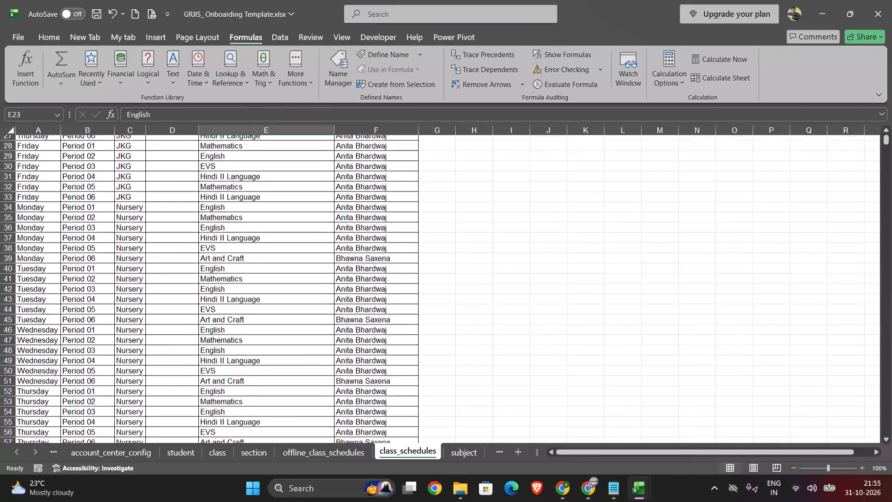
{"action": "scroll", "coordinate": [157, 244], "scroll_direction": "down", "scroll_amount": 4}
{"action": "scroll", "coordinate": [157, 244], "scroll_direction": "up", "scroll_amount": 6}
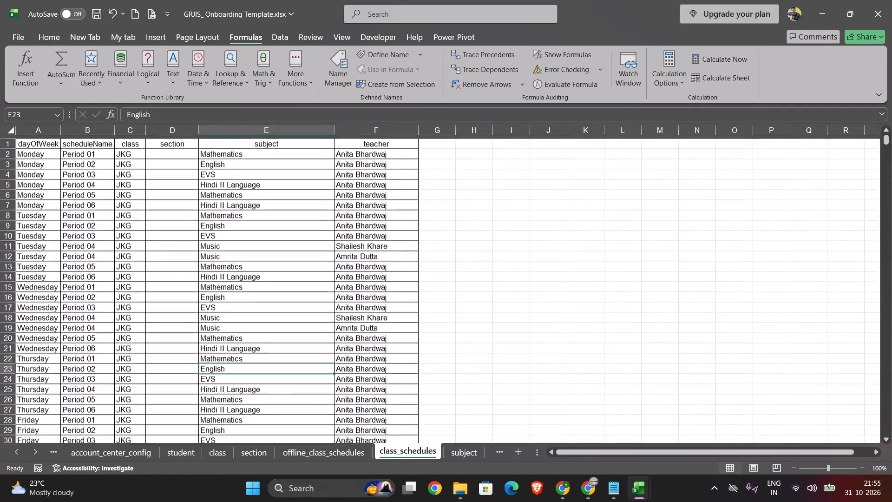
Insert a blank column before the subject column in the subject sheet.
{"action": "left_click", "coordinate": [215, 453]}
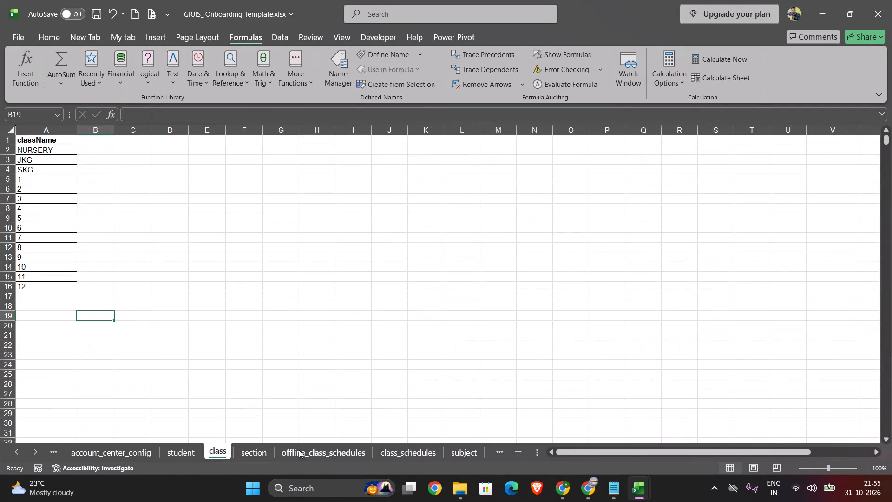
{"action": "left_click", "coordinate": [460, 450]}
{"action": "scroll", "coordinate": [325, 302], "scroll_direction": "up", "scroll_amount": 1}
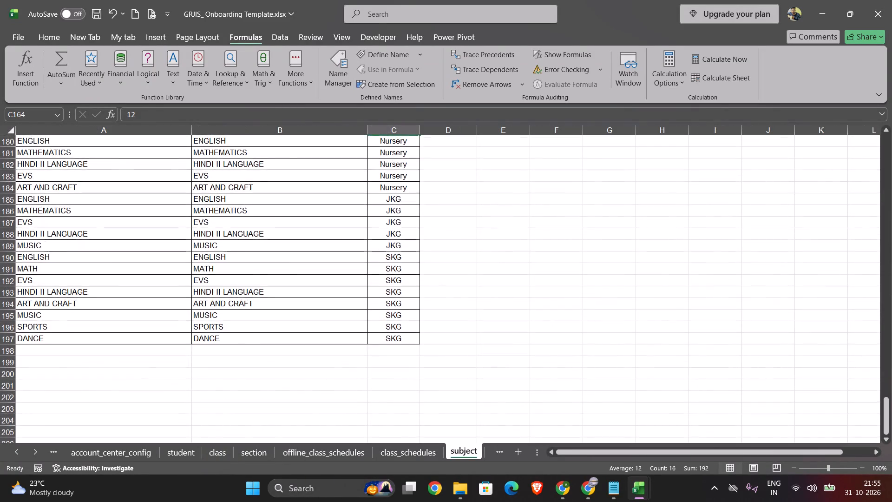
{"action": "scroll", "coordinate": [325, 302], "scroll_direction": "up", "scroll_amount": 20}
{"action": "scroll", "coordinate": [325, 302], "scroll_direction": "up", "scroll_amount": 4}
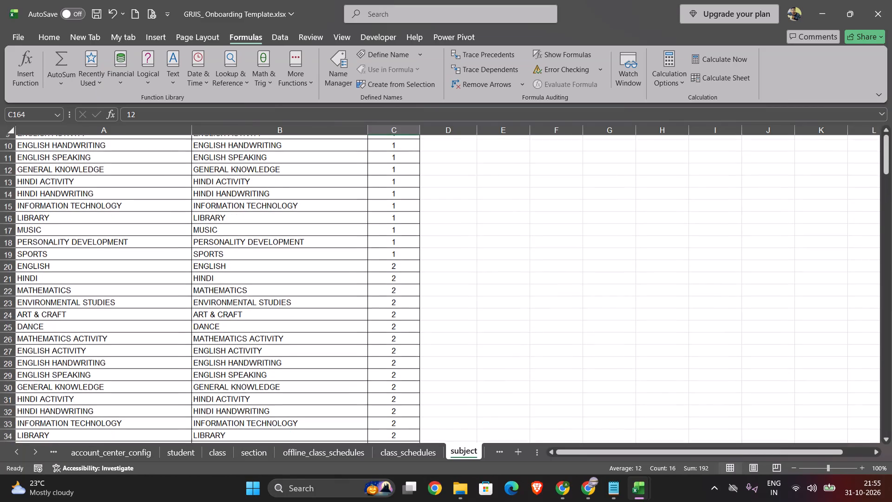
{"action": "left_click", "coordinate": [84, 155]}
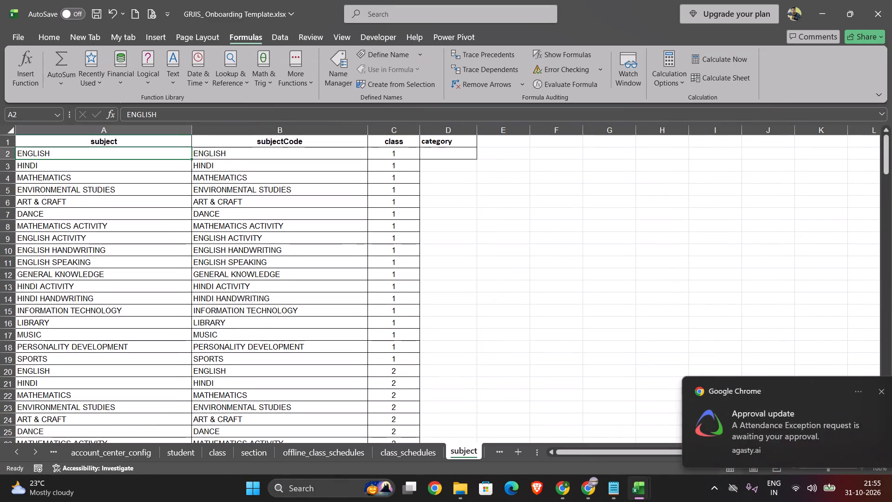
{"action": "left_click", "coordinate": [865, 392]}
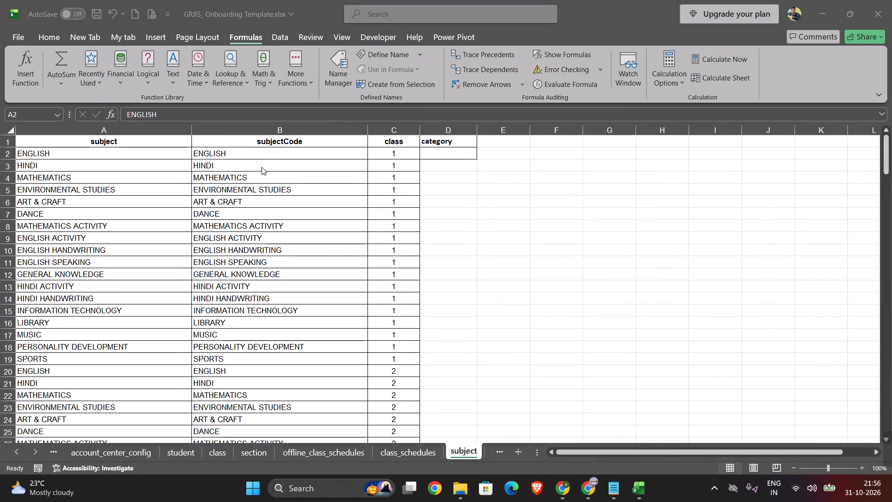
{"action": "right_click", "coordinate": [164, 132]}
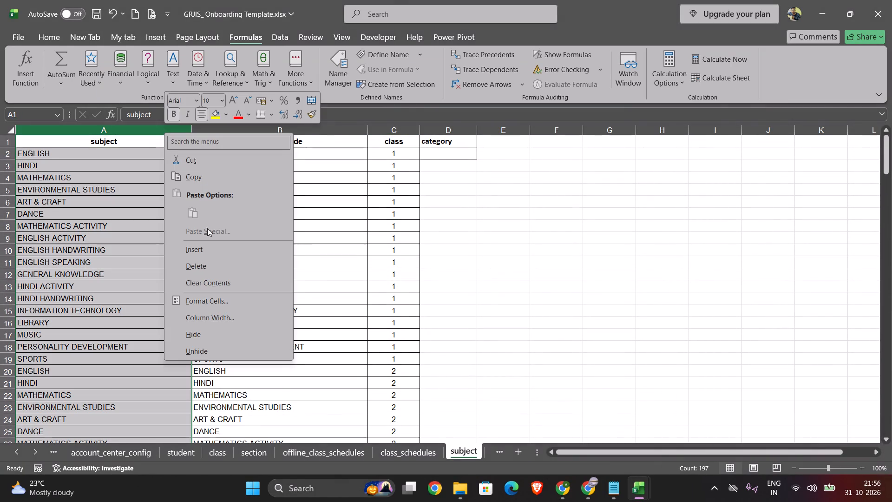
{"action": "left_click", "coordinate": [194, 244]}
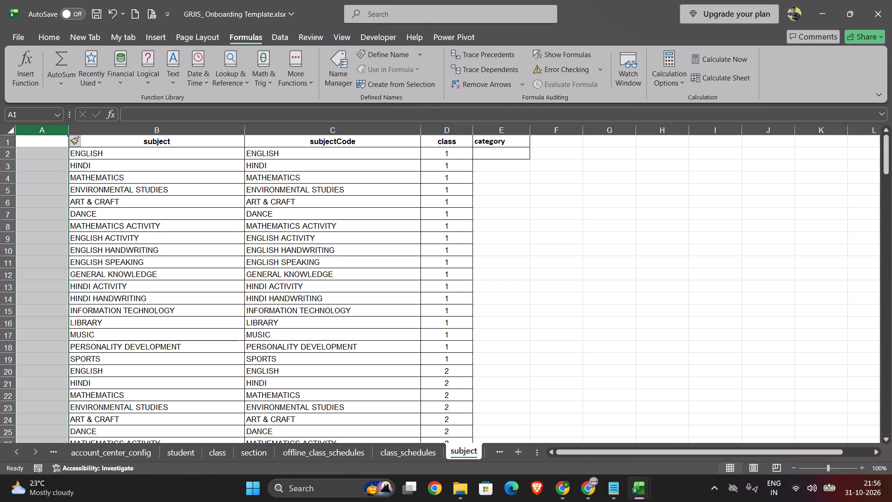
Copy the subject column B into the blank column A.
{"action": "left_click", "coordinate": [148, 132]}
{"action": "key", "text": "ctrl+c"}
{"action": "left_click", "coordinate": [49, 131]}
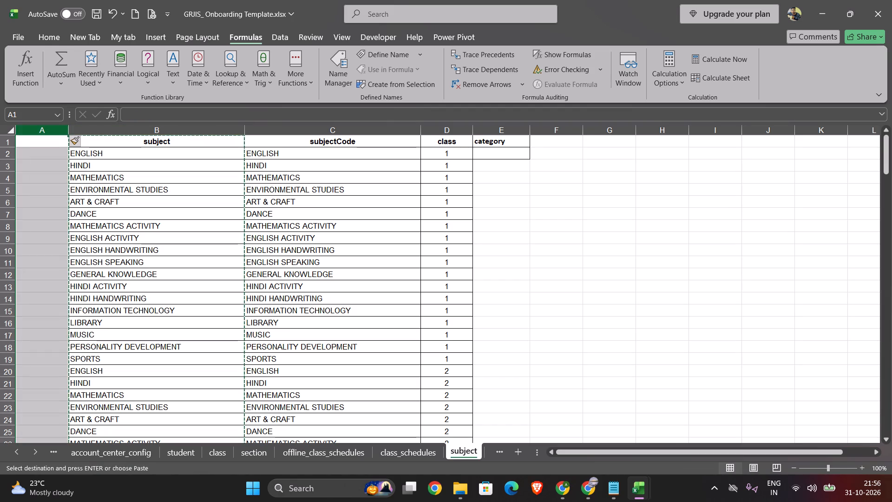
{"action": "key", "text": "ctrl+v"}
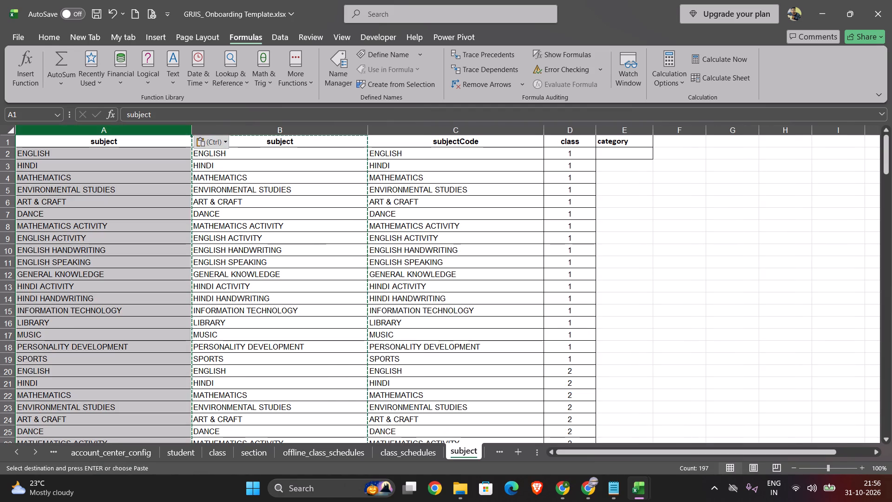
Enter a PROPER function in cell A2 of the subject sheet that references the subject in B2.
{"action": "left_click", "coordinate": [118, 132]}
{"action": "left_click", "coordinate": [278, 155]}
{"action": "left_click", "coordinate": [135, 133]}
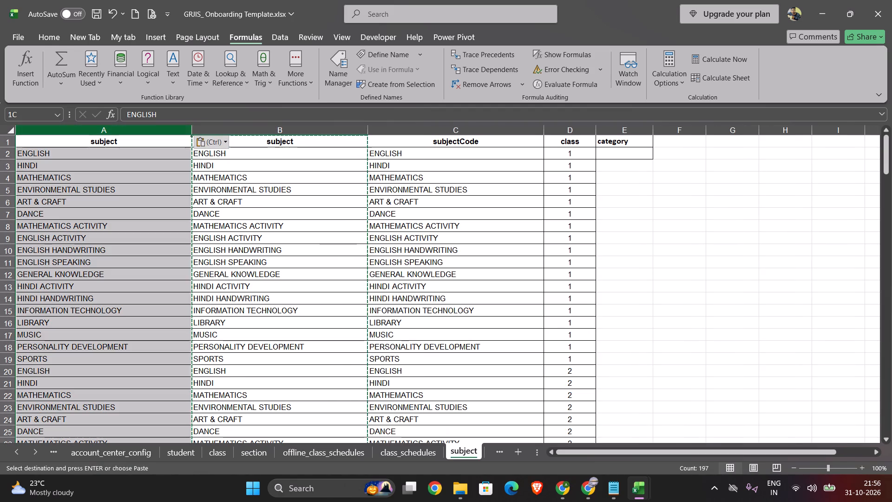
{"action": "left_click", "coordinate": [62, 157]}
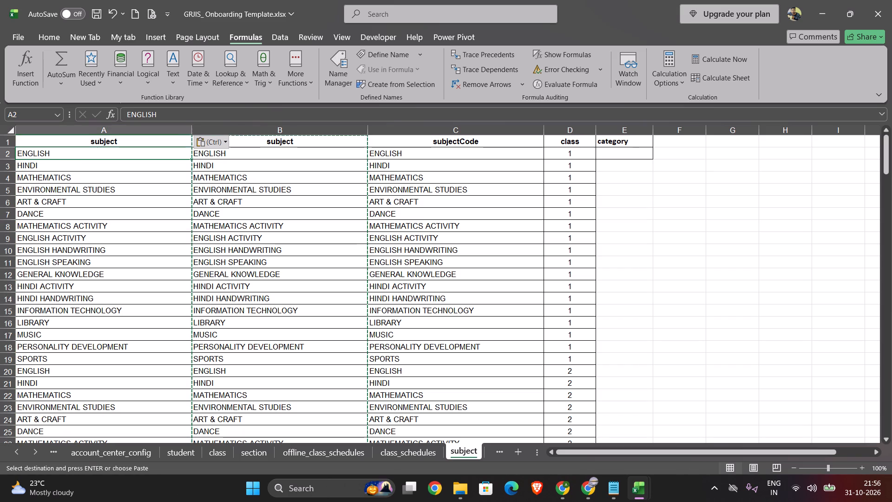
{"action": "left_click", "coordinate": [171, 85]}
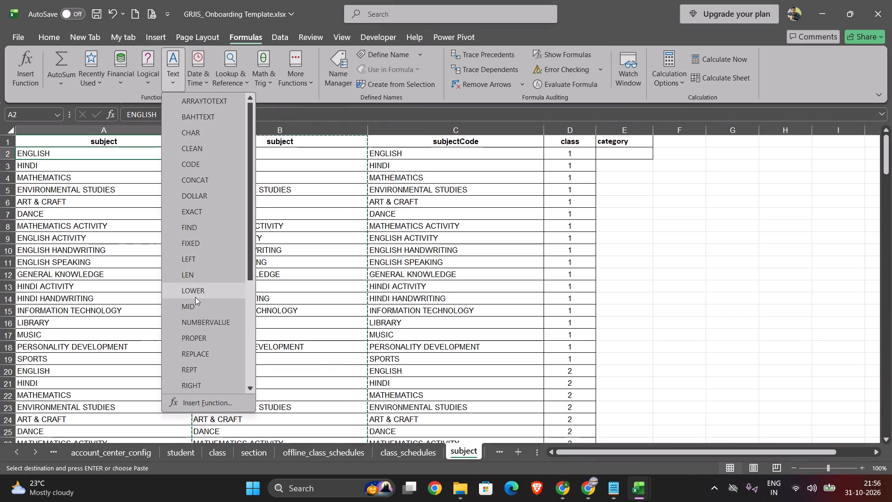
{"action": "left_click", "coordinate": [184, 339]}
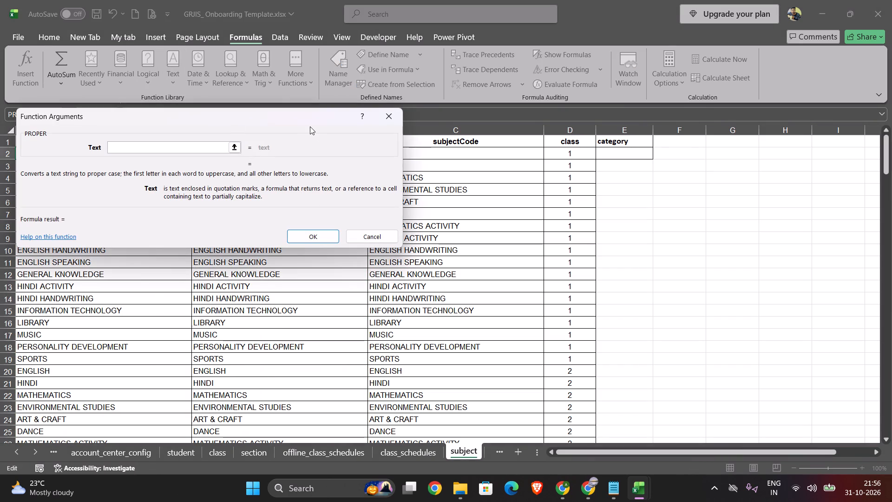
{"action": "left_click_drag", "start_coordinate": [311, 117], "coordinate": [582, 121]}
{"action": "left_click", "coordinate": [258, 149]}
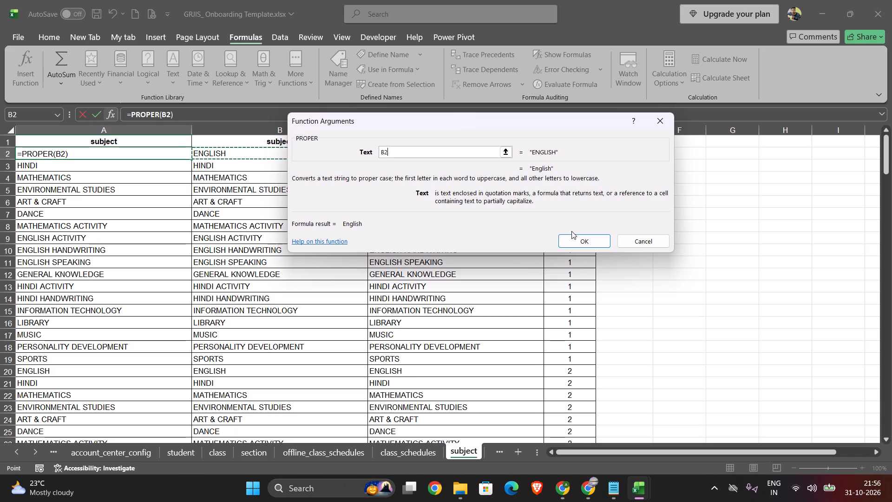
{"action": "left_click", "coordinate": [575, 233]}
{"action": "left_click", "coordinate": [572, 238]}
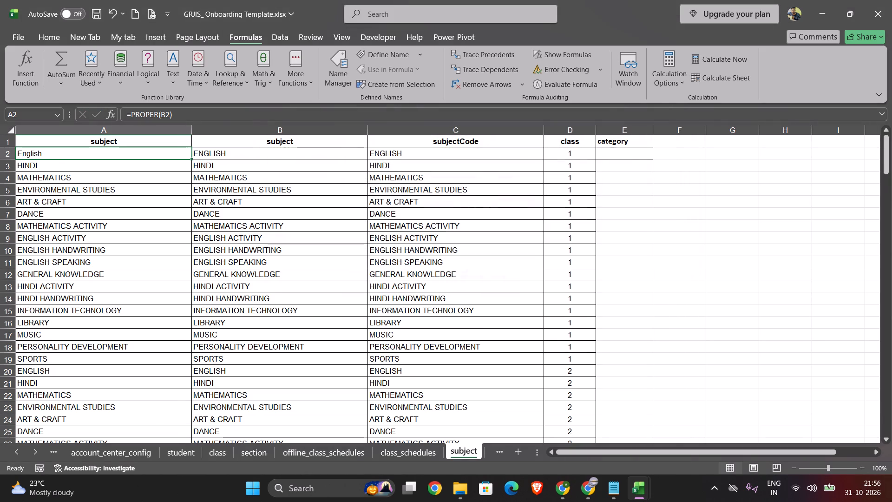
Fill the PROPER formula from A2 down column A through row 197.
{"action": "left_click_drag", "start_coordinate": [190, 160], "coordinate": [174, 501]}
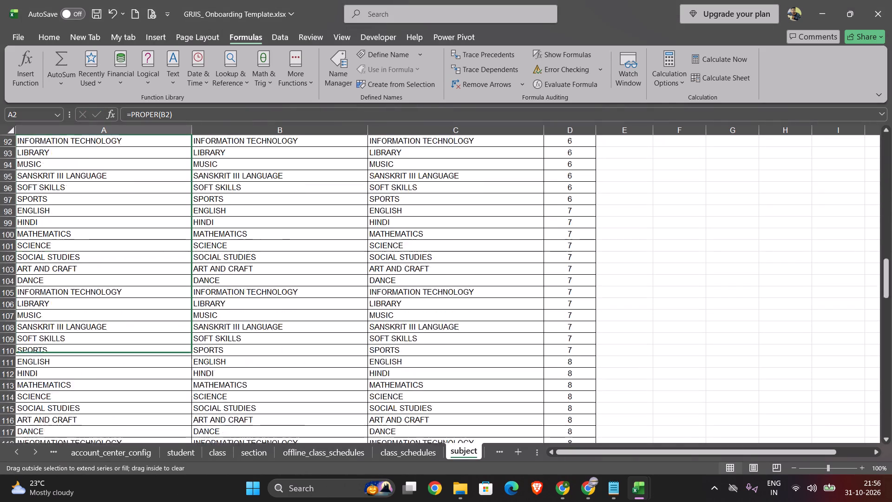
{"action": "left_click_drag", "start_coordinate": [174, 501], "coordinate": [177, 436]}
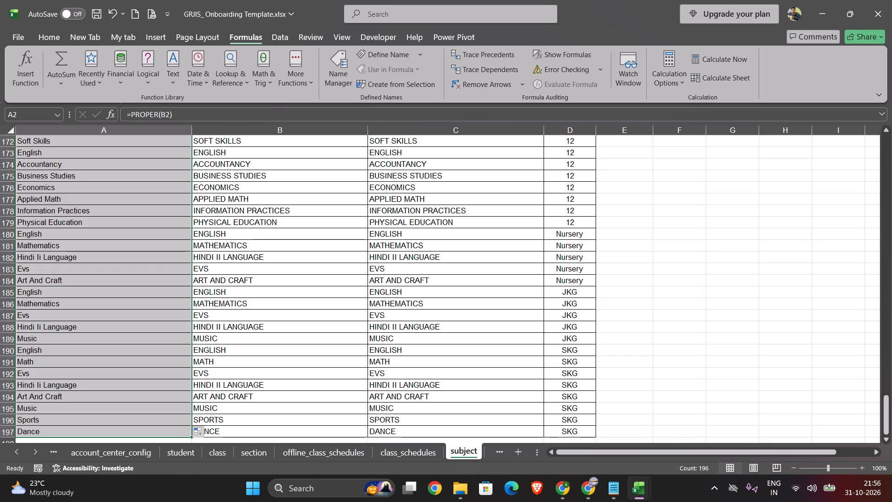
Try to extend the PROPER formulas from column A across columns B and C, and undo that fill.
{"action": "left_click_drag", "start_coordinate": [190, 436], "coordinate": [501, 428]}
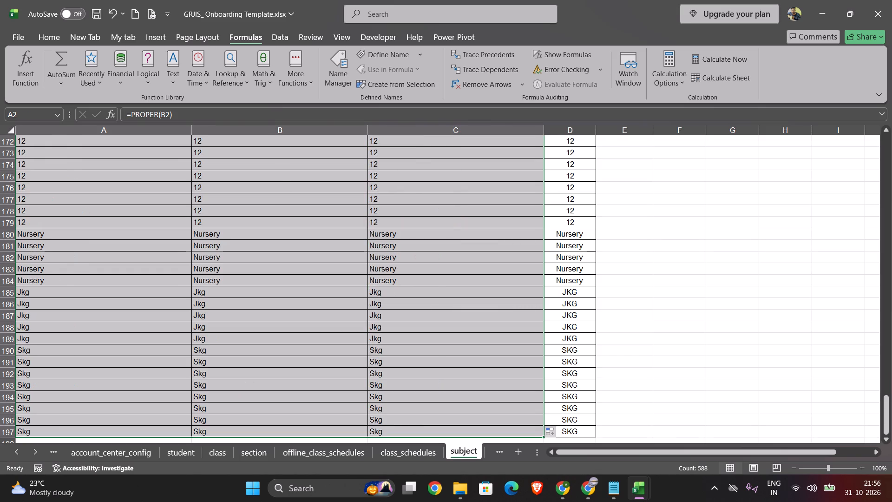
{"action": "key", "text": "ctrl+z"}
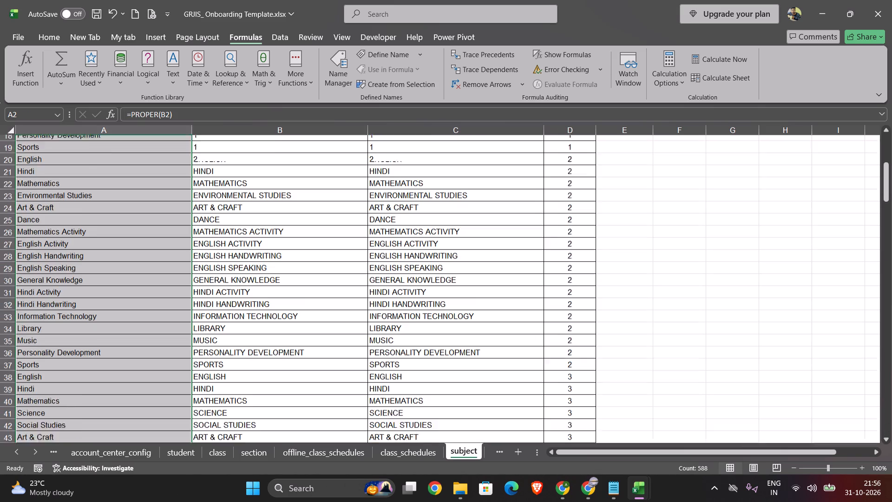
Copy the proper-cased column A and paste it over itself with Paste Special set to Values.
{"action": "scroll", "coordinate": [218, 284], "scroll_direction": "down", "scroll_amount": 5}
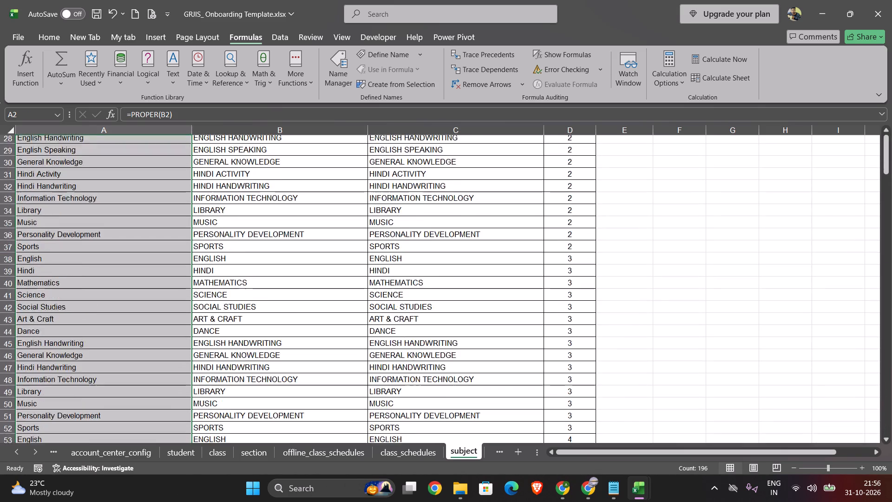
{"action": "scroll", "coordinate": [218, 284], "scroll_direction": "down", "scroll_amount": 2}
{"action": "scroll", "coordinate": [218, 284], "scroll_direction": "up", "scroll_amount": 9}
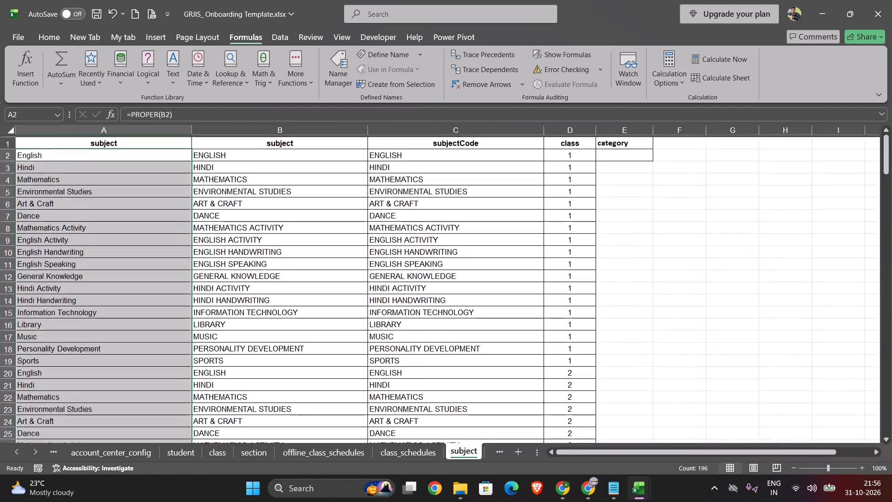
{"action": "left_click", "coordinate": [215, 160]}
{"action": "left_click", "coordinate": [261, 130]}
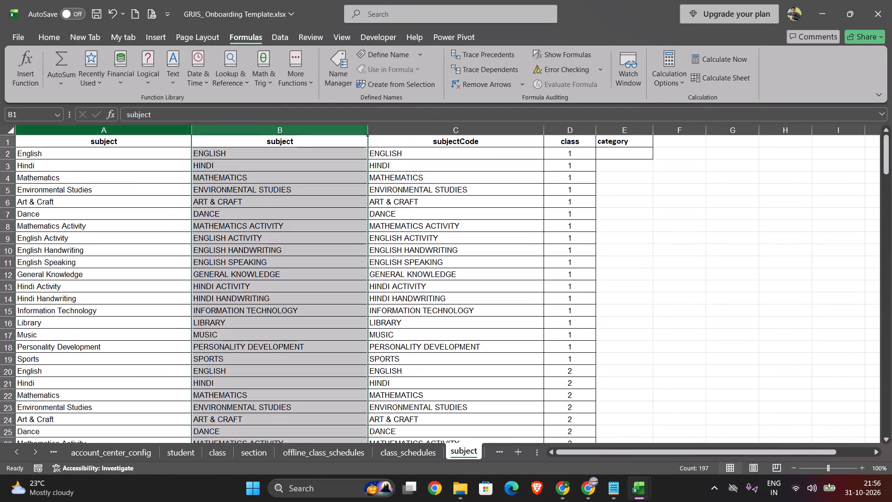
{"action": "left_click", "coordinate": [159, 130]}
{"action": "right_click", "coordinate": [159, 130]}
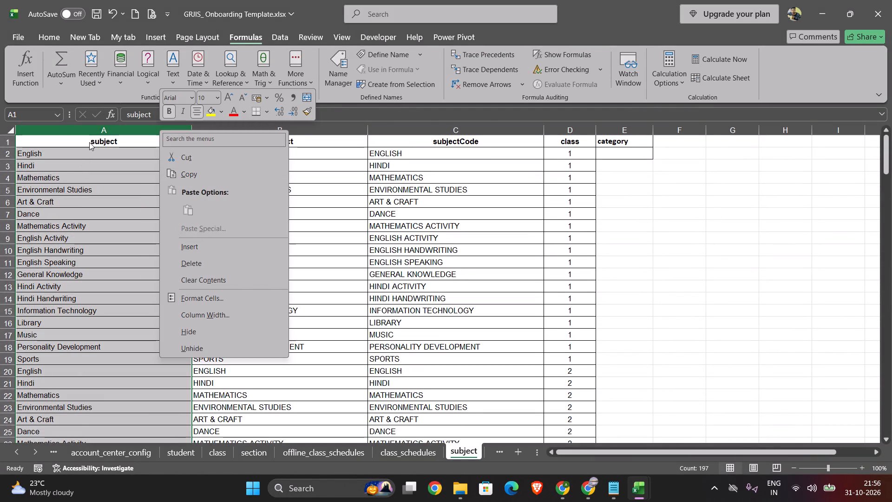
{"action": "key", "text": "ctrl+c"}
{"action": "left_click", "coordinate": [112, 131]}
{"action": "key", "text": "ctrl+c"}
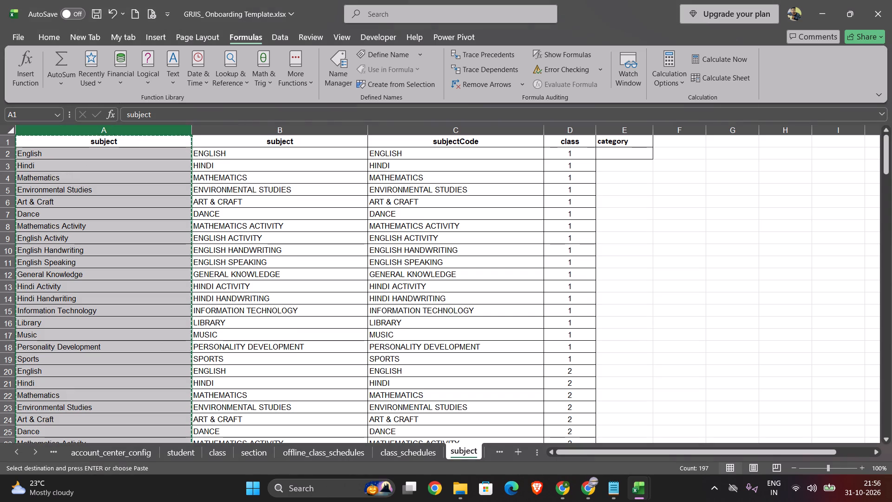
{"action": "right_click", "coordinate": [176, 154]}
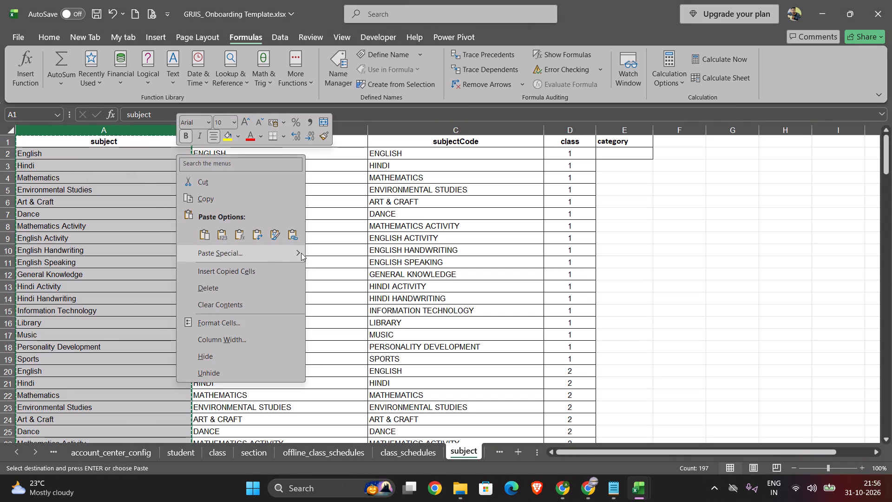
{"action": "left_click", "coordinate": [296, 252]}
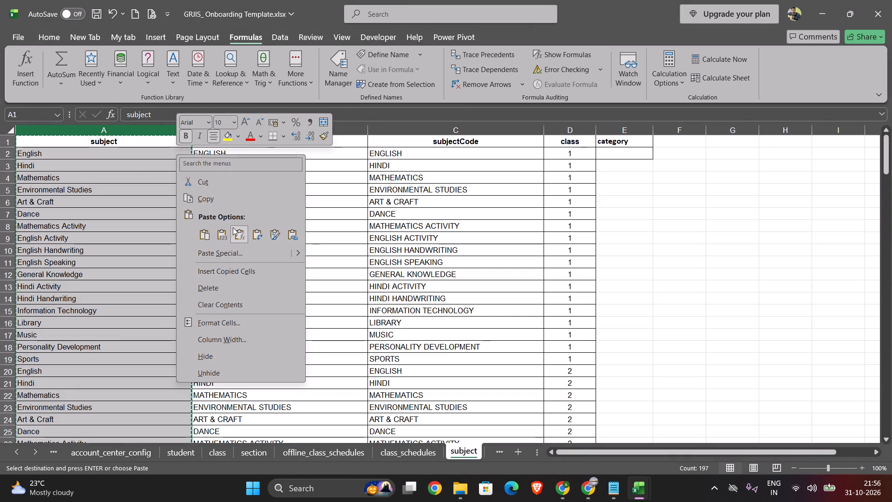
{"action": "left_click", "coordinate": [266, 253]}
{"action": "left_click", "coordinate": [151, 223]}
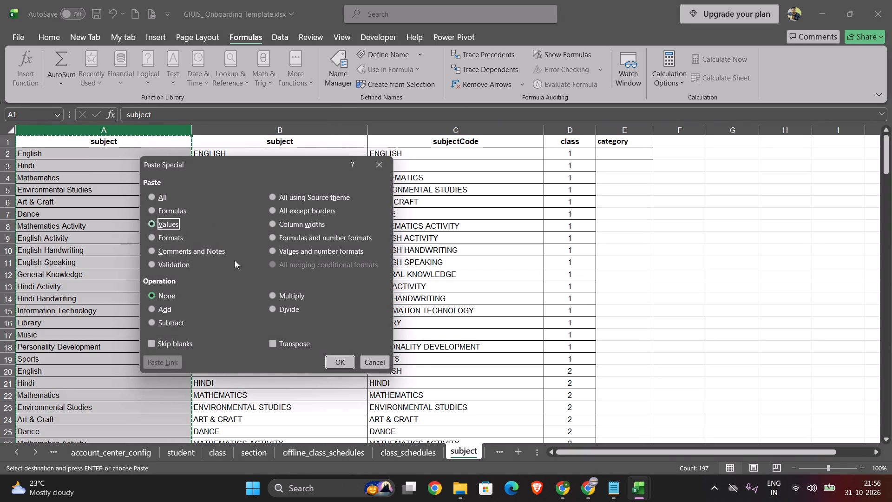
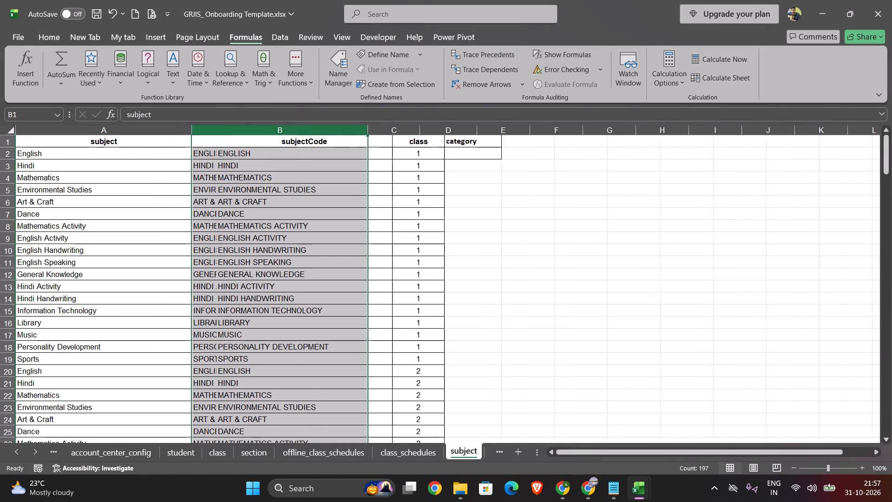
Insert a blank column before subjectCode on the subject sheet and copy the whole subjectCode column into it.
{"action": "left_click", "coordinate": [292, 127]}
{"action": "right_click", "coordinate": [292, 127]}
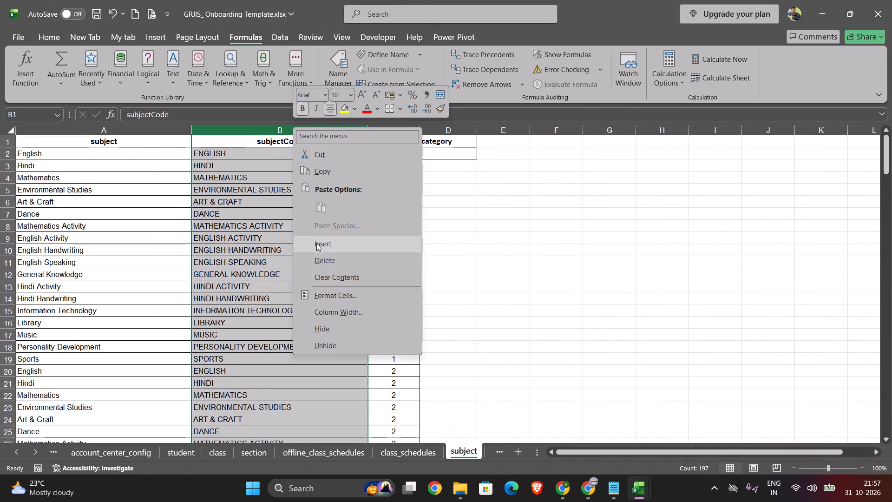
{"action": "left_click", "coordinate": [313, 246]}
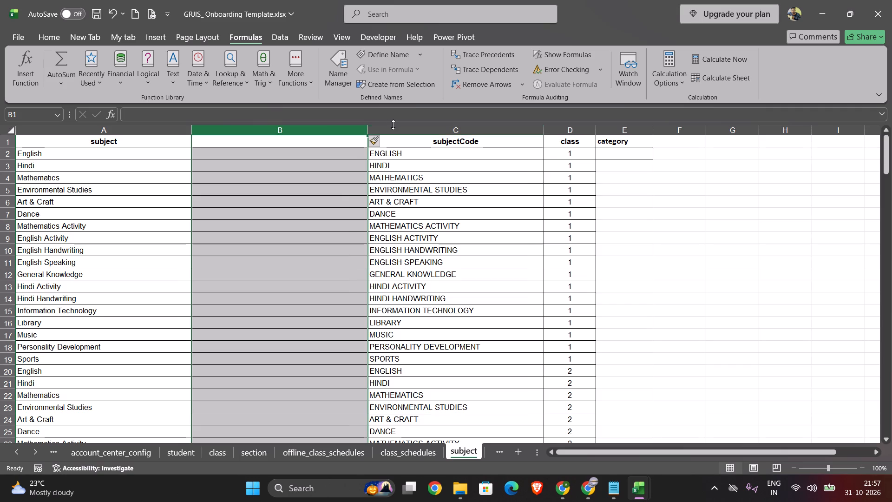
{"action": "left_click", "coordinate": [394, 127]}
{"action": "key", "text": "ctrl+c"}
{"action": "left_click", "coordinate": [316, 136]}
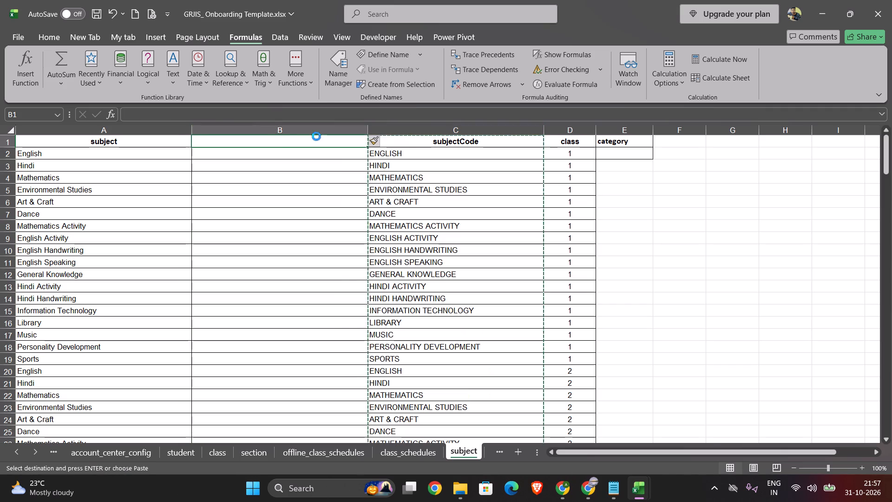
{"action": "key", "text": "ctrl+v"}
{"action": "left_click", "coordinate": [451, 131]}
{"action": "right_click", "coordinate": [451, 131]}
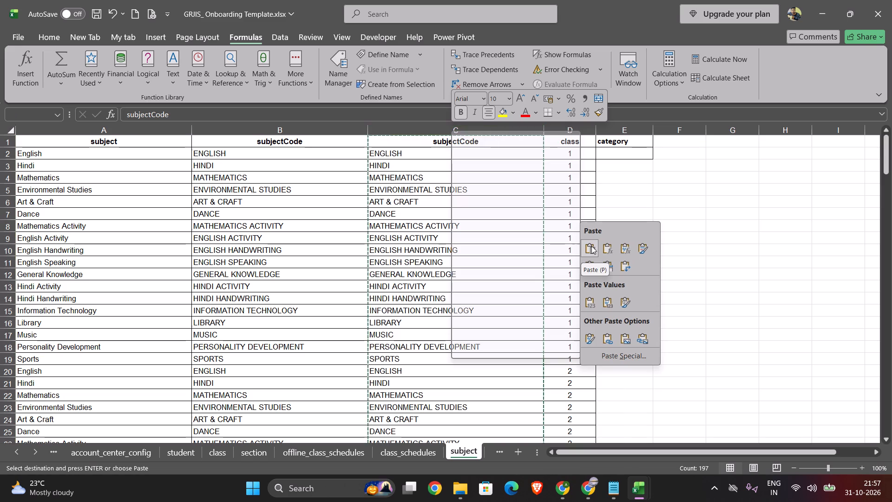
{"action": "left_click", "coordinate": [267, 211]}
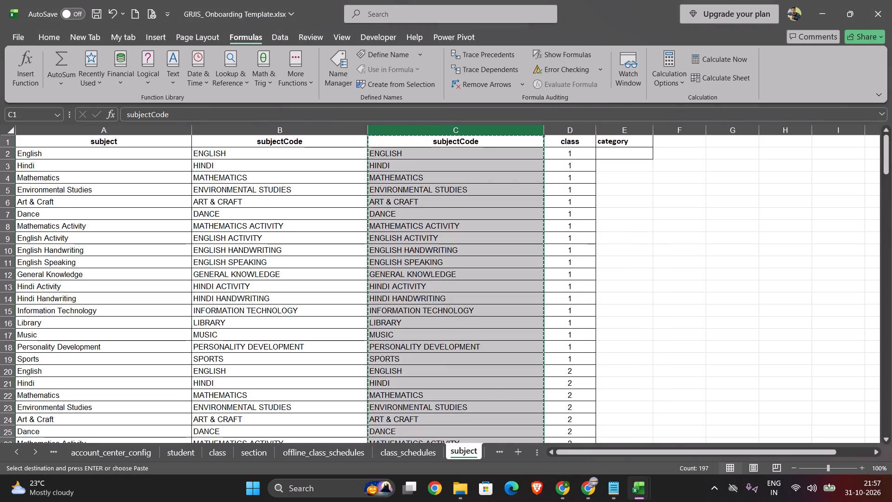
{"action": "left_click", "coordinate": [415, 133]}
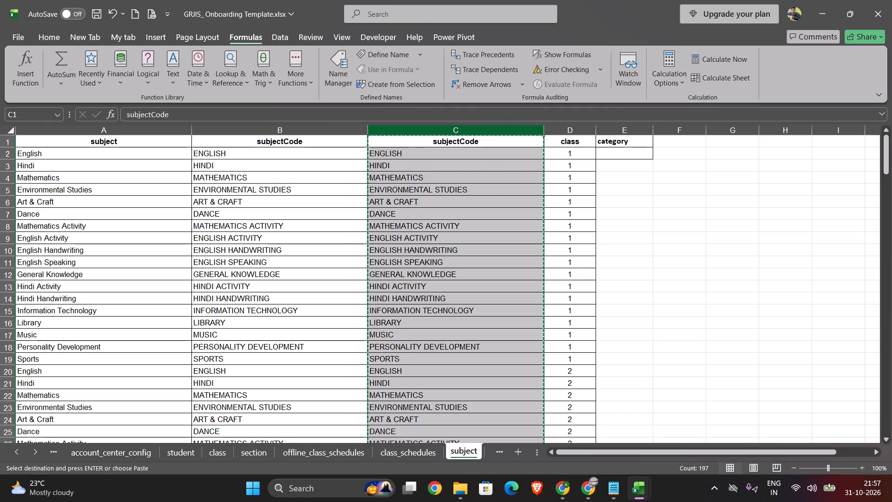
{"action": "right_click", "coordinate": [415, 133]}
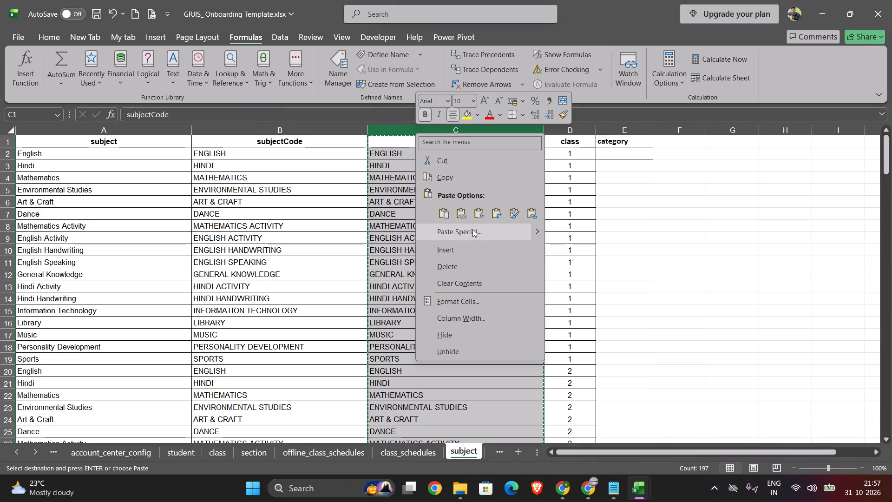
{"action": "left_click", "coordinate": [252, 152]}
Enter a PROPER function in cell B2 of the subject sheet that references the subject code in C2.
{"action": "left_click", "coordinate": [252, 152]}
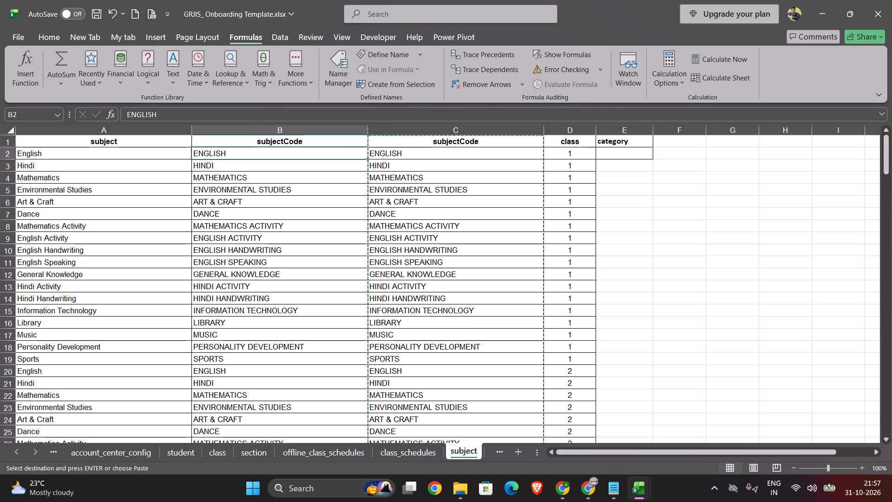
{"action": "left_click", "coordinate": [171, 78]}
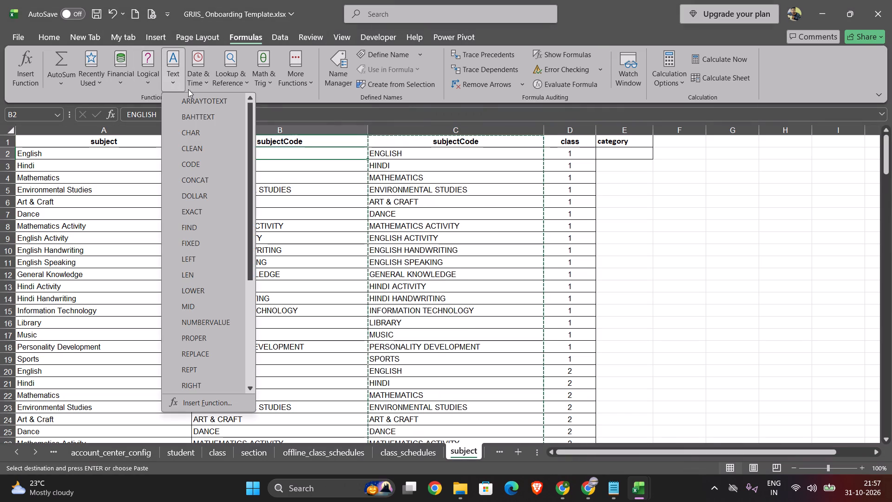
{"action": "left_click", "coordinate": [191, 337]}
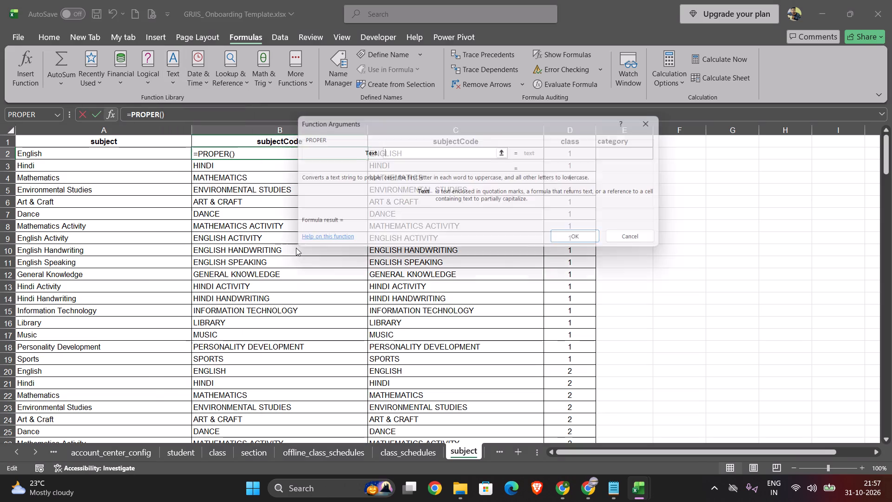
{"action": "left_click_drag", "start_coordinate": [536, 115], "coordinate": [514, 214]}
{"action": "left_click", "coordinate": [406, 155]}
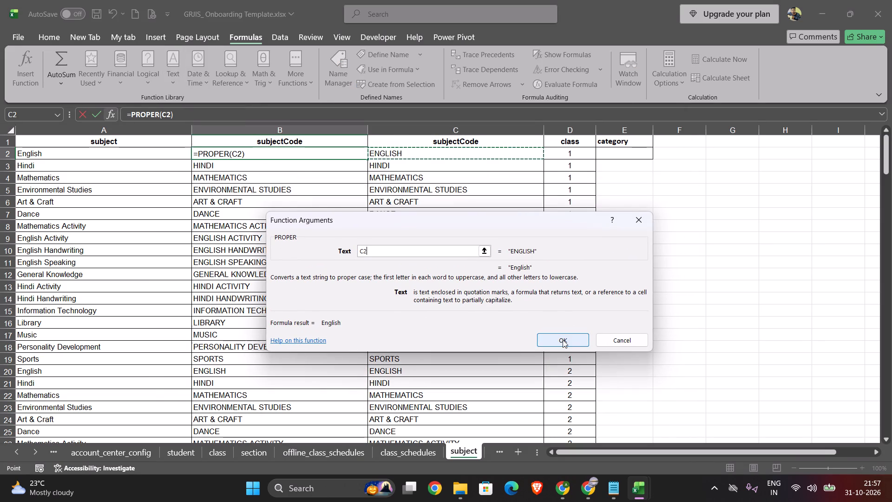
{"action": "left_click", "coordinate": [563, 340]}
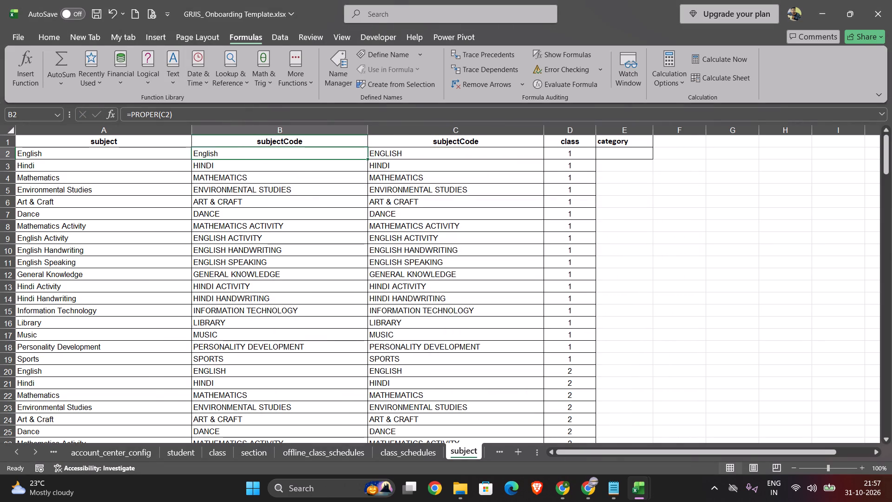
Fill the PROPER formula from B2 down column B through row 197.
{"action": "left_click_drag", "start_coordinate": [368, 160], "coordinate": [369, 501]}
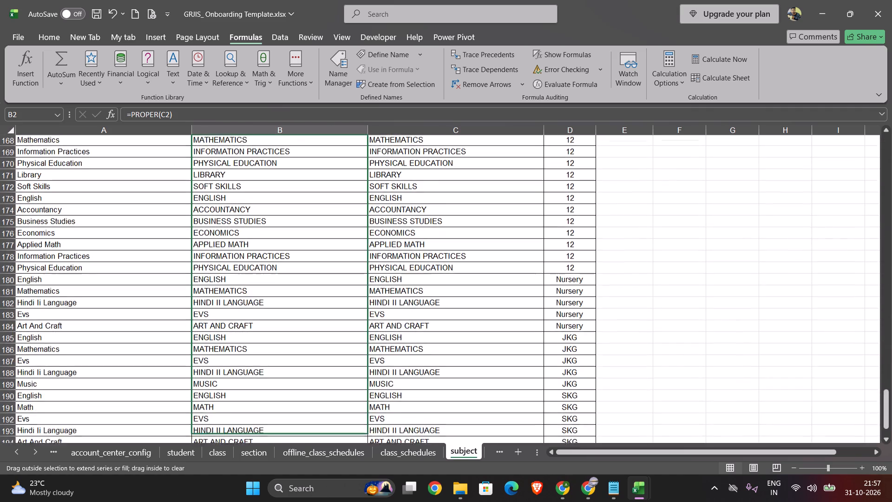
{"action": "left_click_drag", "start_coordinate": [369, 501], "coordinate": [356, 423]}
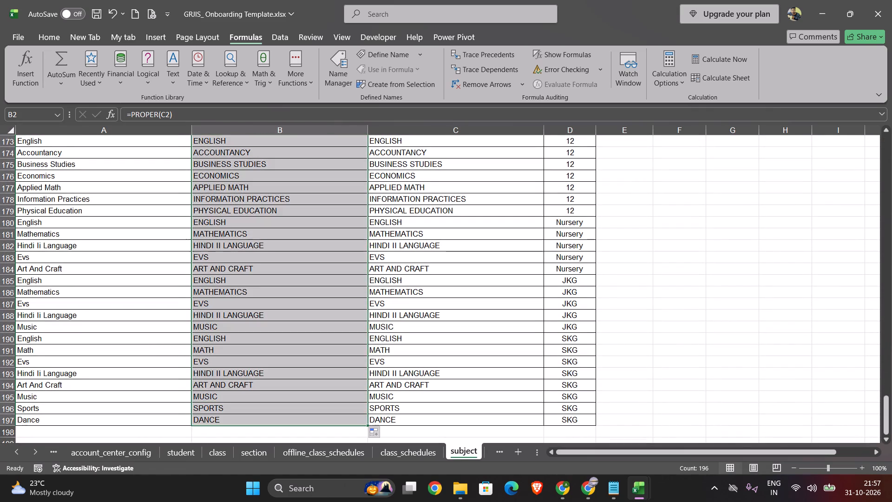
Copy the proper-cased column B and paste it over itself with Paste Special set to Values.
{"action": "scroll", "coordinate": [428, 253], "scroll_direction": "up", "scroll_amount": 9}
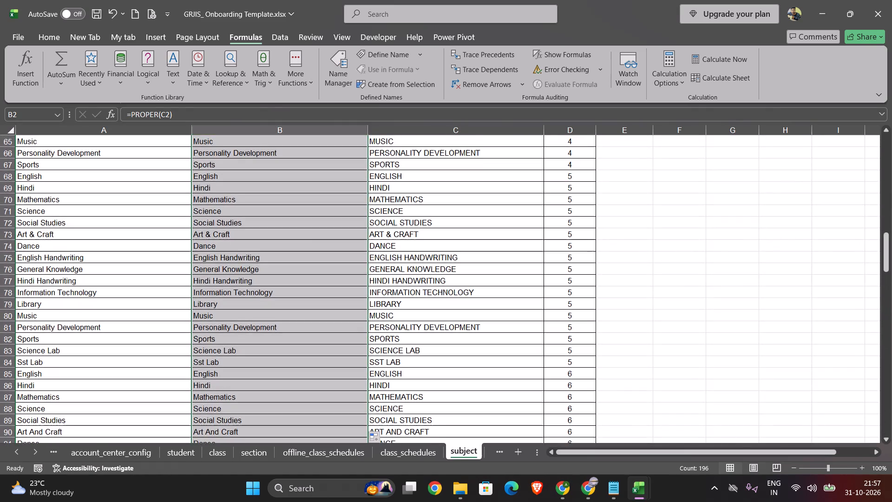
{"action": "scroll", "coordinate": [274, 162], "scroll_direction": "up", "scroll_amount": 14}
{"action": "left_click", "coordinate": [271, 130]}
{"action": "key", "text": "ctrl+c"}
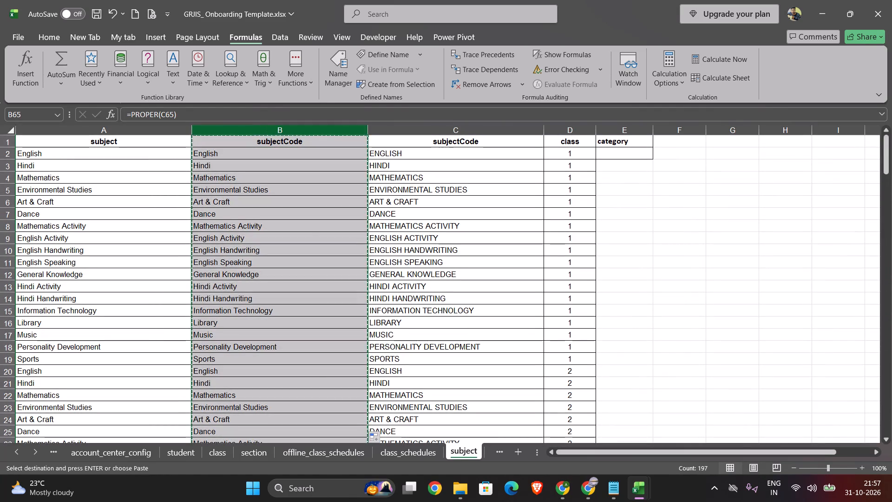
{"action": "right_click", "coordinate": [253, 133]}
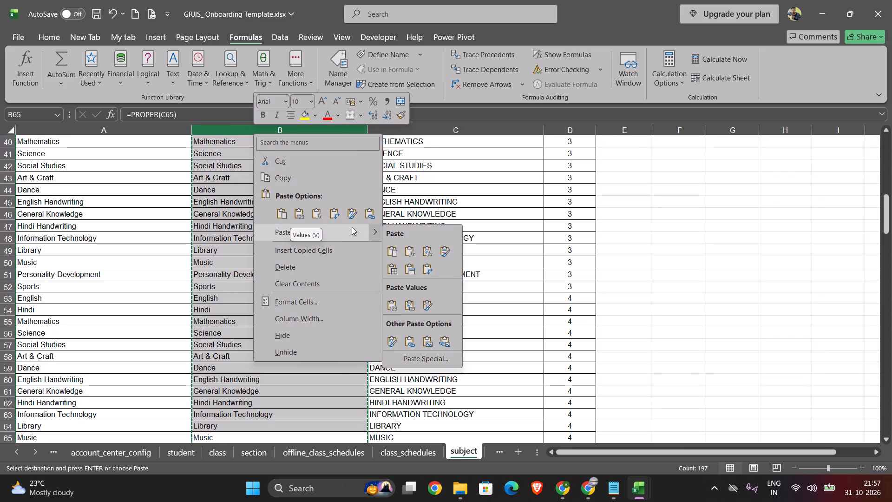
{"action": "left_click", "coordinate": [374, 229]}
{"action": "left_click", "coordinate": [319, 229]}
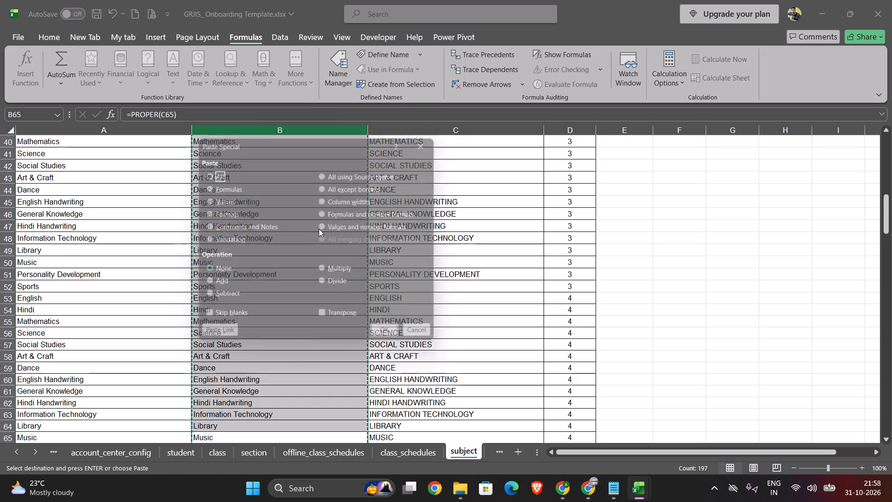
{"action": "left_click", "coordinate": [203, 197]}
{"action": "left_click", "coordinate": [386, 341]}
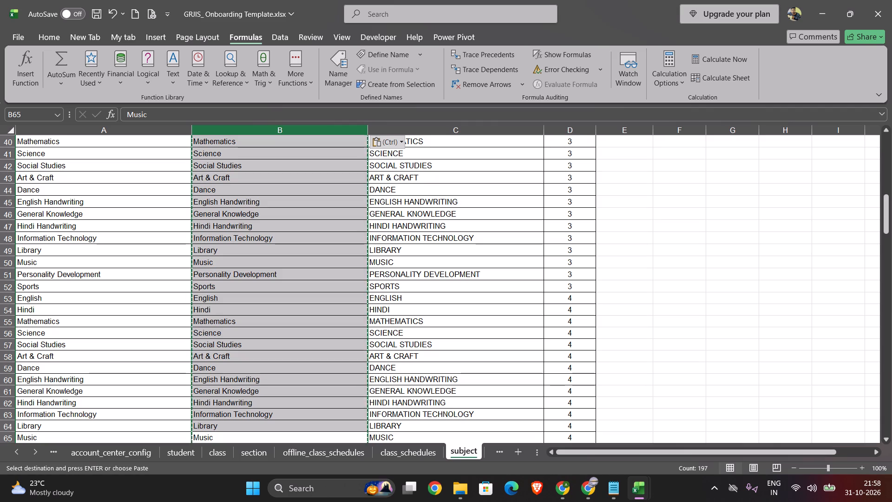
Delete the original uppercase subjectCode column C from the subject sheet.
{"action": "scroll", "coordinate": [304, 304], "scroll_direction": "down", "scroll_amount": 7}
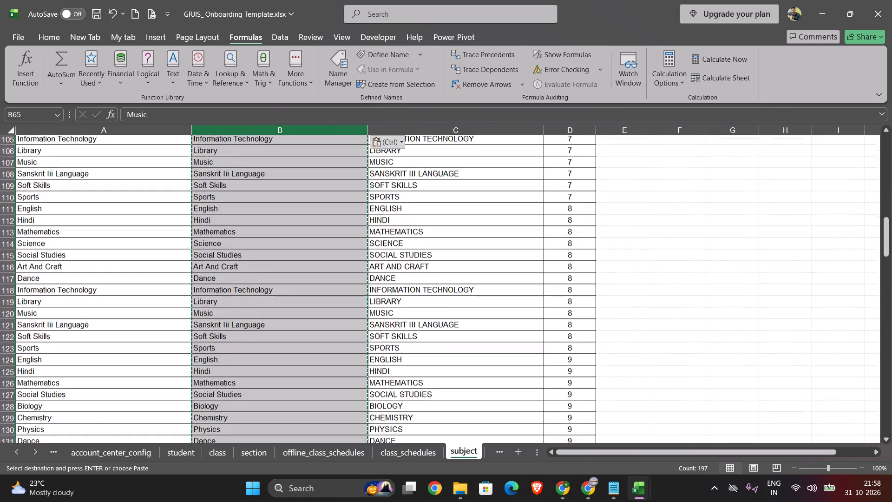
{"action": "left_click", "coordinate": [216, 268]}
{"action": "scroll", "coordinate": [216, 268], "scroll_direction": "down", "scroll_amount": 6}
{"action": "scroll", "coordinate": [216, 268], "scroll_direction": "up", "scroll_amount": 9}
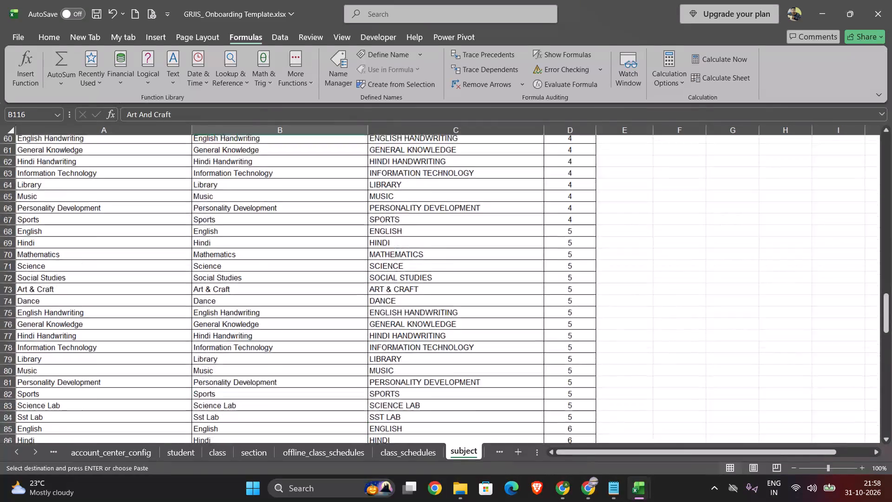
{"action": "scroll", "coordinate": [216, 268], "scroll_direction": "up", "scroll_amount": 4}
{"action": "left_click", "coordinate": [435, 130]}
{"action": "right_click", "coordinate": [435, 130]}
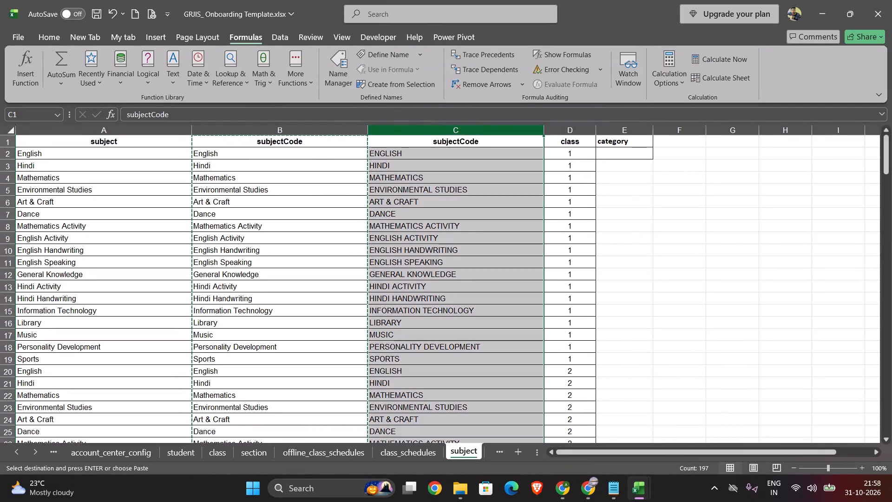
{"action": "left_click", "coordinate": [466, 262]}
Examine the subject, subjectCode and class columns of the subject sheet from the header down to the last row.
{"action": "scroll", "coordinate": [382, 266], "scroll_direction": "down", "scroll_amount": 1}
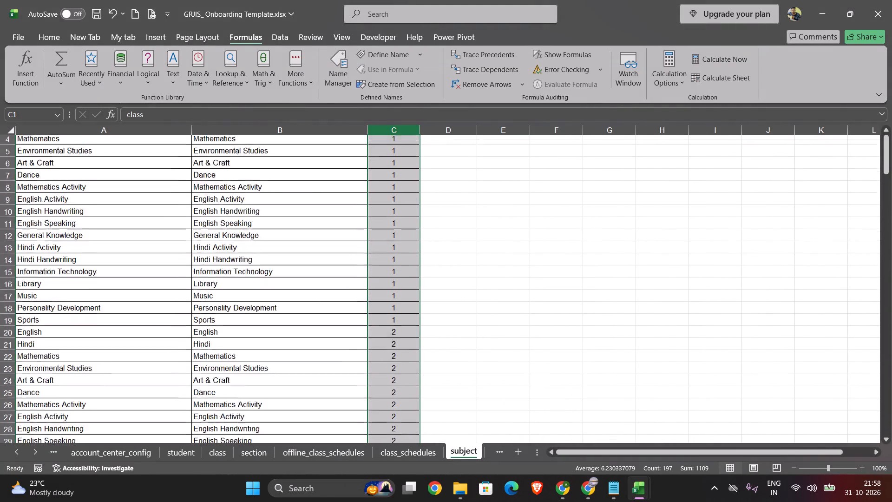
{"action": "scroll", "coordinate": [382, 266], "scroll_direction": "down", "scroll_amount": 10}
{"action": "scroll", "coordinate": [382, 266], "scroll_direction": "up", "scroll_amount": 5}
{"action": "scroll", "coordinate": [382, 266], "scroll_direction": "down", "scroll_amount": 1}
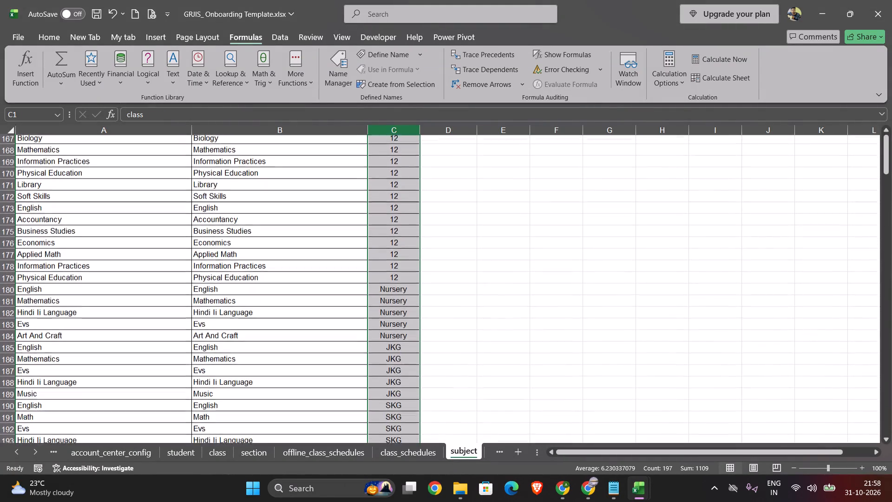
{"action": "scroll", "coordinate": [382, 266], "scroll_direction": "up", "scroll_amount": 3}
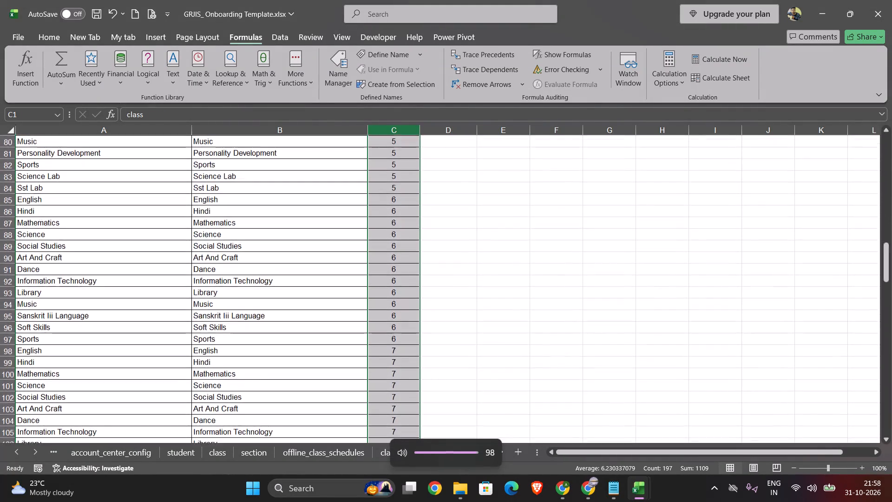
{"action": "left_click", "coordinate": [459, 261]}
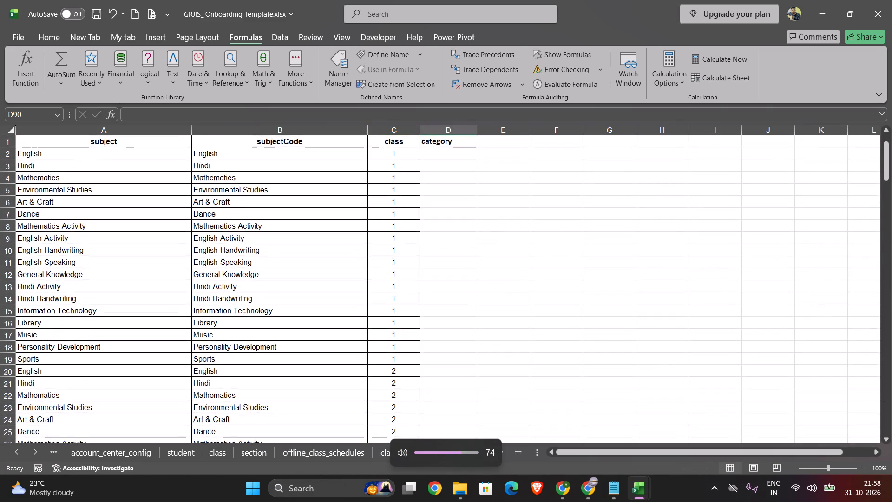
{"action": "scroll", "coordinate": [420, 274], "scroll_direction": "down", "scroll_amount": 13}
{"action": "scroll", "coordinate": [420, 274], "scroll_direction": "up", "scroll_amount": 1}
{"action": "scroll", "coordinate": [420, 274], "scroll_direction": "down", "scroll_amount": 1}
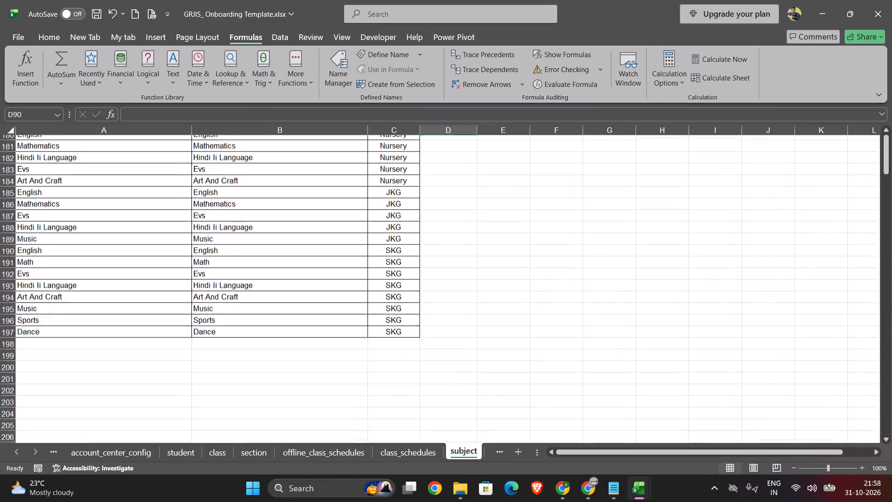
{"action": "scroll", "coordinate": [420, 274], "scroll_direction": "up", "scroll_amount": 1}
Save the GRJIS onboarding workbook.
{"action": "key", "text": "ctrl+s"}
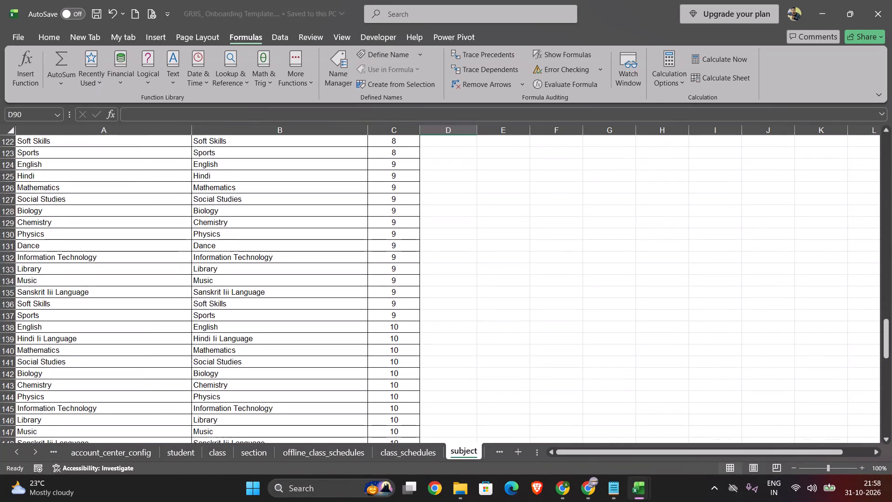
Go to the employee sheet and widen its firstname column and its middlename column, the latter to about 16.67.
{"action": "scroll", "coordinate": [327, 231], "scroll_direction": "up", "scroll_amount": 13}
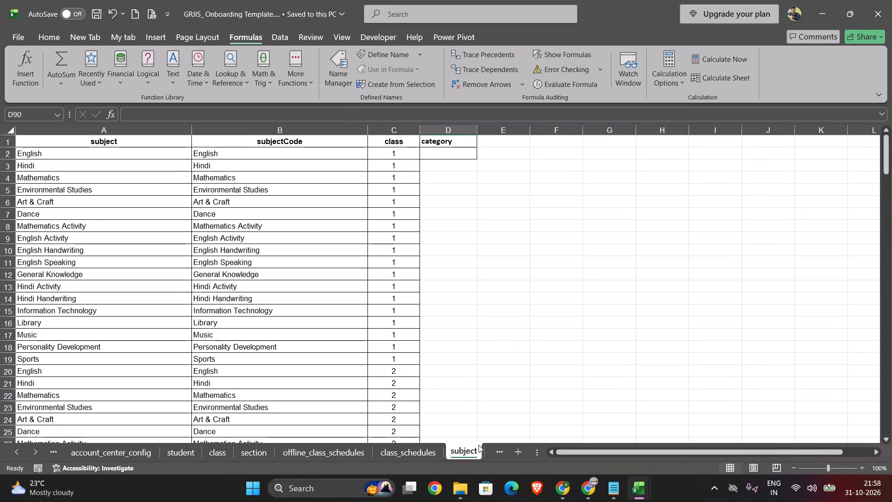
{"action": "left_click", "coordinate": [500, 453]}
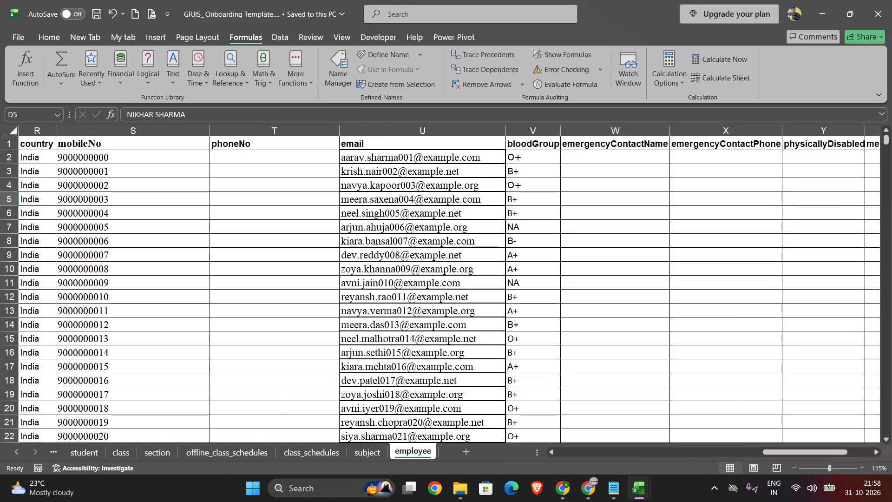
{"action": "scroll", "coordinate": [421, 220], "scroll_direction": "right", "scroll_amount": 7}
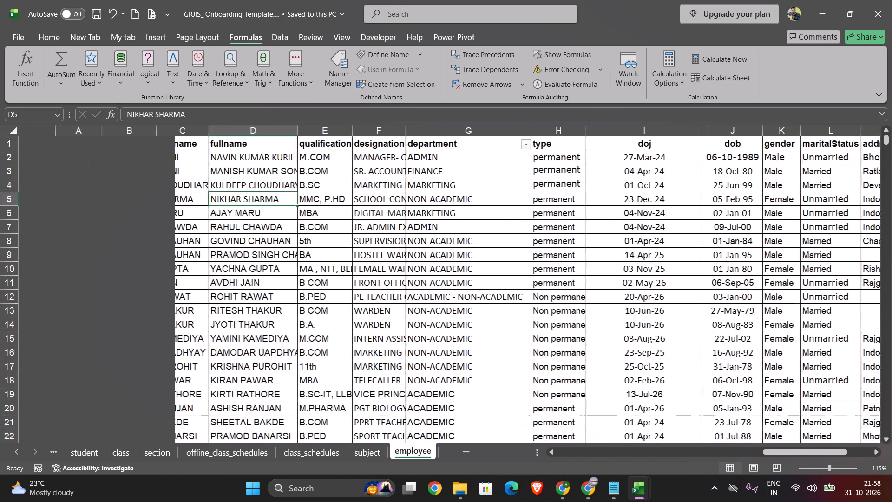
{"action": "scroll", "coordinate": [237, 189], "scroll_direction": "right", "scroll_amount": 1}
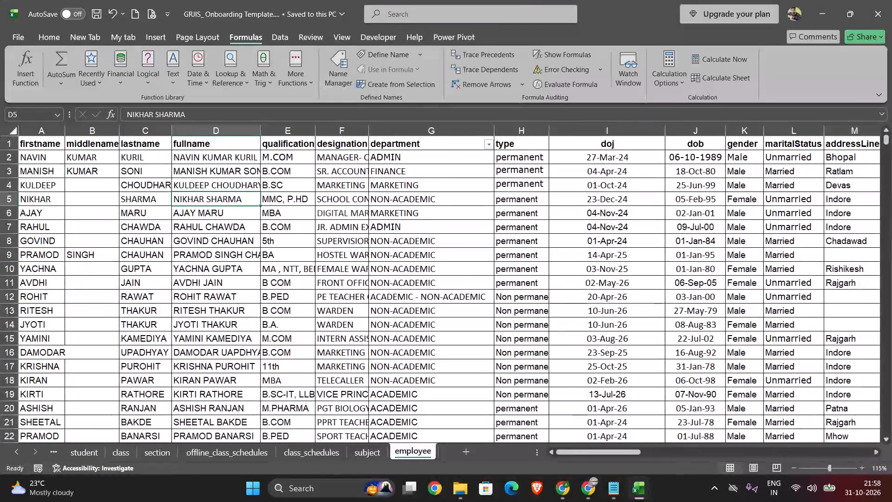
{"action": "left_click_drag", "start_coordinate": [65, 132], "coordinate": [96, 131]}
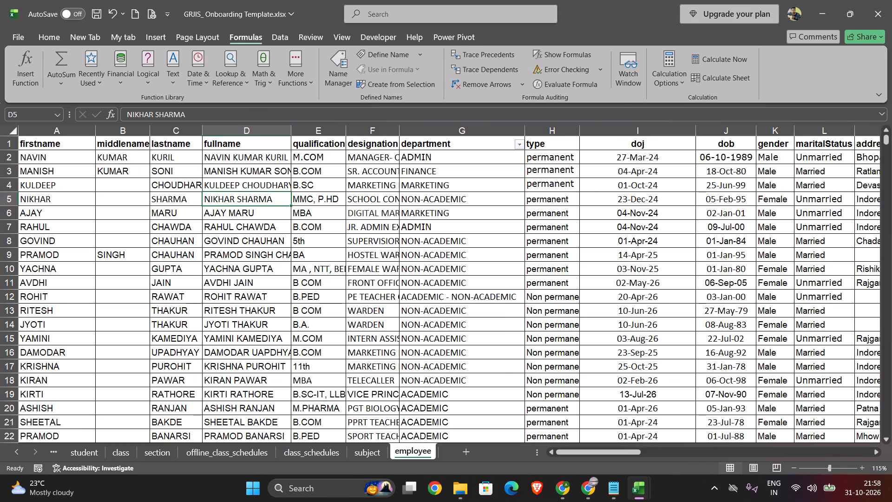
{"action": "left_click_drag", "start_coordinate": [147, 136], "coordinate": [177, 130]}
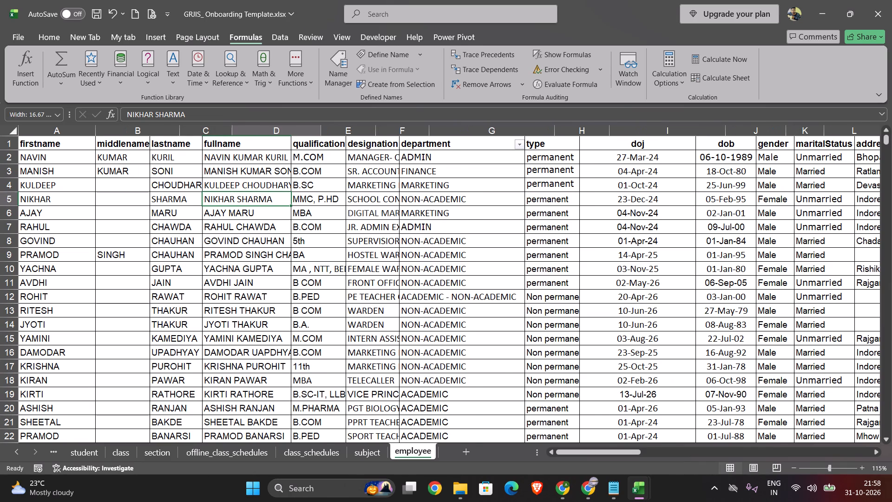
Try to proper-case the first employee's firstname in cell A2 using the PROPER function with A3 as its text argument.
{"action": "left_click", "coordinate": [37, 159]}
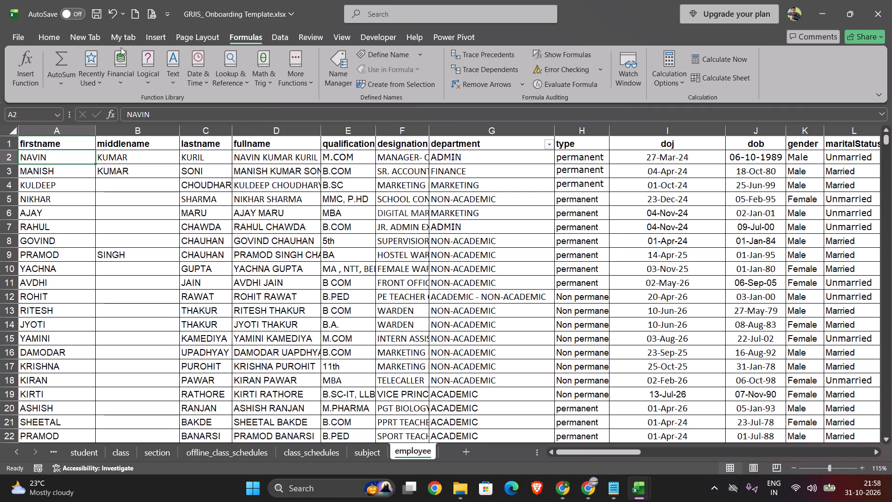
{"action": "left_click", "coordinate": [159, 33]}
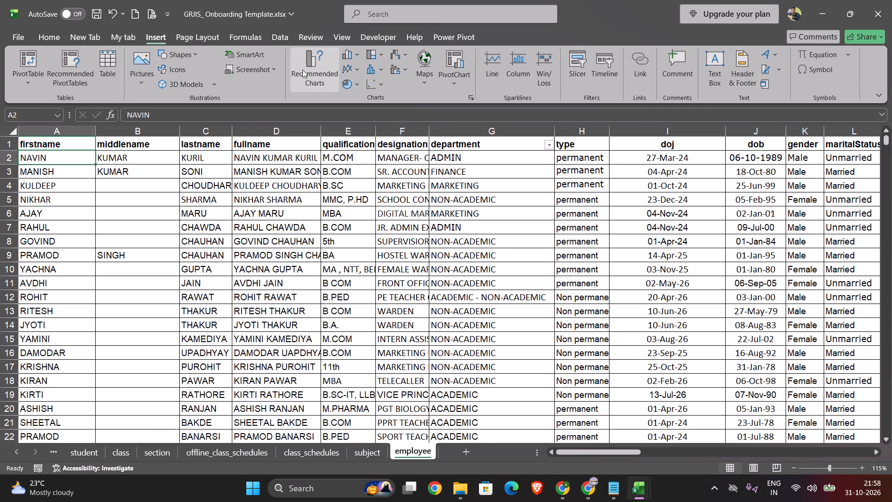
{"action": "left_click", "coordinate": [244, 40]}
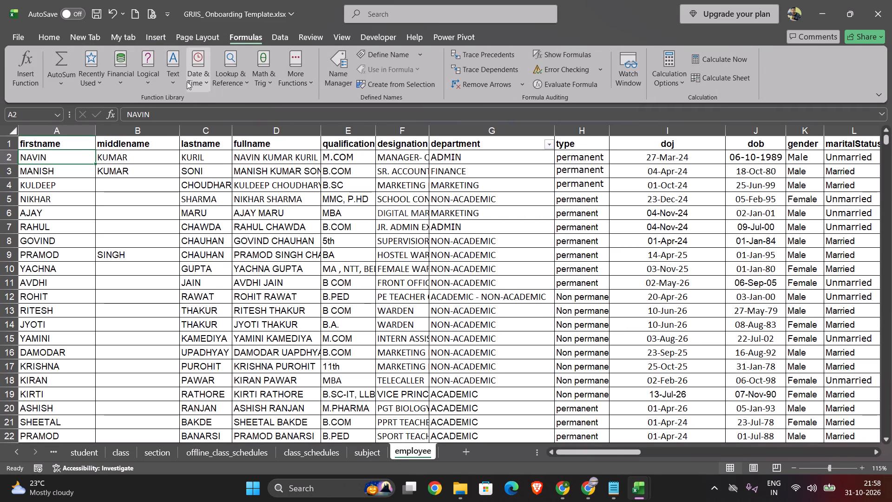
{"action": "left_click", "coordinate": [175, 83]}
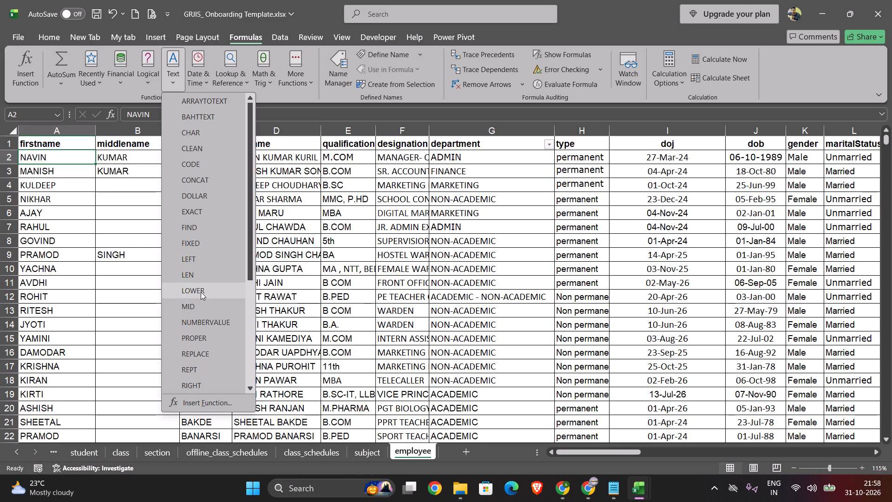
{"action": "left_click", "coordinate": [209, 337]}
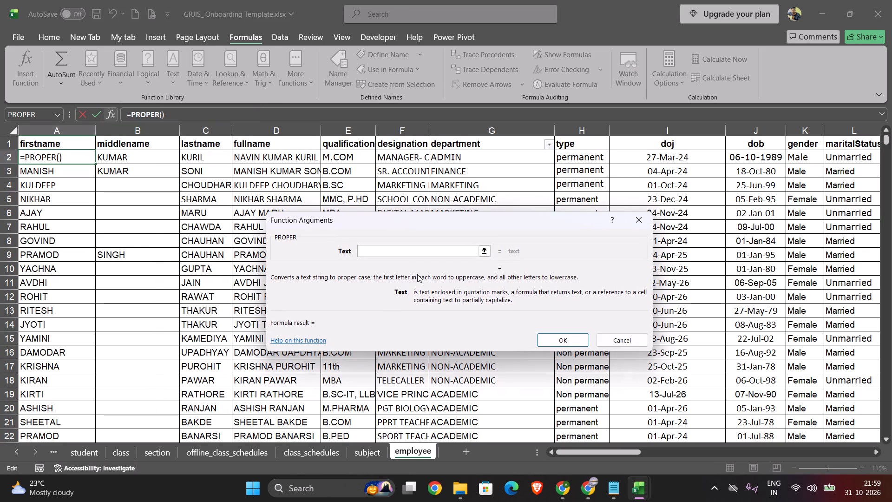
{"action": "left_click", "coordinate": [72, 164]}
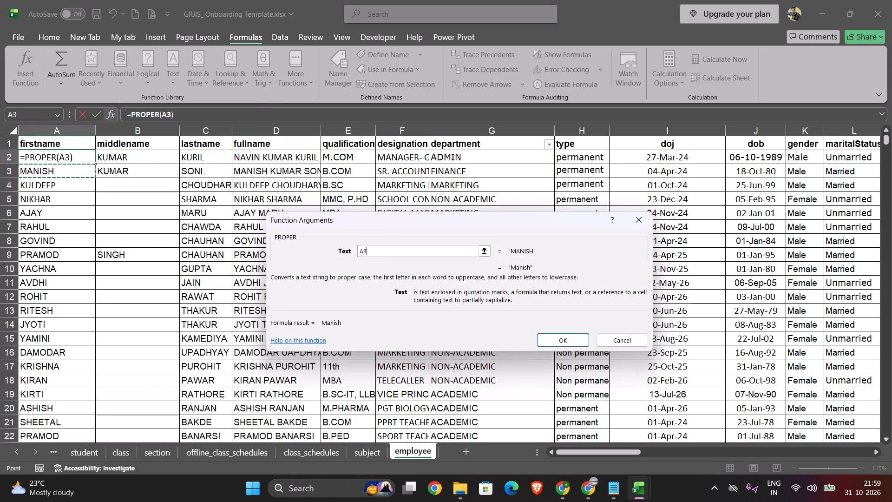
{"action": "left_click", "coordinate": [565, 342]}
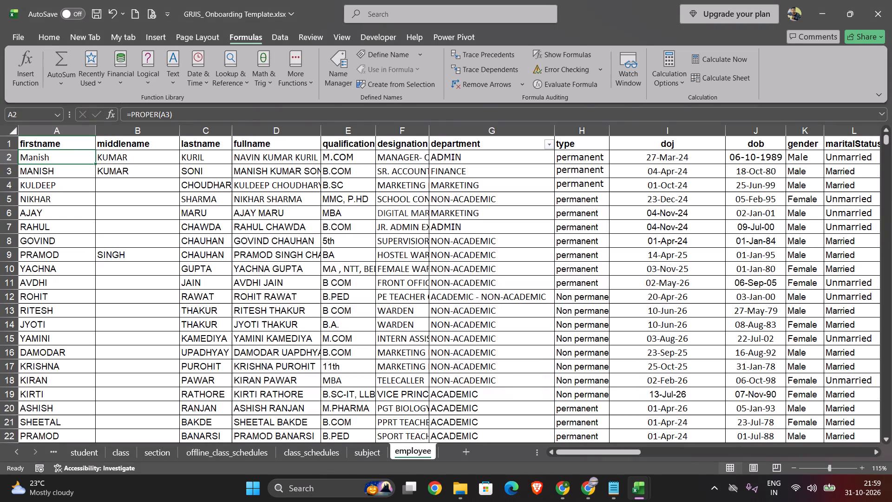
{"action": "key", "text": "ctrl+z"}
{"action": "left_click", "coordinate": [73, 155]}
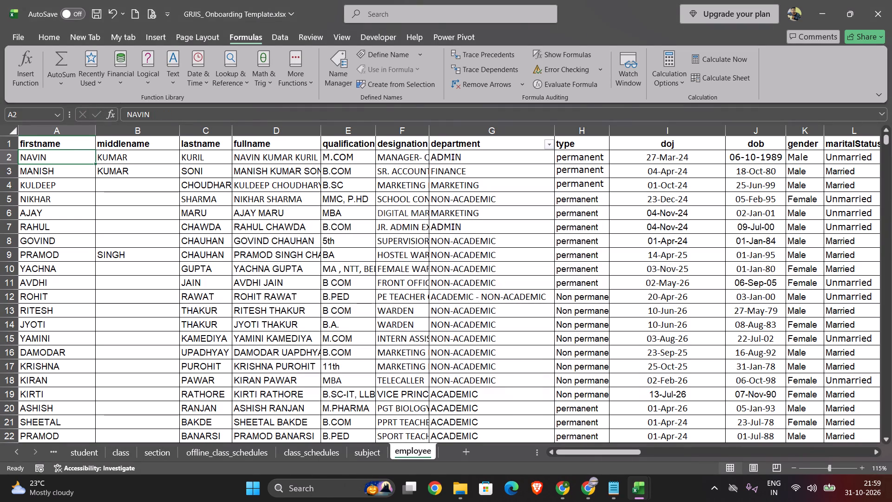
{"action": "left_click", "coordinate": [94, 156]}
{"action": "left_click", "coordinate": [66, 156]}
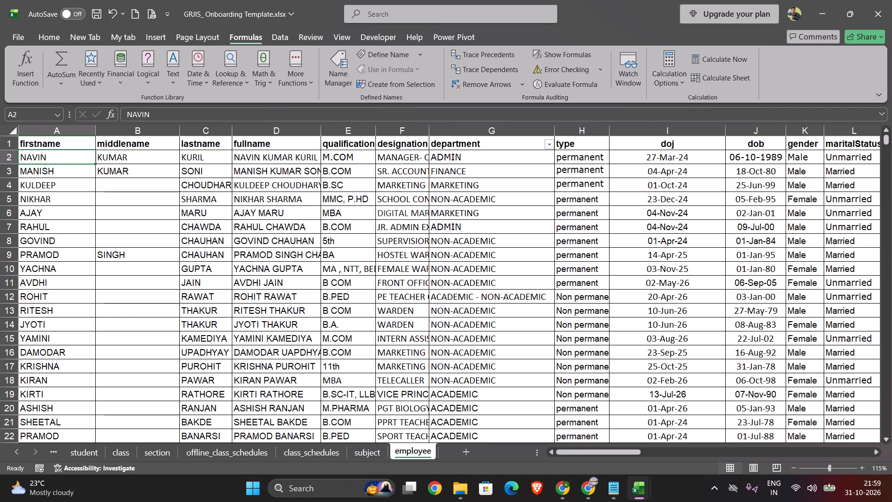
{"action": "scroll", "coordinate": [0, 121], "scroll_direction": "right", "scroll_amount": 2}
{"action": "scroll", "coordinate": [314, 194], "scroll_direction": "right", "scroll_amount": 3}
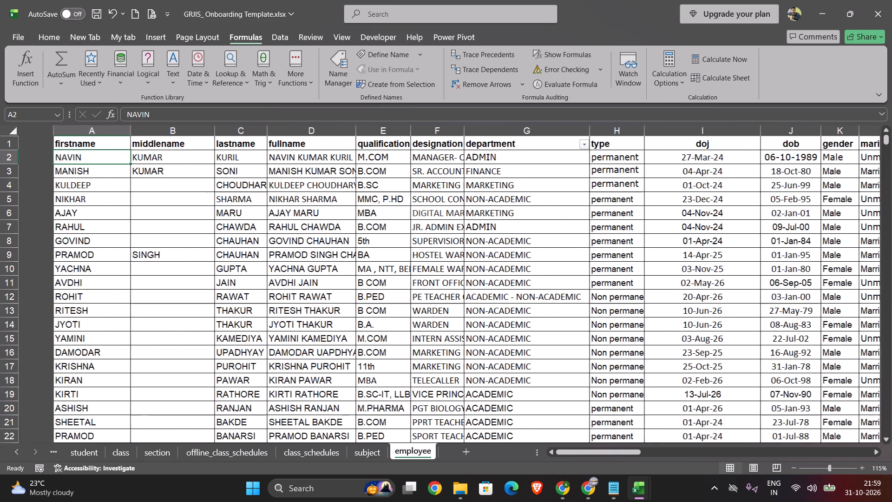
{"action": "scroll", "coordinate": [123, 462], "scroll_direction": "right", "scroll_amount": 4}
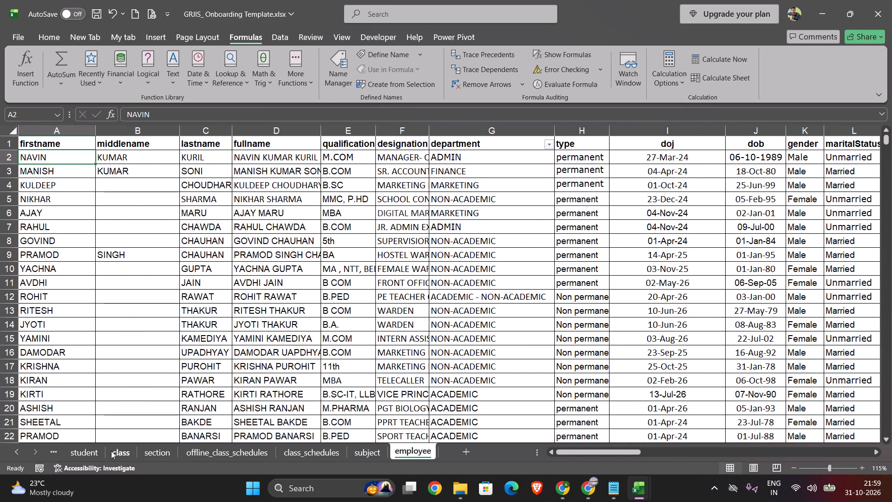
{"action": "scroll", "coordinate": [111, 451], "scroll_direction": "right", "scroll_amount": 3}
Switch to Chrome, to the Agastya onboarding page for the Edify run.
{"action": "left_click", "coordinate": [591, 488]}
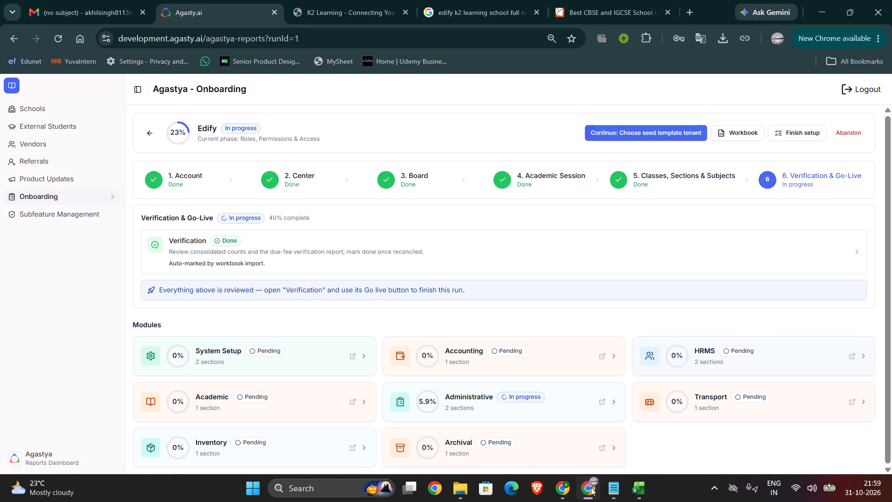
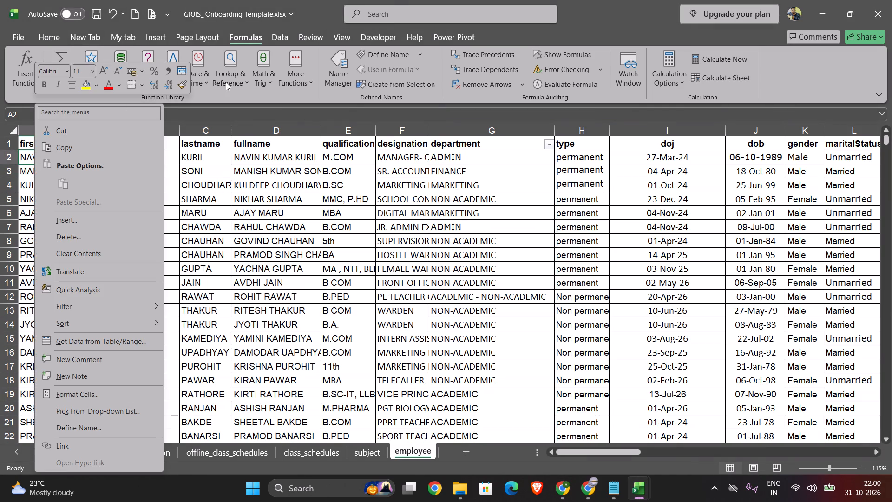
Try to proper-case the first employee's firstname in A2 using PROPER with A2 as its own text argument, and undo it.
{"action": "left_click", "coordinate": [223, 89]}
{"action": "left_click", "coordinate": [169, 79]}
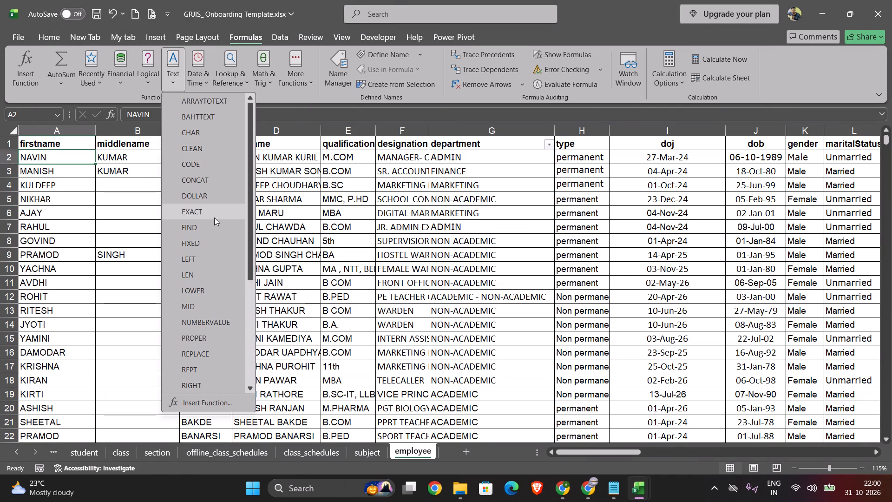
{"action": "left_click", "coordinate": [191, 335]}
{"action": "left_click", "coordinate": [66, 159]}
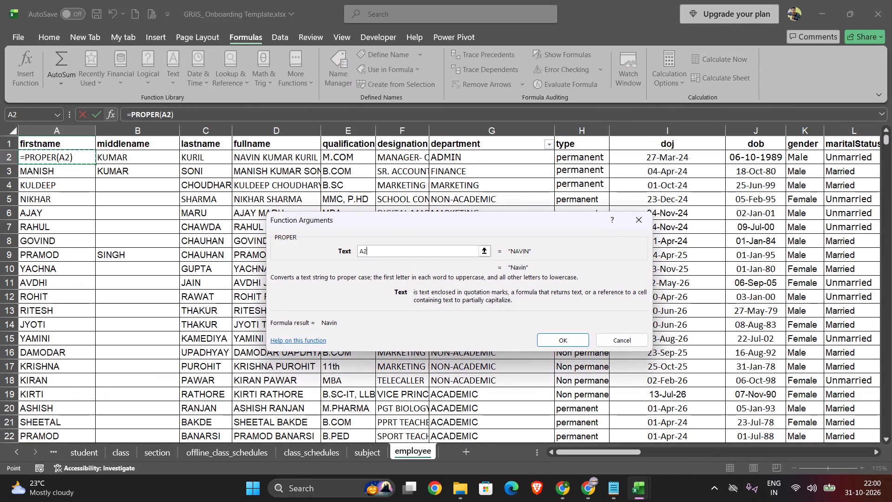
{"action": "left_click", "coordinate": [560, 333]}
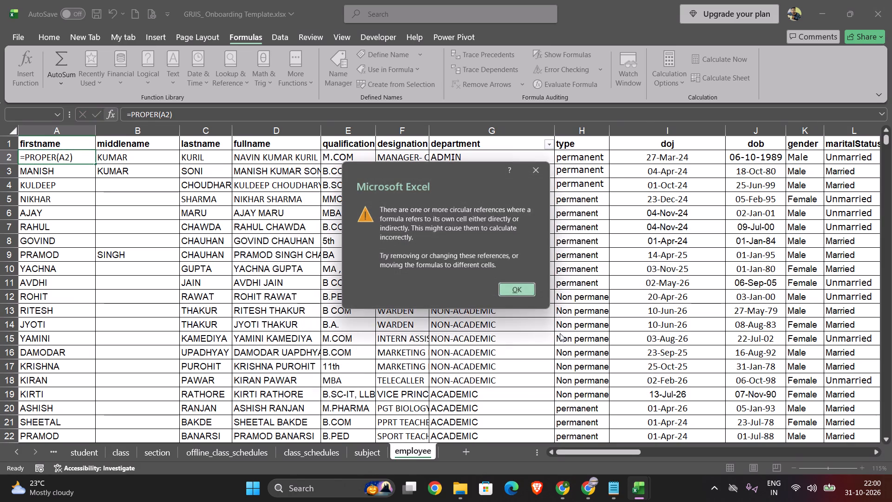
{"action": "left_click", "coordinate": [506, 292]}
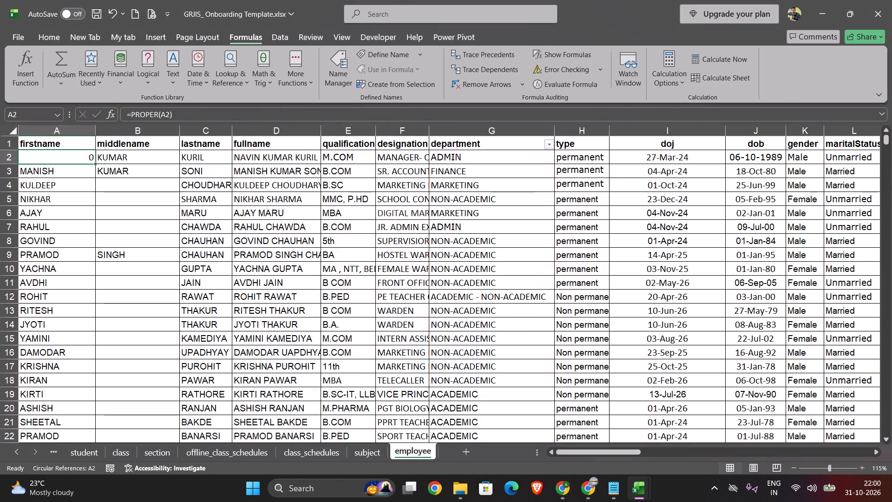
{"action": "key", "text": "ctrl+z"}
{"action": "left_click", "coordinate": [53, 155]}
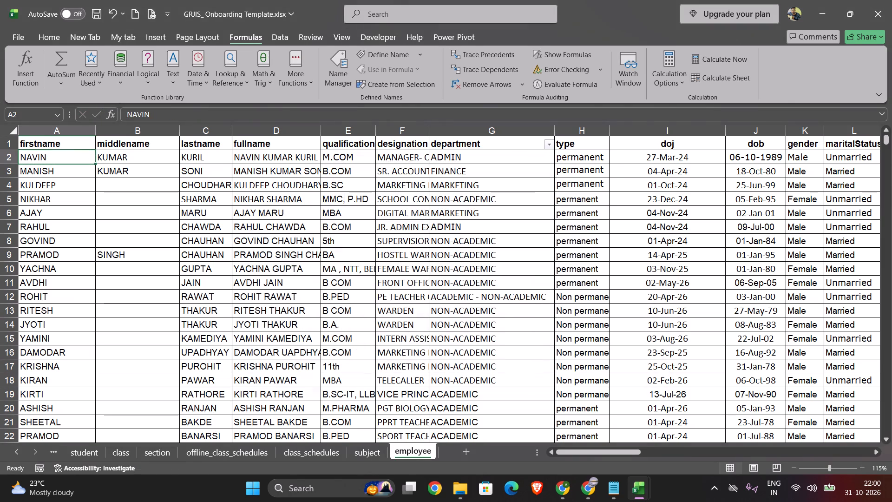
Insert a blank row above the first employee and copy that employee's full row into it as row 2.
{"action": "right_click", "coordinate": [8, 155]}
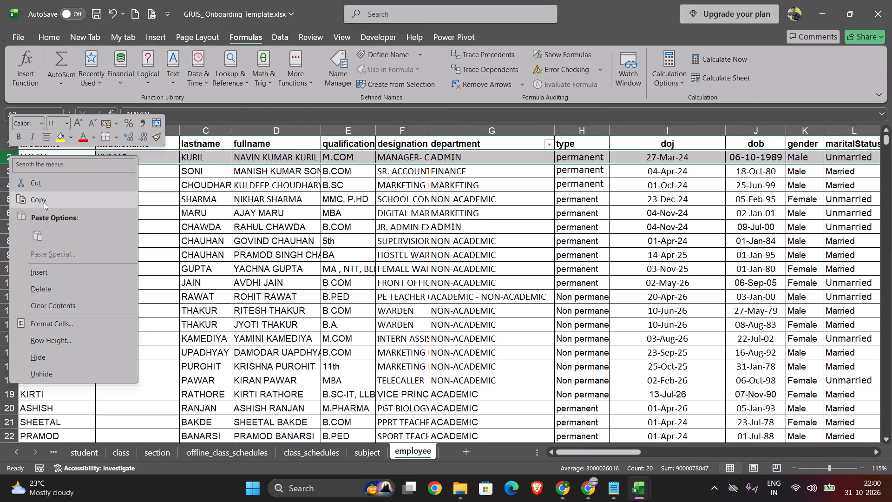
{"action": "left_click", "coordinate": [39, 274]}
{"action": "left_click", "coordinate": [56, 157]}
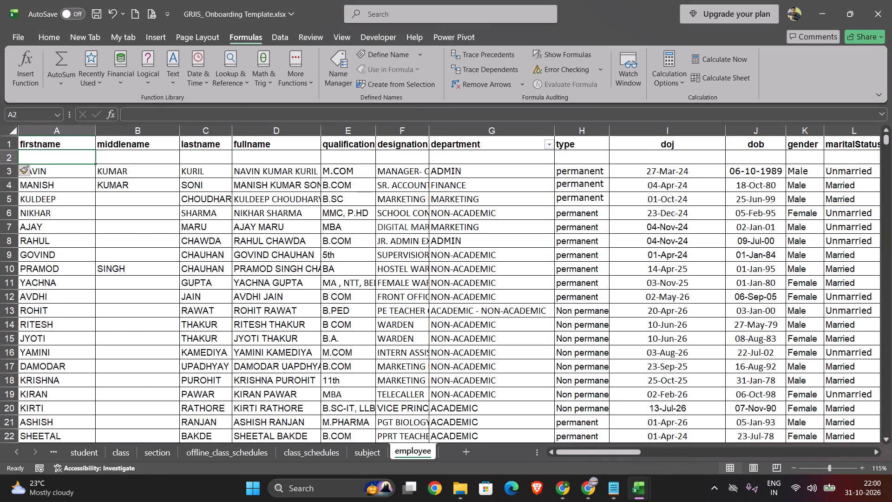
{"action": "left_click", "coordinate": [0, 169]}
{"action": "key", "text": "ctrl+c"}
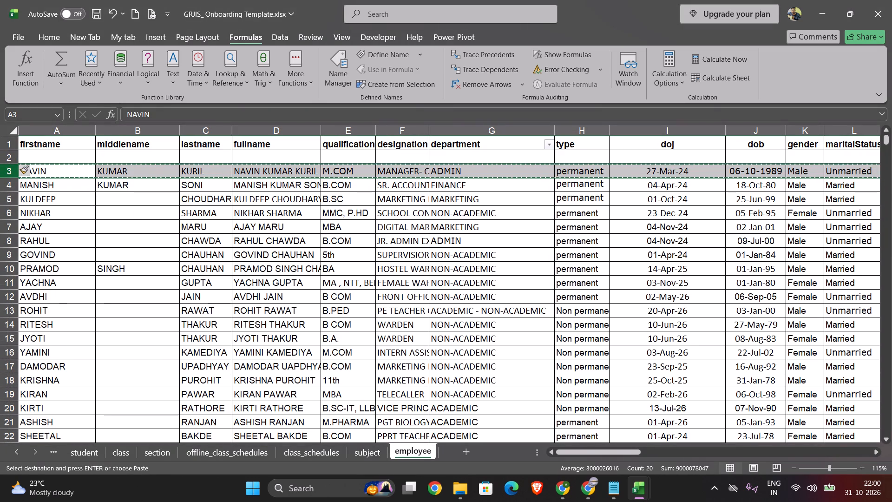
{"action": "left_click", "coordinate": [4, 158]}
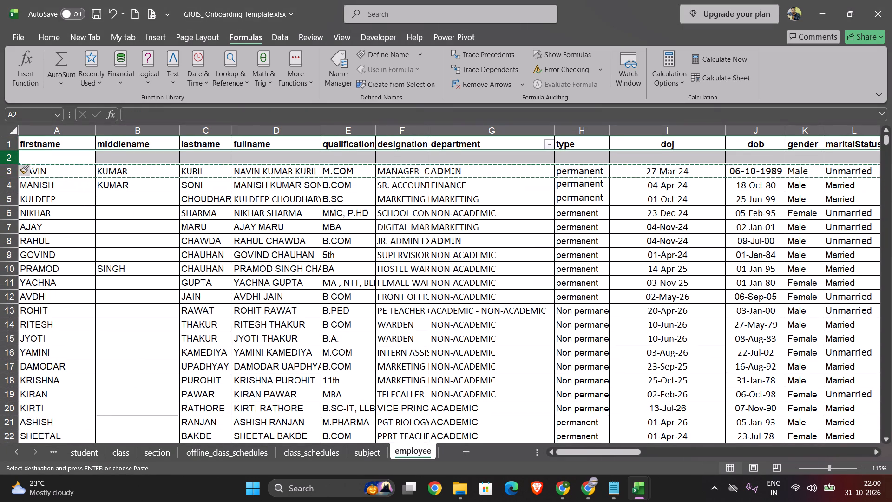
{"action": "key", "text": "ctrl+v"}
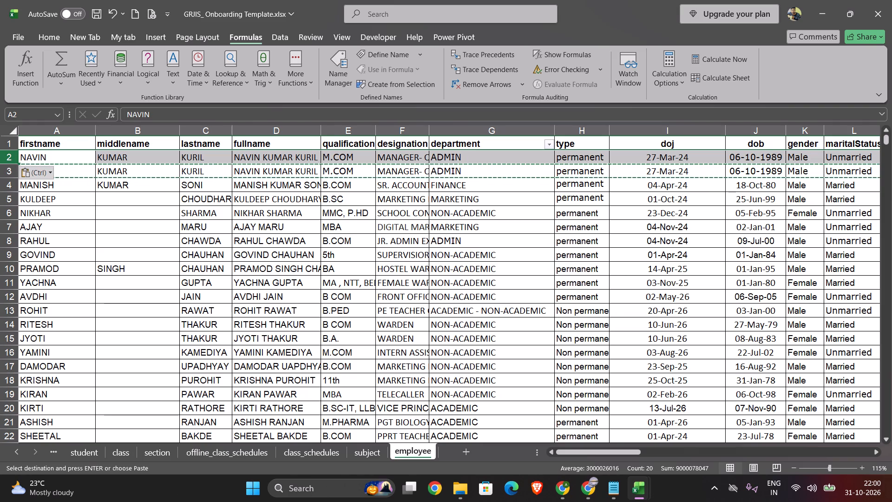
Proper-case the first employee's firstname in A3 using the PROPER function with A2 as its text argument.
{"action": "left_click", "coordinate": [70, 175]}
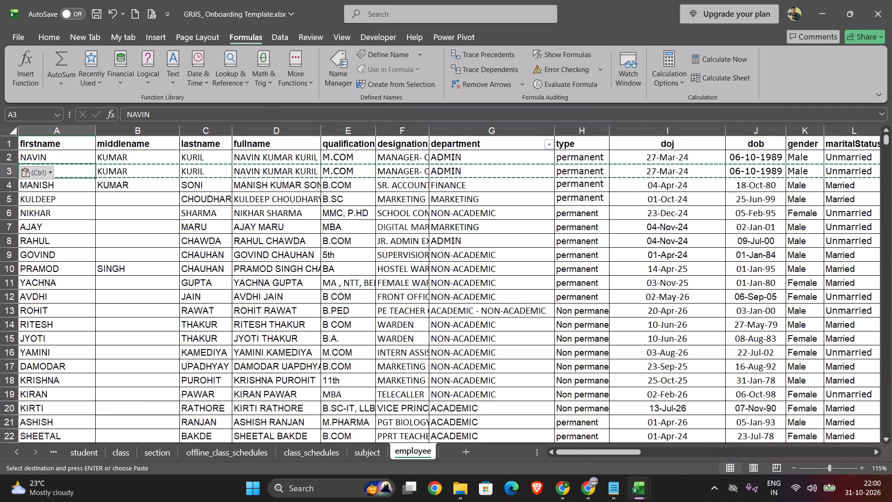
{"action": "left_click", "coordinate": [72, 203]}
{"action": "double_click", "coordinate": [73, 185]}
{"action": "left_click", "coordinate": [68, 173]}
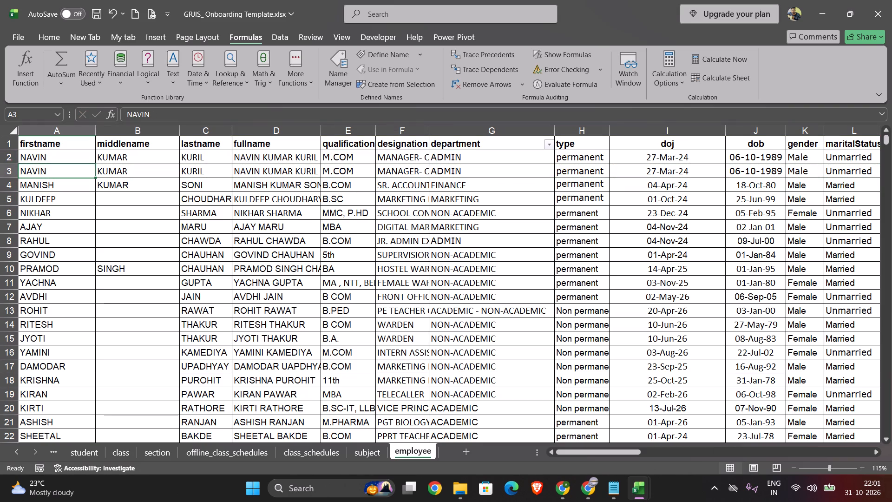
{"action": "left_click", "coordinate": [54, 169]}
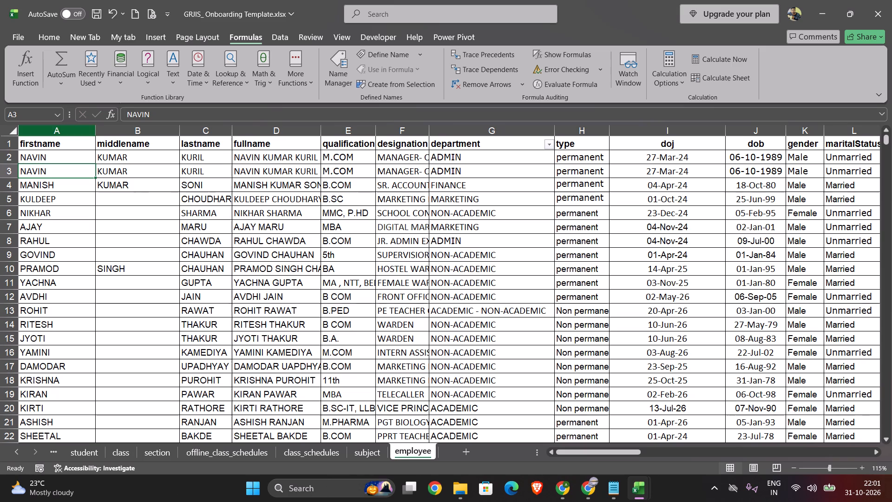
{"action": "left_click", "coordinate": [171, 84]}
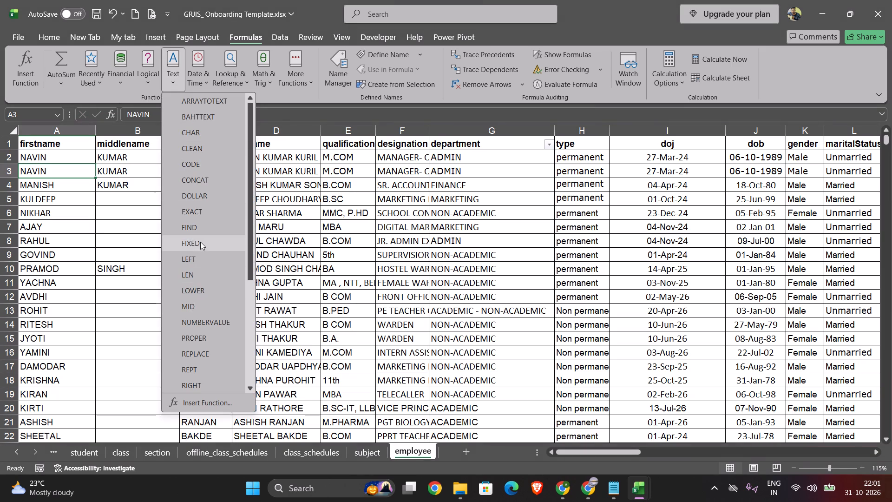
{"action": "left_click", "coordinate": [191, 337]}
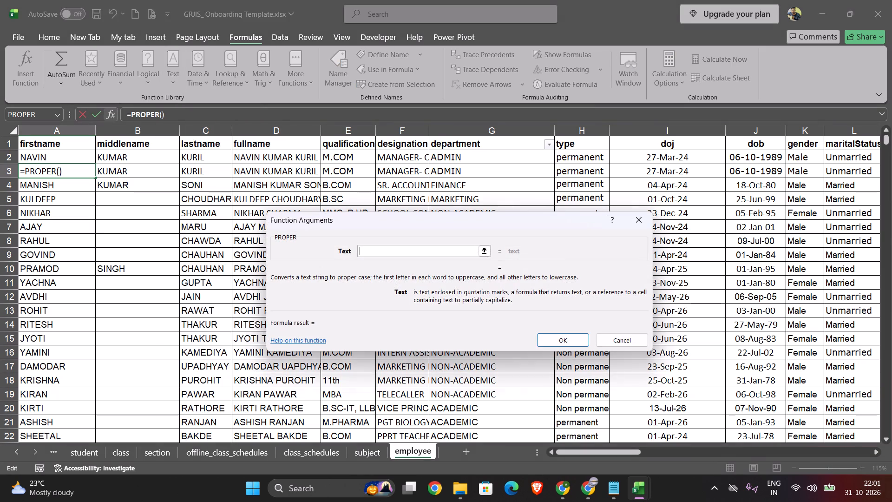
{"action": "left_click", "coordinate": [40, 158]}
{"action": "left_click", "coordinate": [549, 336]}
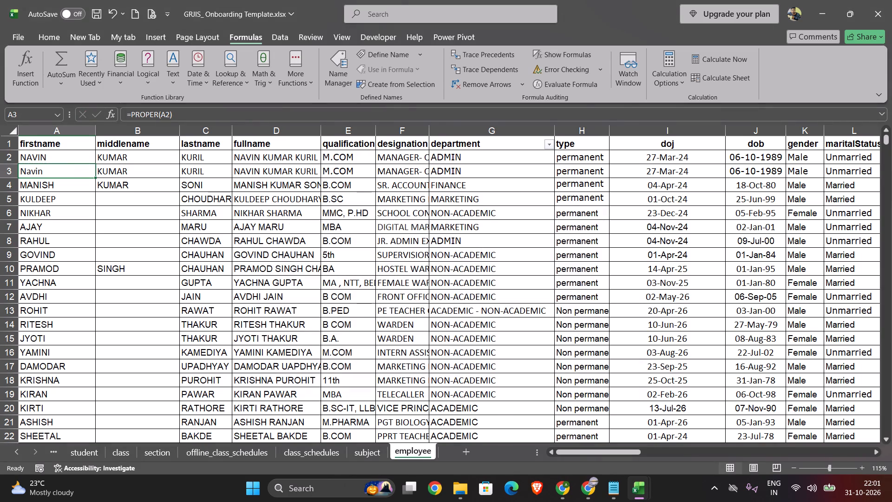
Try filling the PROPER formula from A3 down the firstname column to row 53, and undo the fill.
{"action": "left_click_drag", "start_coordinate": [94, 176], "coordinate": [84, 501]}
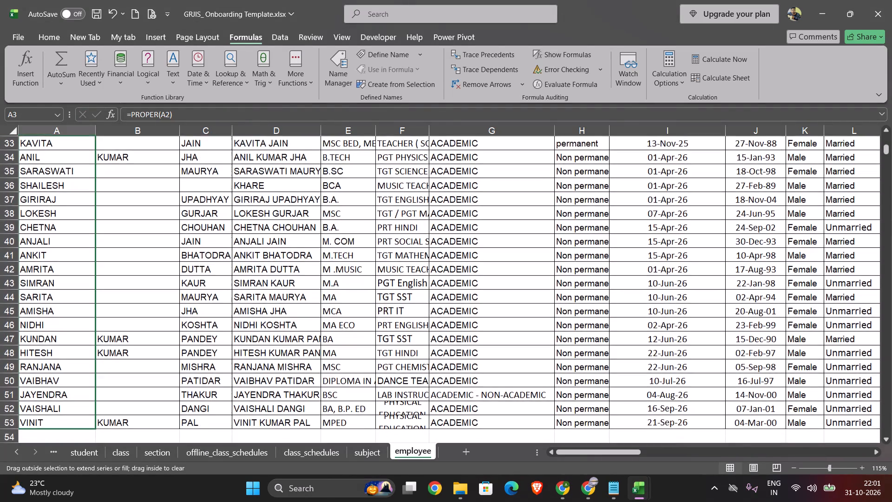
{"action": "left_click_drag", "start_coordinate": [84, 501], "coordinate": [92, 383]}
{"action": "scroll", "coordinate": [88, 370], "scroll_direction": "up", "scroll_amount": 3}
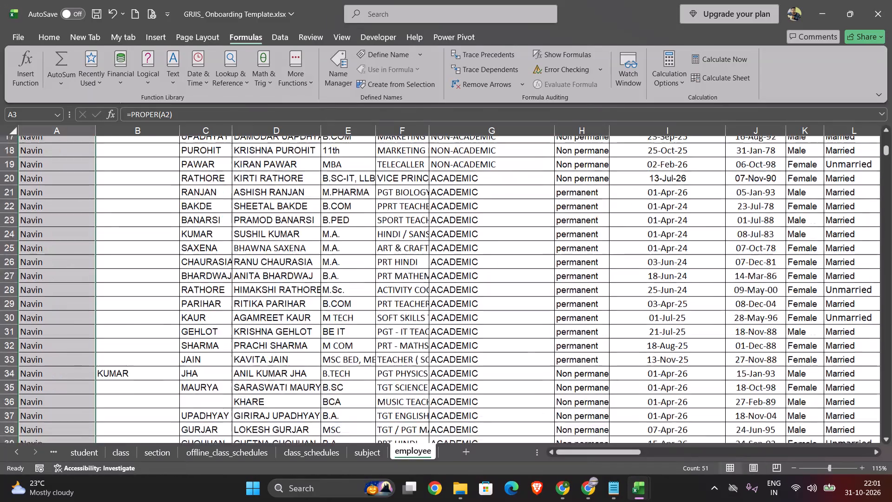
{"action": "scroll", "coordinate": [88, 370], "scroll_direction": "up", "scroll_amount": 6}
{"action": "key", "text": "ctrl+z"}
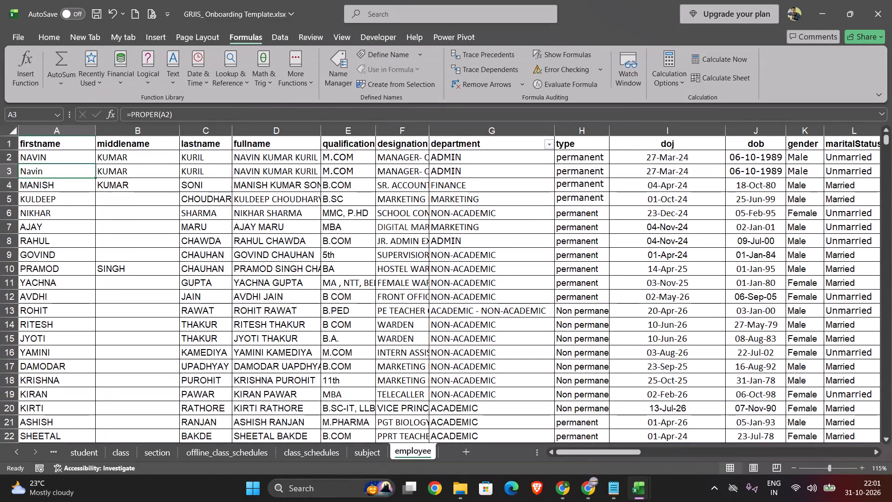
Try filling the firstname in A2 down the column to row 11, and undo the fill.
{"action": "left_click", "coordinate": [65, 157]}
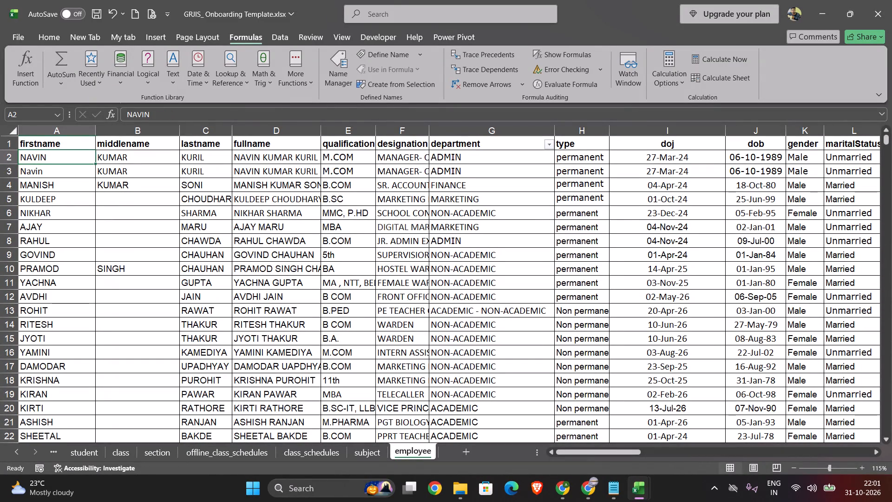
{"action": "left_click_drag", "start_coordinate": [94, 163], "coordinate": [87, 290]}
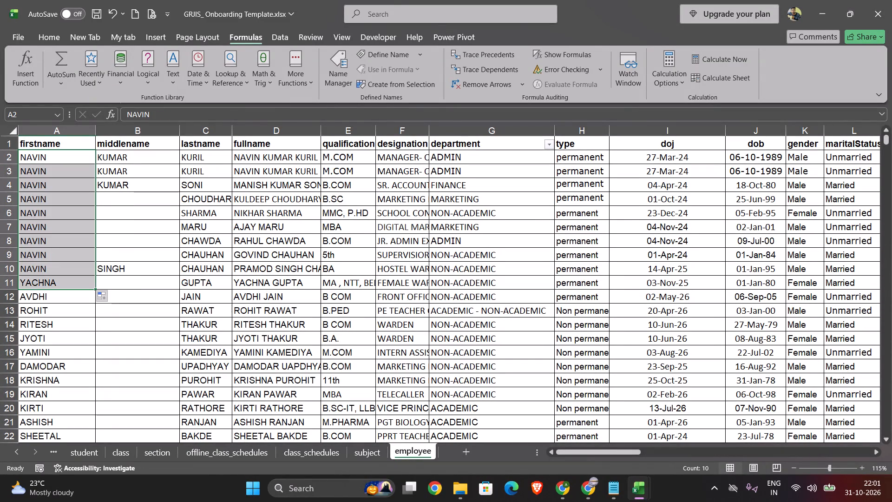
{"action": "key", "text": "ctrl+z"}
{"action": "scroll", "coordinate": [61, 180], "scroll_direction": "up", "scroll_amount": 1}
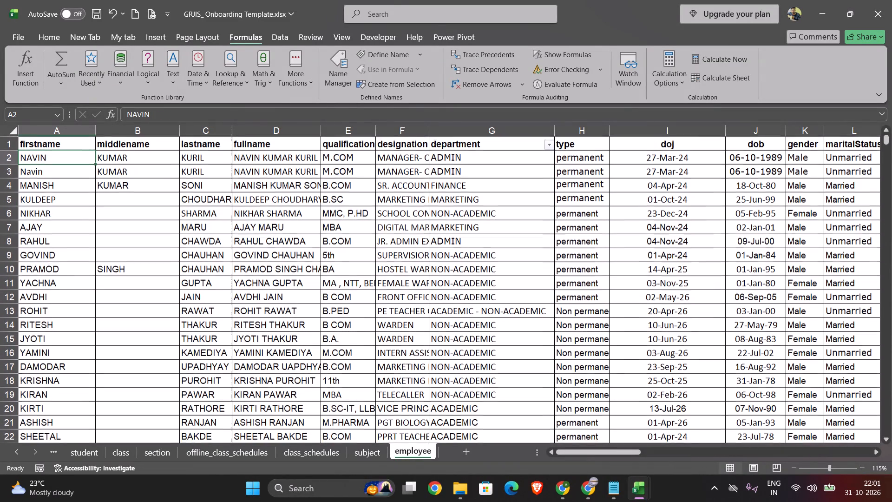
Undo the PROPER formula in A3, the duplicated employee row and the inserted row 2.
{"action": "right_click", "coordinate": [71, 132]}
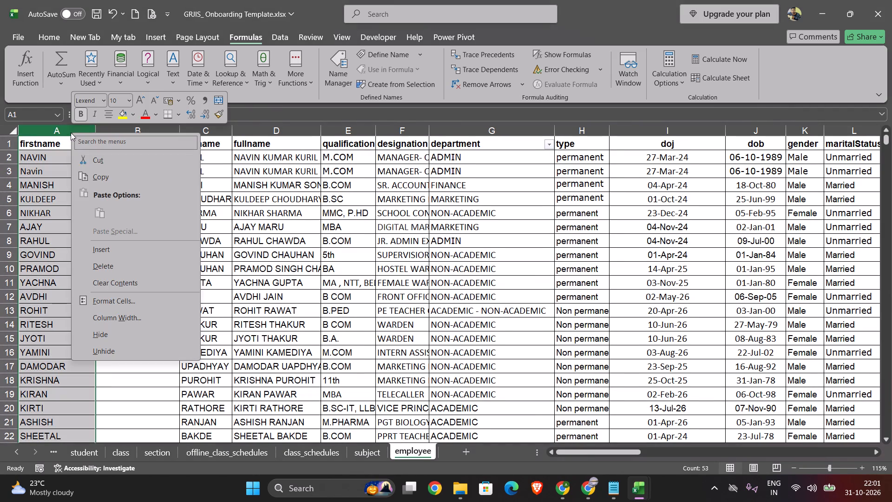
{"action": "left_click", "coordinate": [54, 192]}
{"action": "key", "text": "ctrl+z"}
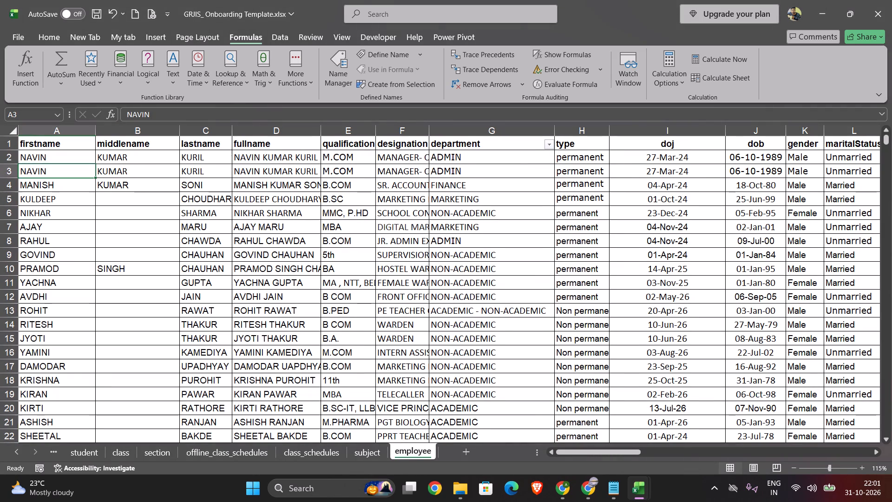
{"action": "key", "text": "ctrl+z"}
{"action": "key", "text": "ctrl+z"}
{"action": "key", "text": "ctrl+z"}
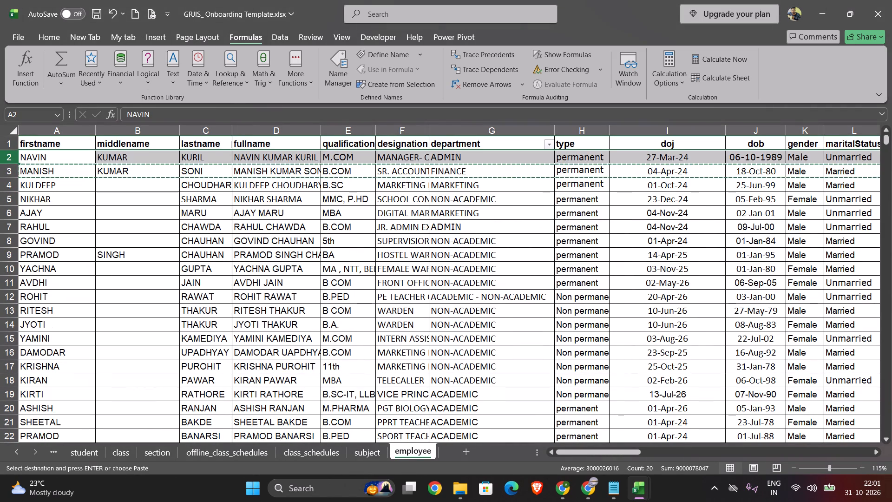
Insert a blank column before the firstname column on the employee sheet.
{"action": "left_click", "coordinate": [69, 159]}
{"action": "right_click", "coordinate": [89, 133]}
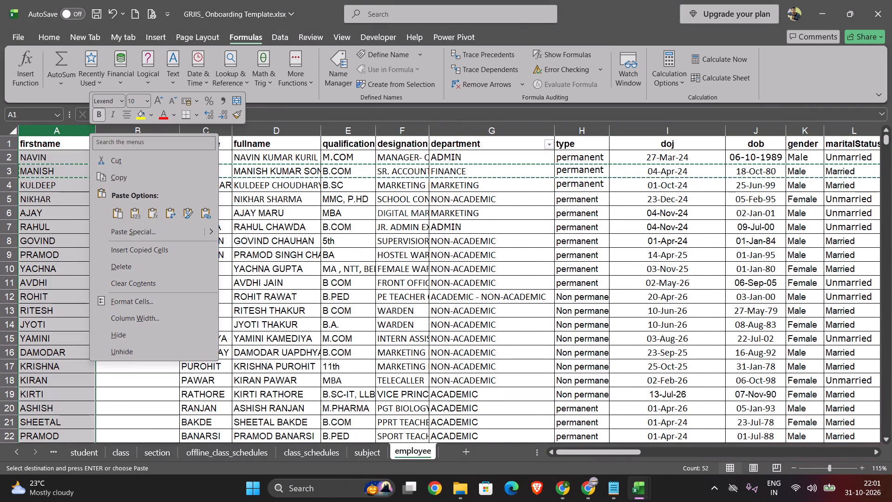
{"action": "left_click", "coordinate": [66, 223]}
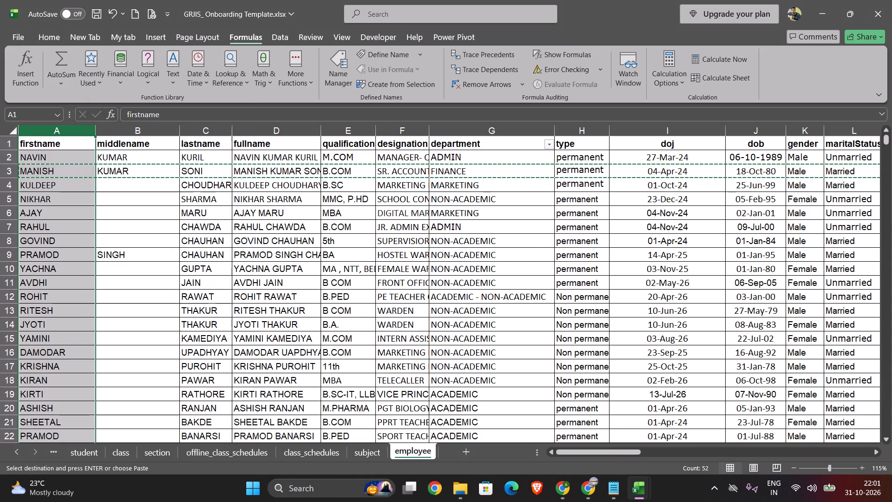
{"action": "double_click", "coordinate": [187, 234]}
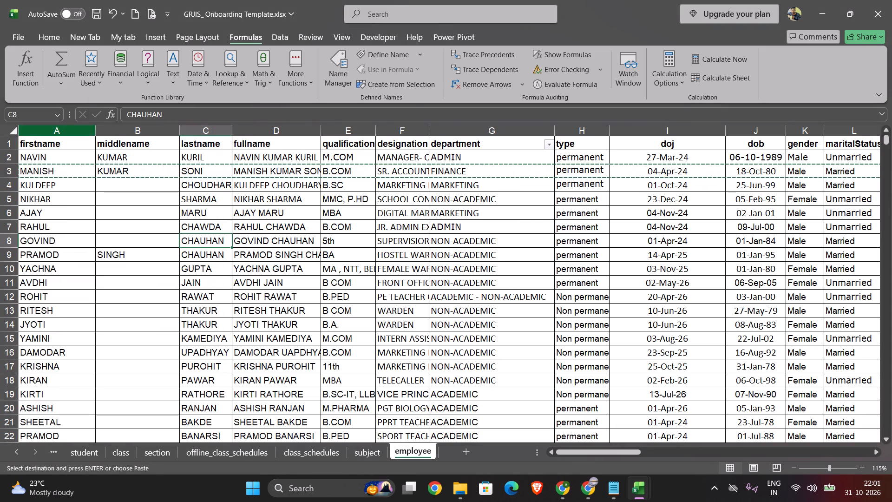
{"action": "right_click", "coordinate": [66, 133]}
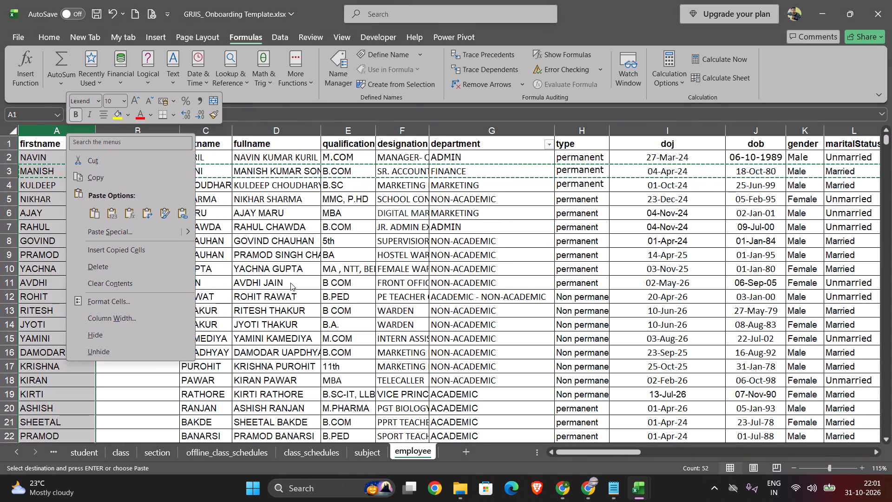
{"action": "triple_click", "coordinate": [290, 283]}
{"action": "left_click", "coordinate": [290, 283]}
{"action": "left_click", "coordinate": [80, 135]}
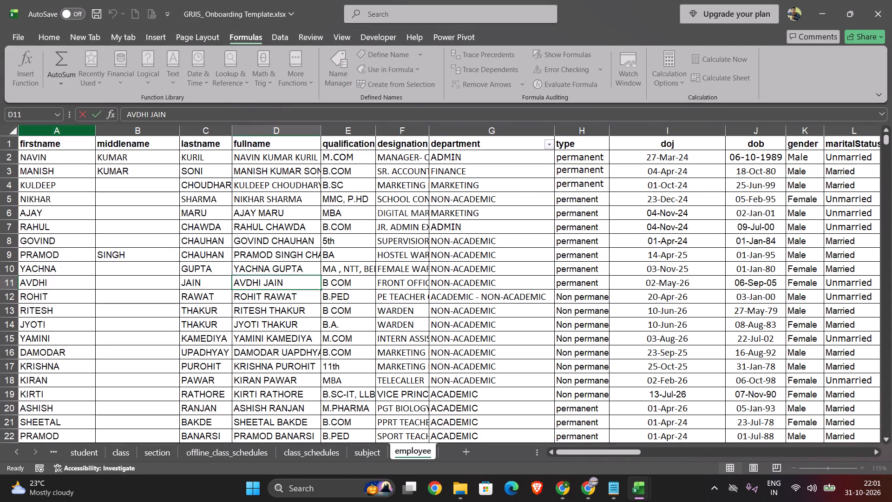
{"action": "right_click", "coordinate": [80, 135]}
{"action": "left_click", "coordinate": [128, 249]}
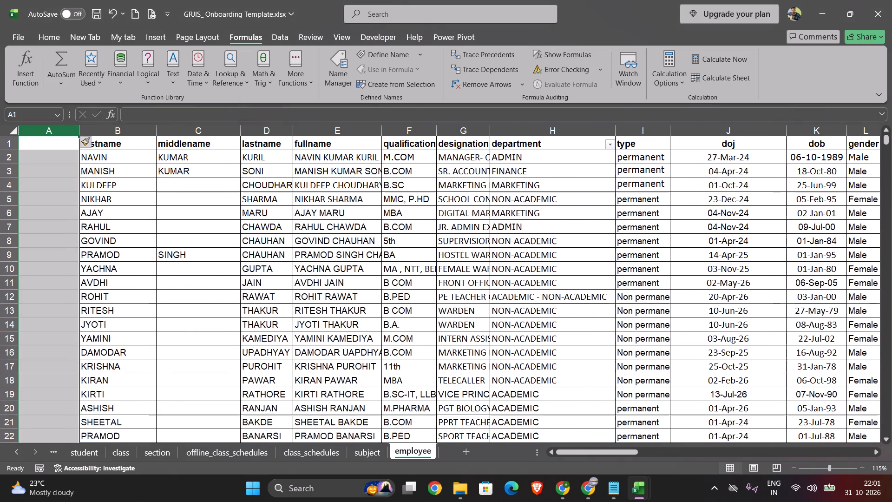
Copy the whole firstname column B into the blank column A and select its first name cell, A2.
{"action": "left_click", "coordinate": [116, 131]}
{"action": "key", "text": "ctrl+c"}
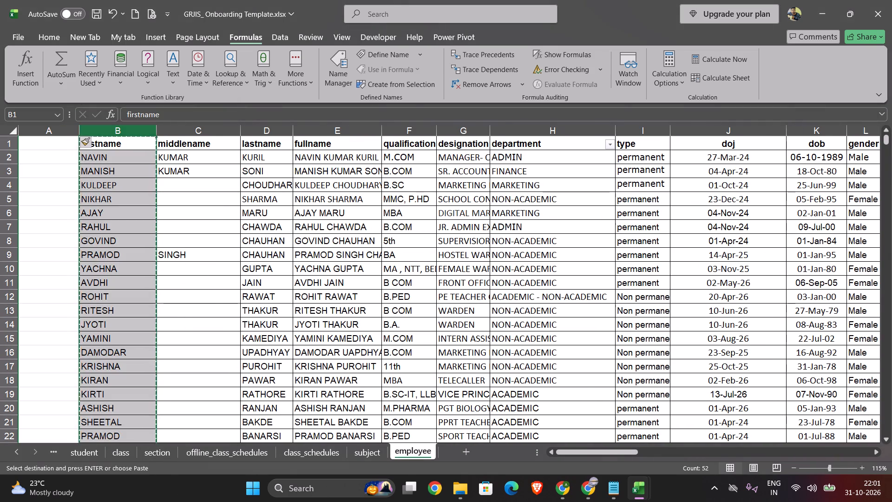
{"action": "left_click", "coordinate": [69, 132]}
{"action": "key", "text": "ctrl+v"}
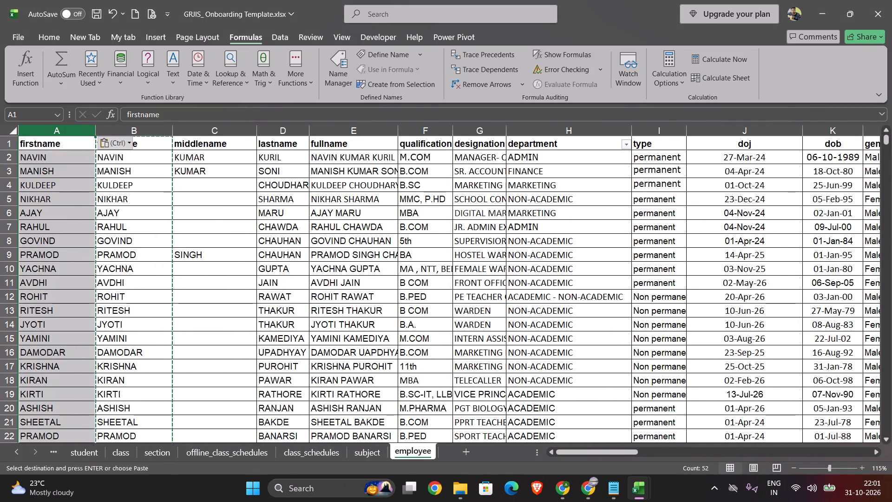
{"action": "left_click", "coordinate": [57, 152]}
{"action": "left_click", "coordinate": [57, 152]}
{"action": "left_click", "coordinate": [43, 156]}
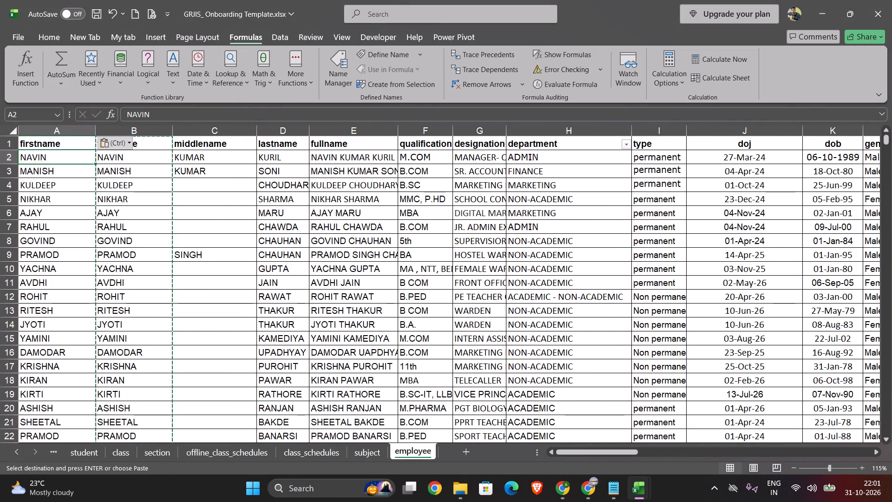
{"action": "left_click", "coordinate": [56, 153]}
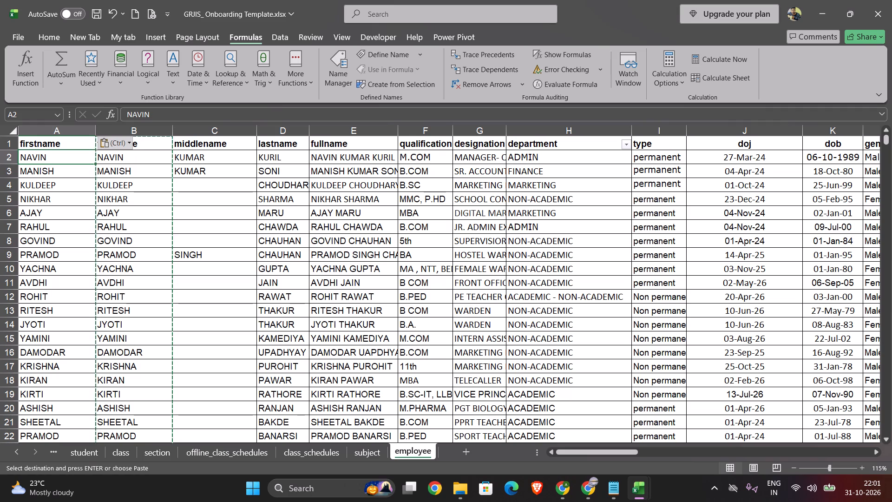
Enter a PROPER formula referencing B2 in cell A2 and fill it down column A to row 52.
{"action": "left_click", "coordinate": [167, 82]}
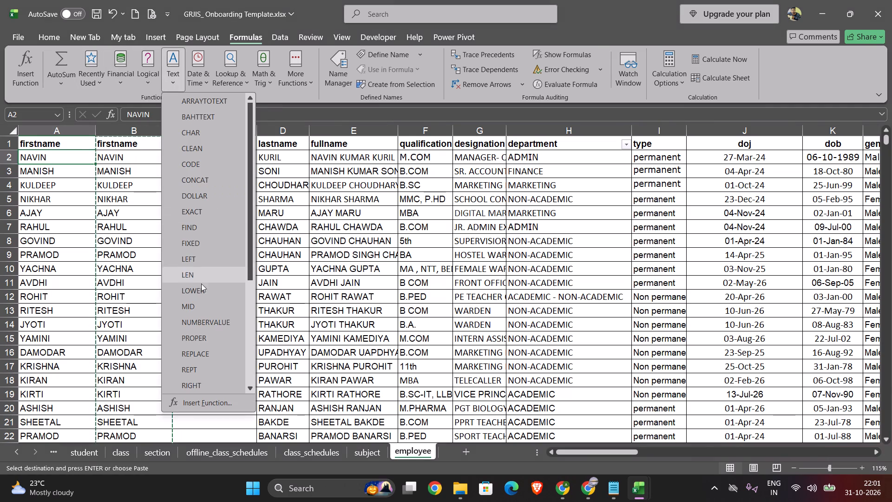
{"action": "left_click", "coordinate": [194, 337]}
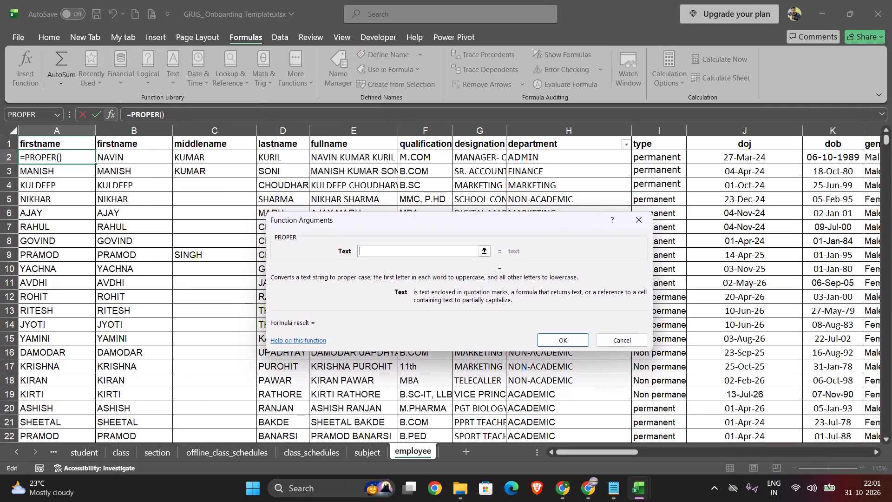
{"action": "left_click", "coordinate": [115, 158]}
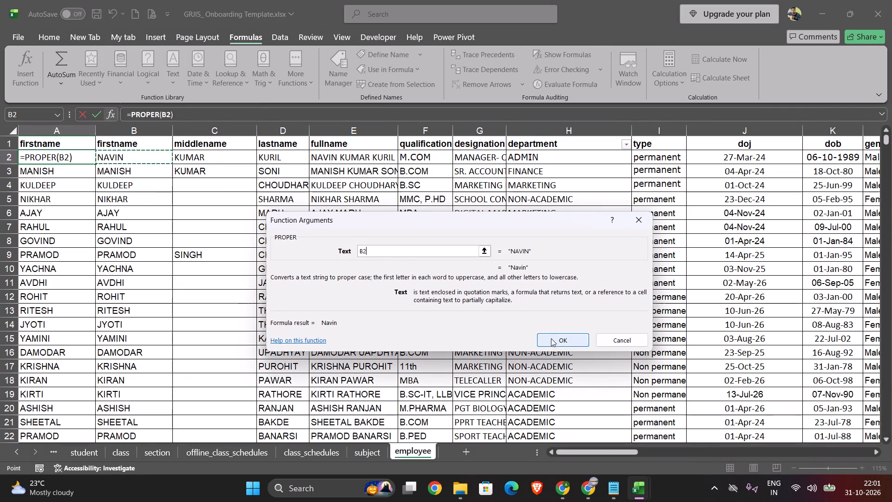
{"action": "left_click", "coordinate": [550, 340]}
{"action": "left_click_drag", "start_coordinate": [96, 164], "coordinate": [97, 427]}
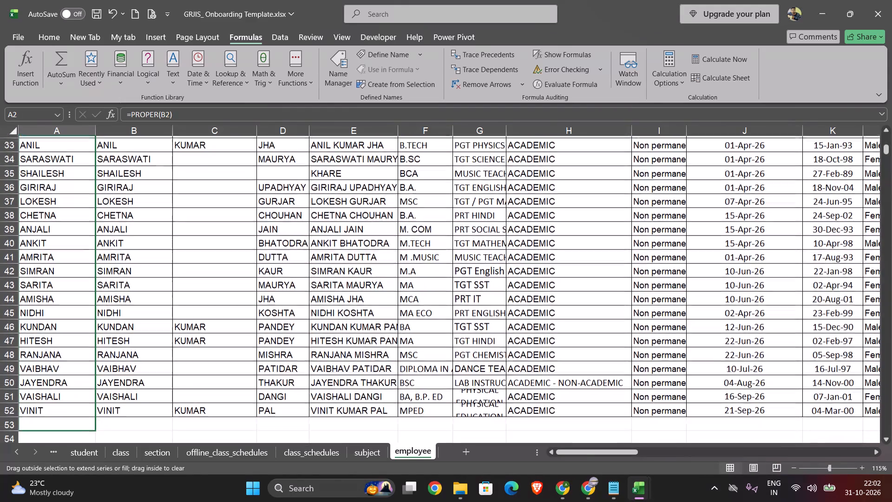
{"action": "left_click_drag", "start_coordinate": [97, 427], "coordinate": [94, 410]}
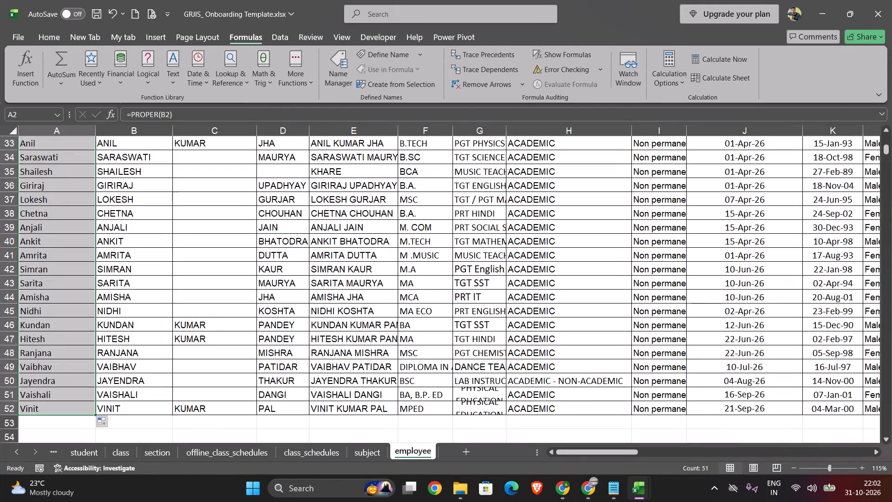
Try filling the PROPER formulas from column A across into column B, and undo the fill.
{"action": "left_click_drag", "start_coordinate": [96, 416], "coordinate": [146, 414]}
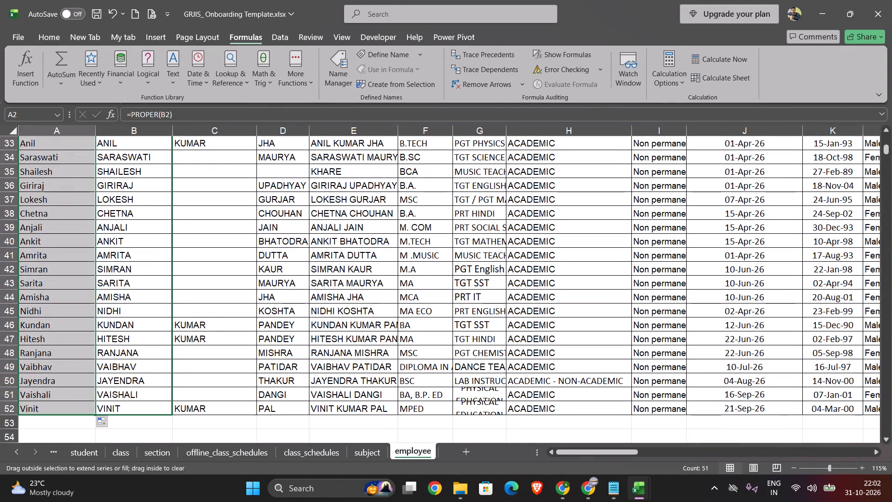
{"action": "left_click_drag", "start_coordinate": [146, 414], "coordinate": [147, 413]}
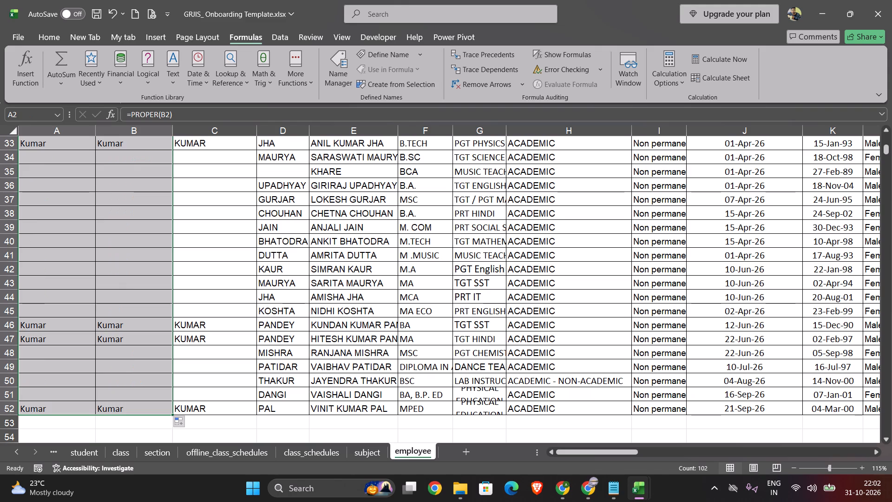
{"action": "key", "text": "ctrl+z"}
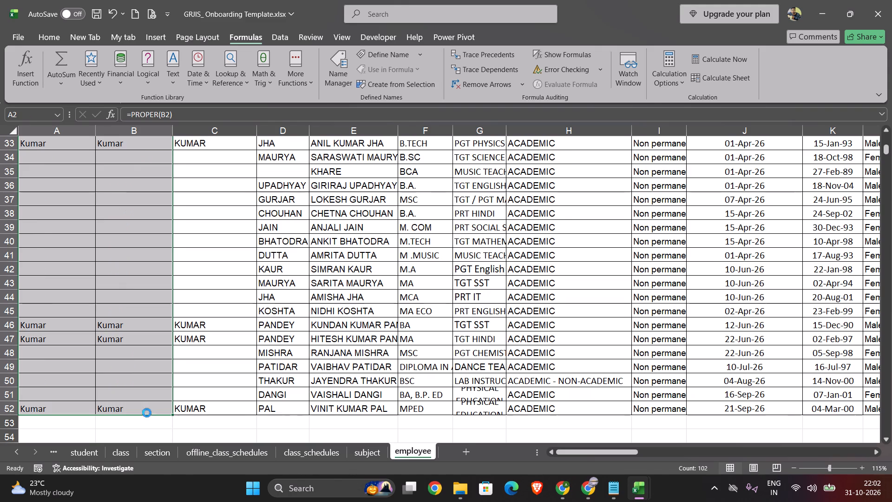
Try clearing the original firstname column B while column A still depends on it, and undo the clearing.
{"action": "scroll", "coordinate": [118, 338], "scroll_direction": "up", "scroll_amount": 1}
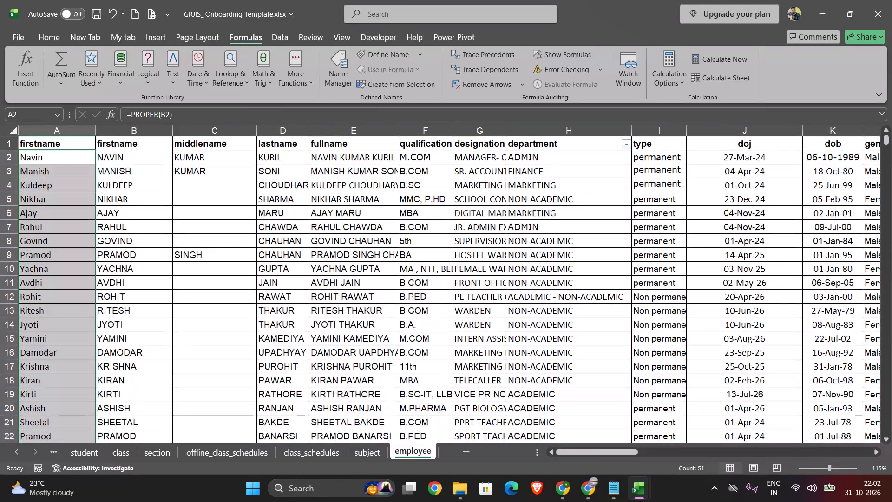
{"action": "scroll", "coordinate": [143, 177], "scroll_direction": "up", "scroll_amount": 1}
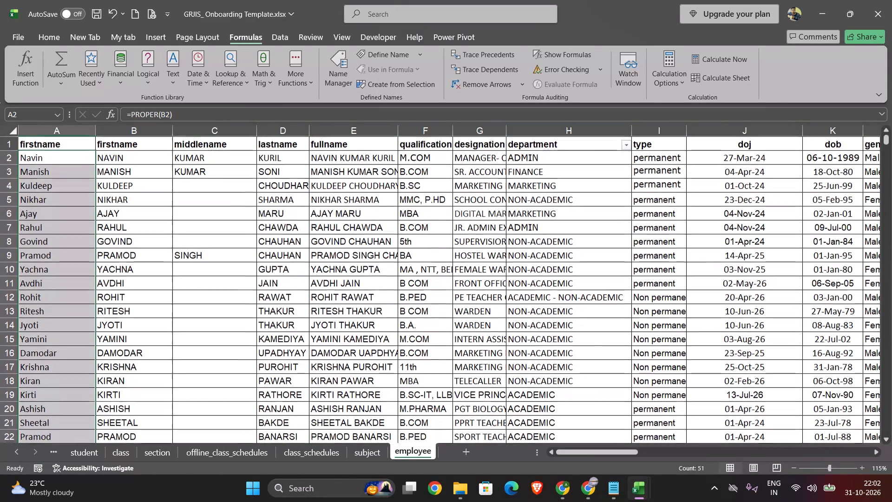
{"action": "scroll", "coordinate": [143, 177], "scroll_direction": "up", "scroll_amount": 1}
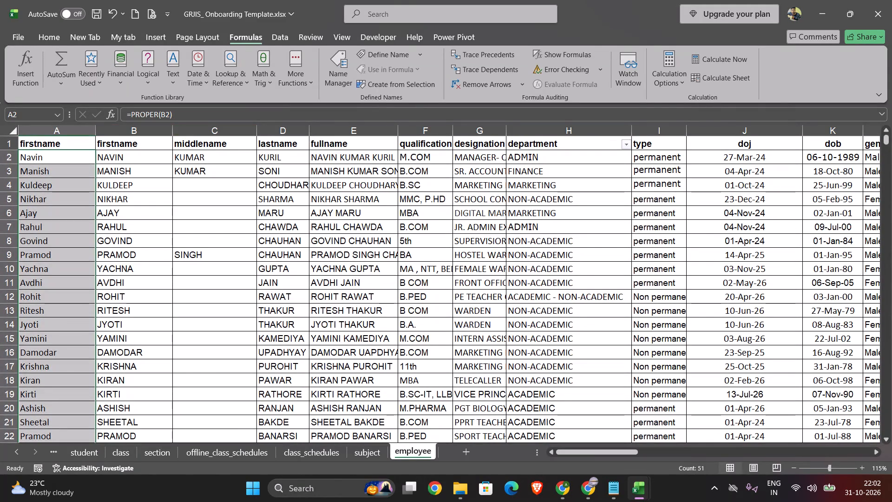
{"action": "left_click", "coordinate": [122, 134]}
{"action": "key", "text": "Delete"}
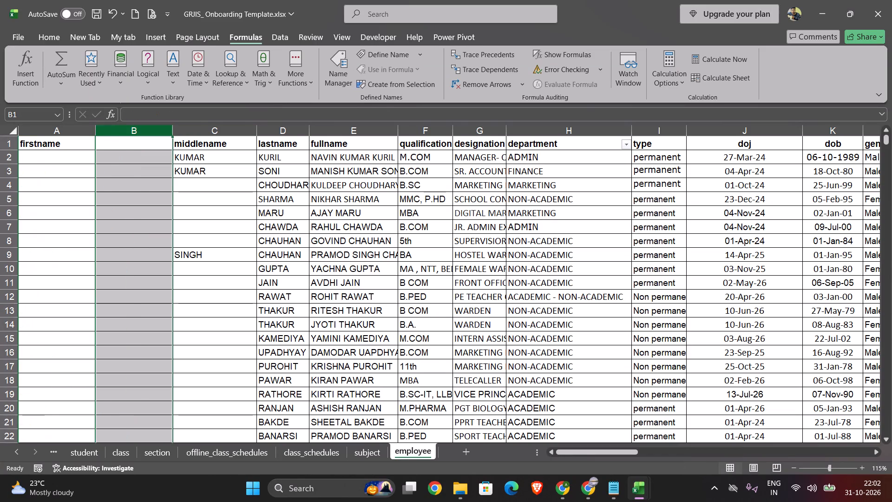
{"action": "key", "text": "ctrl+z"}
Copy the proper-cased firstname column A and paste it over itself as values only.
{"action": "left_click", "coordinate": [45, 132]}
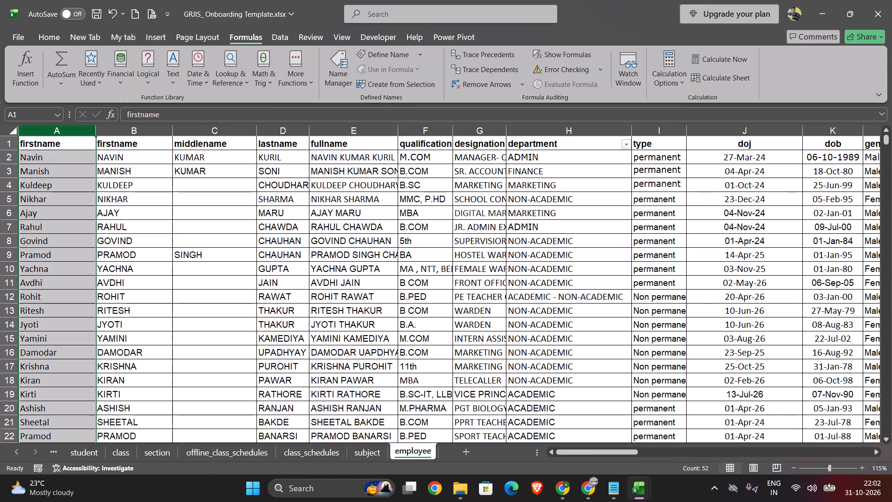
{"action": "key", "text": "ctrl+c"}
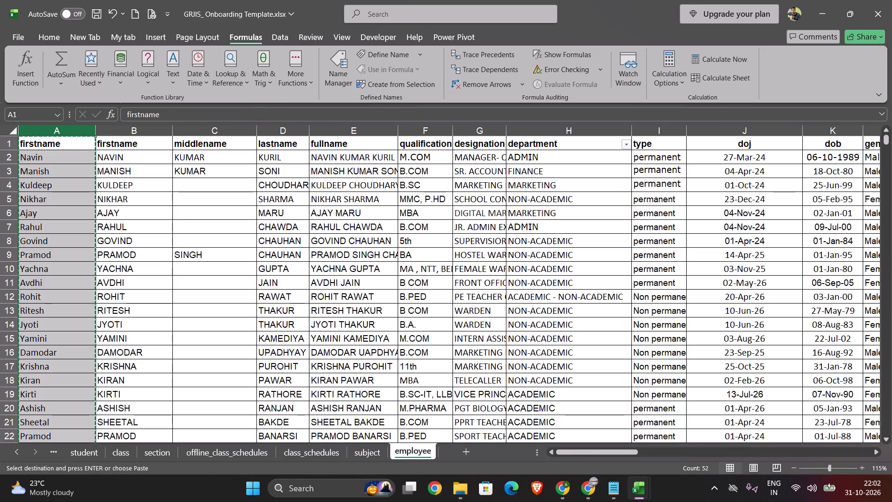
{"action": "key", "text": "ctrl+shift+v"}
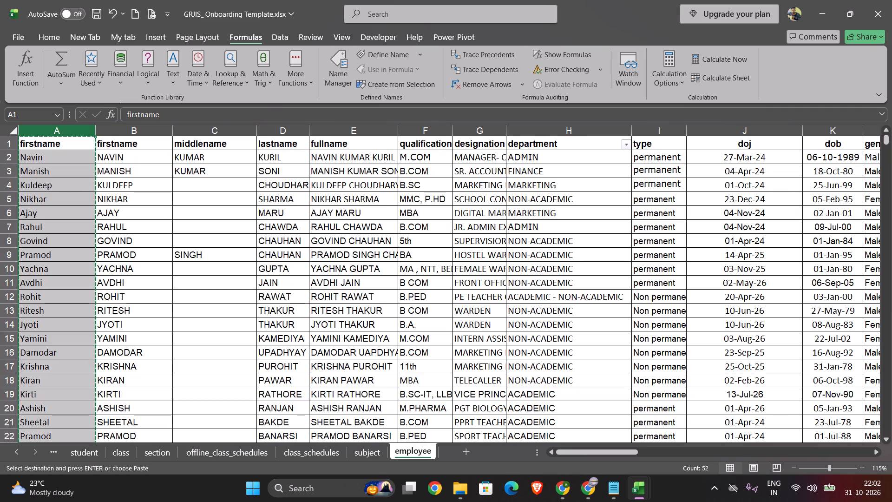
{"action": "right_click", "coordinate": [66, 134]}
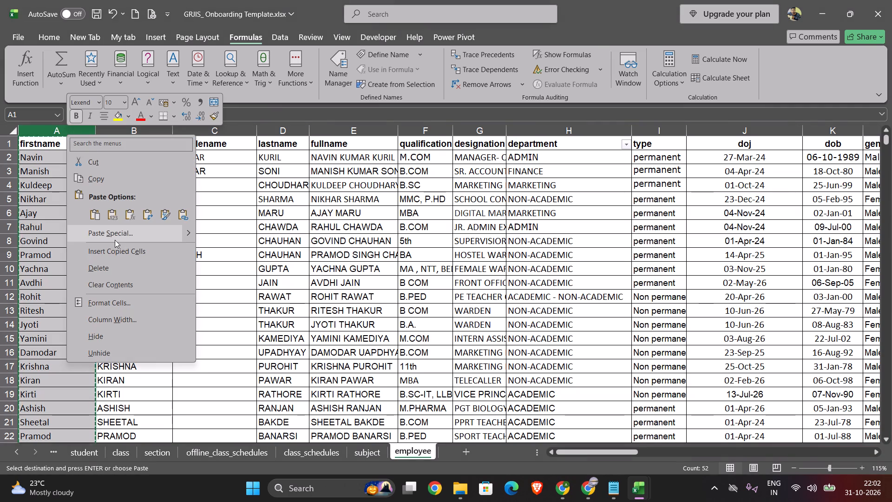
{"action": "left_click", "coordinate": [112, 240]}
{"action": "left_click", "coordinate": [14, 211]}
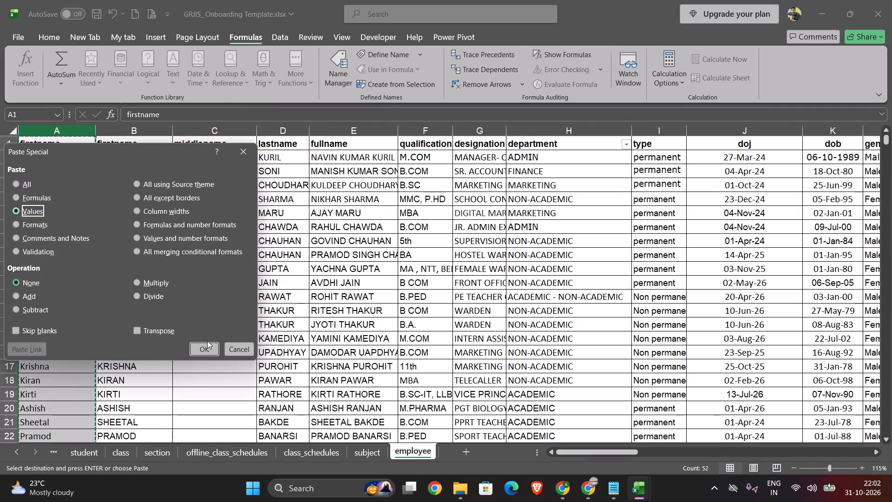
{"action": "left_click", "coordinate": [203, 345]}
Clear the original uppercase firstname column B and delete the emptied column from the employee sheet.
{"action": "left_click", "coordinate": [134, 133]}
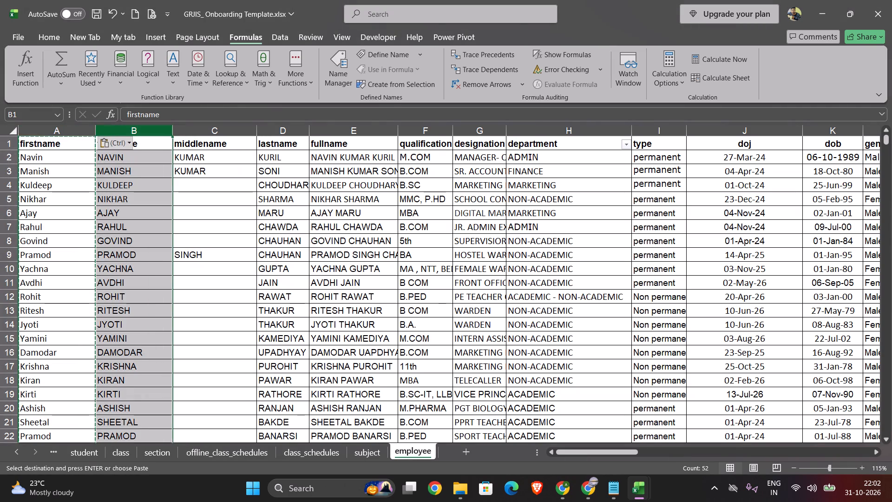
{"action": "key", "text": "Delete"}
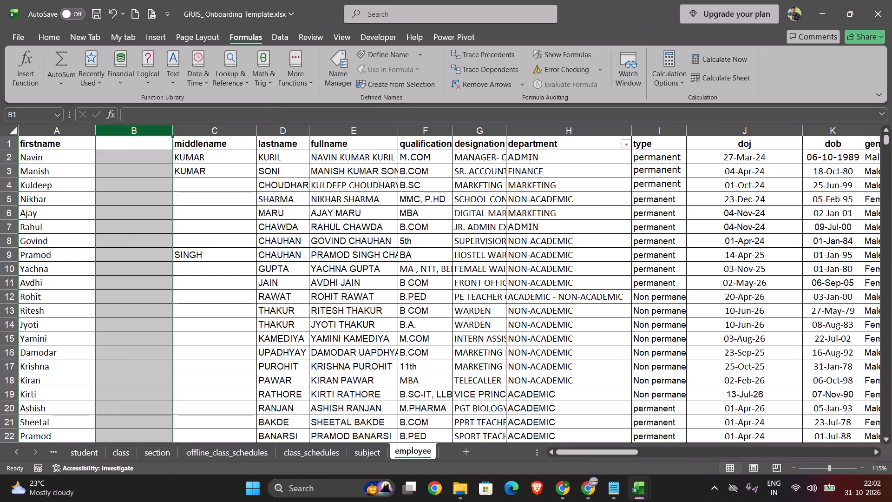
{"action": "right_click", "coordinate": [124, 136]}
{"action": "left_click", "coordinate": [162, 265]}
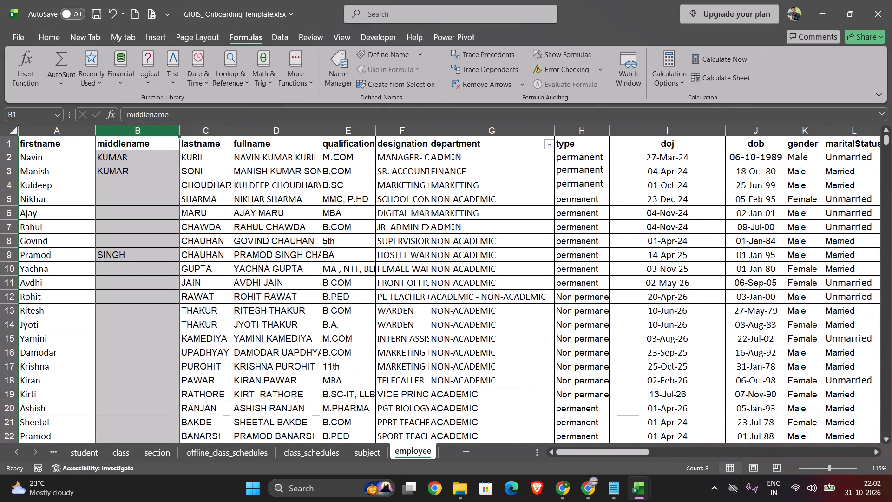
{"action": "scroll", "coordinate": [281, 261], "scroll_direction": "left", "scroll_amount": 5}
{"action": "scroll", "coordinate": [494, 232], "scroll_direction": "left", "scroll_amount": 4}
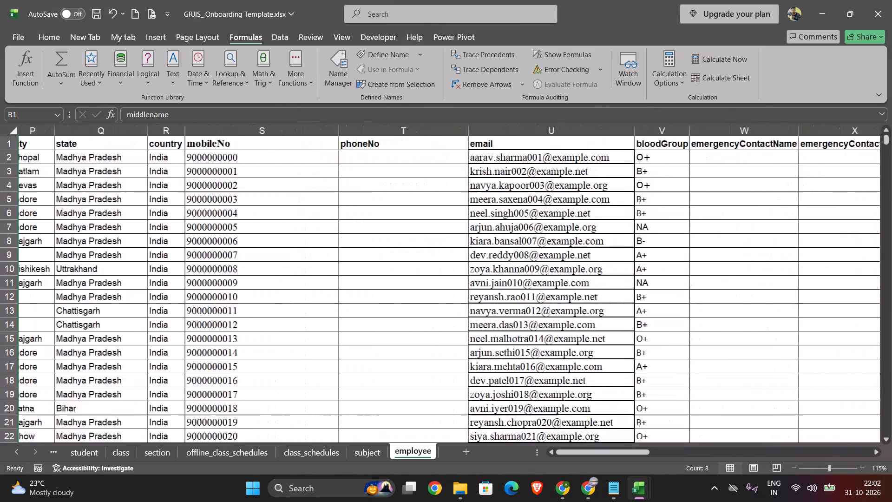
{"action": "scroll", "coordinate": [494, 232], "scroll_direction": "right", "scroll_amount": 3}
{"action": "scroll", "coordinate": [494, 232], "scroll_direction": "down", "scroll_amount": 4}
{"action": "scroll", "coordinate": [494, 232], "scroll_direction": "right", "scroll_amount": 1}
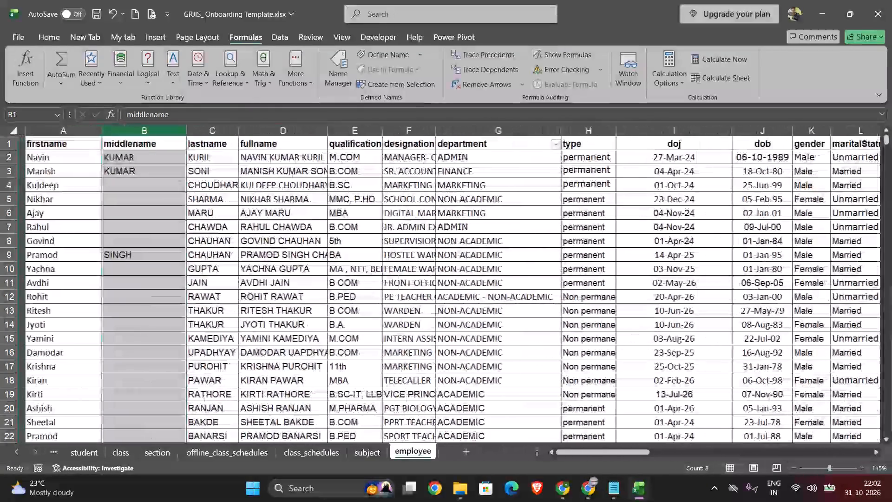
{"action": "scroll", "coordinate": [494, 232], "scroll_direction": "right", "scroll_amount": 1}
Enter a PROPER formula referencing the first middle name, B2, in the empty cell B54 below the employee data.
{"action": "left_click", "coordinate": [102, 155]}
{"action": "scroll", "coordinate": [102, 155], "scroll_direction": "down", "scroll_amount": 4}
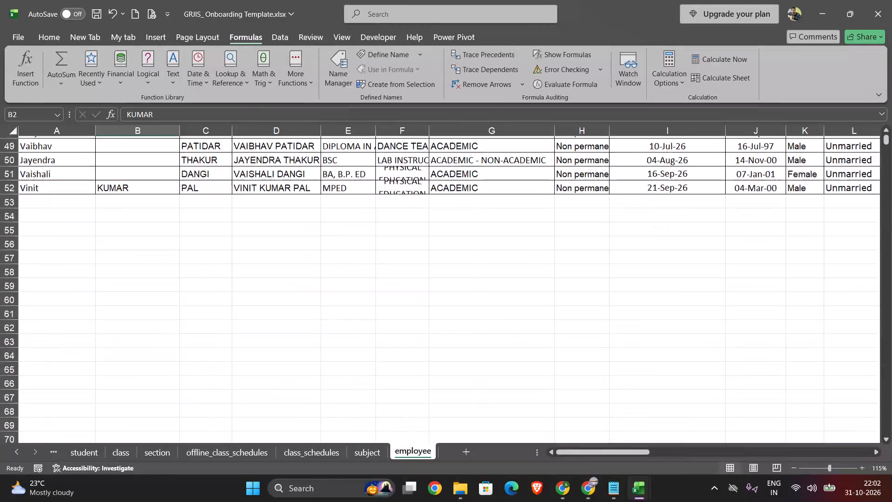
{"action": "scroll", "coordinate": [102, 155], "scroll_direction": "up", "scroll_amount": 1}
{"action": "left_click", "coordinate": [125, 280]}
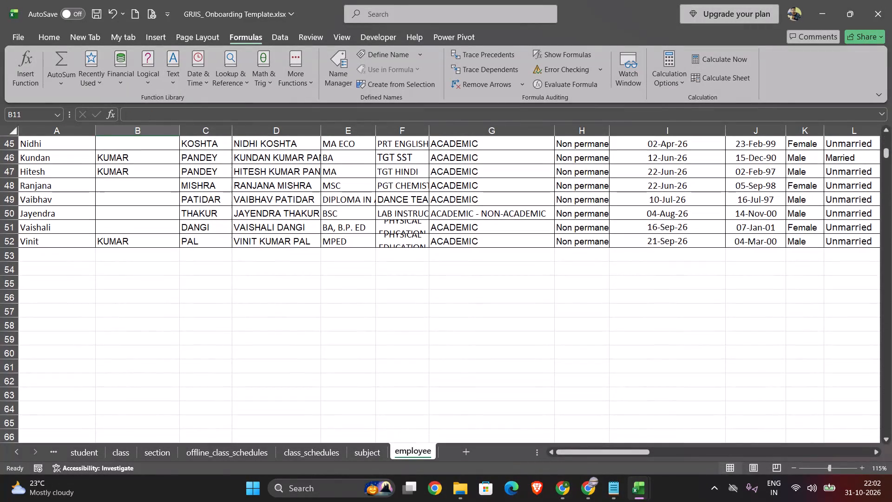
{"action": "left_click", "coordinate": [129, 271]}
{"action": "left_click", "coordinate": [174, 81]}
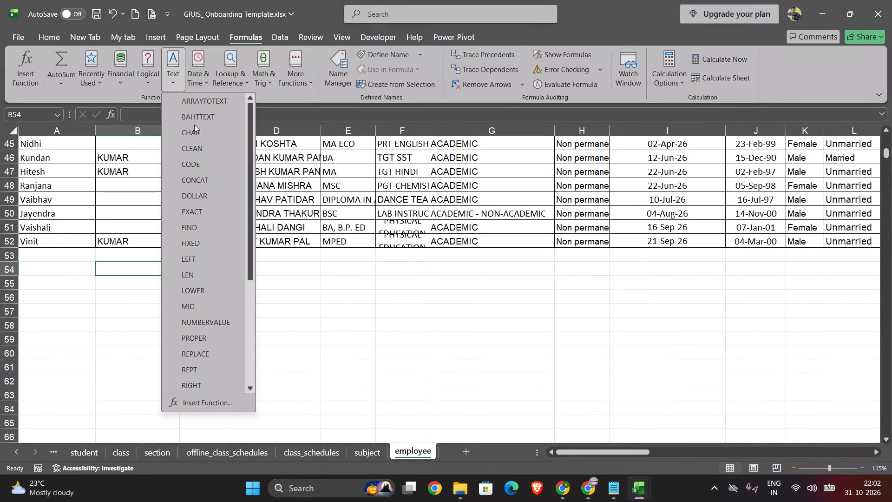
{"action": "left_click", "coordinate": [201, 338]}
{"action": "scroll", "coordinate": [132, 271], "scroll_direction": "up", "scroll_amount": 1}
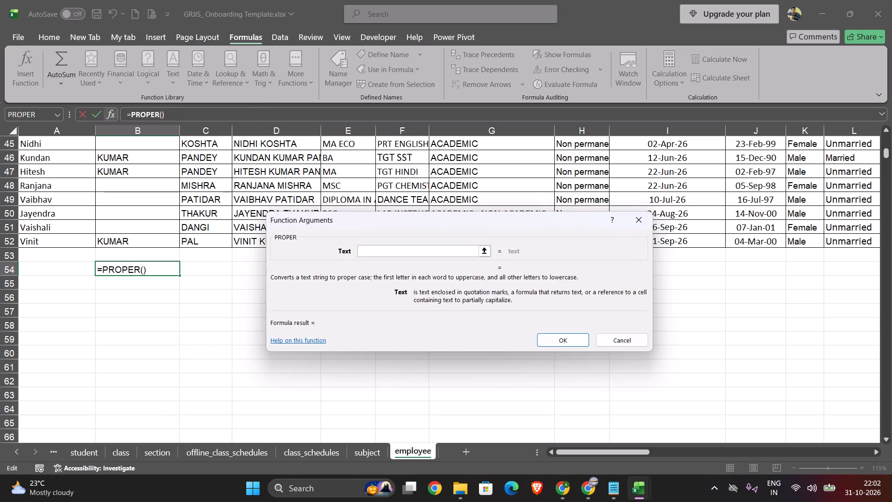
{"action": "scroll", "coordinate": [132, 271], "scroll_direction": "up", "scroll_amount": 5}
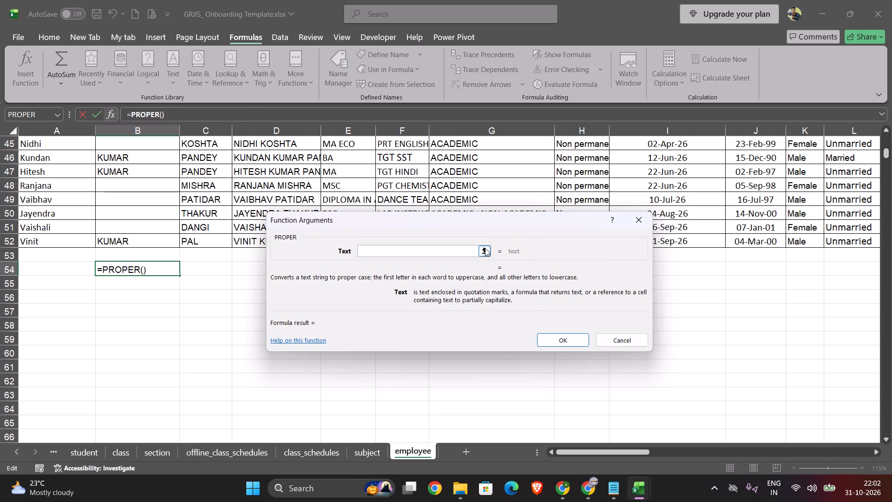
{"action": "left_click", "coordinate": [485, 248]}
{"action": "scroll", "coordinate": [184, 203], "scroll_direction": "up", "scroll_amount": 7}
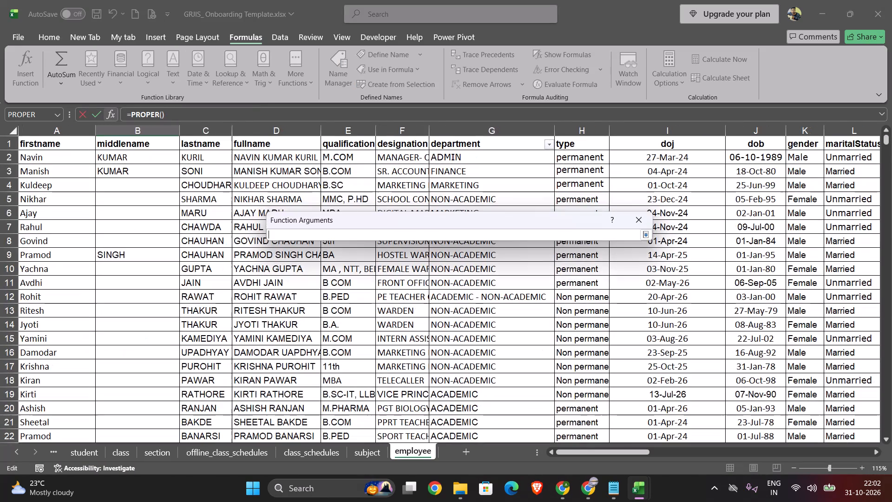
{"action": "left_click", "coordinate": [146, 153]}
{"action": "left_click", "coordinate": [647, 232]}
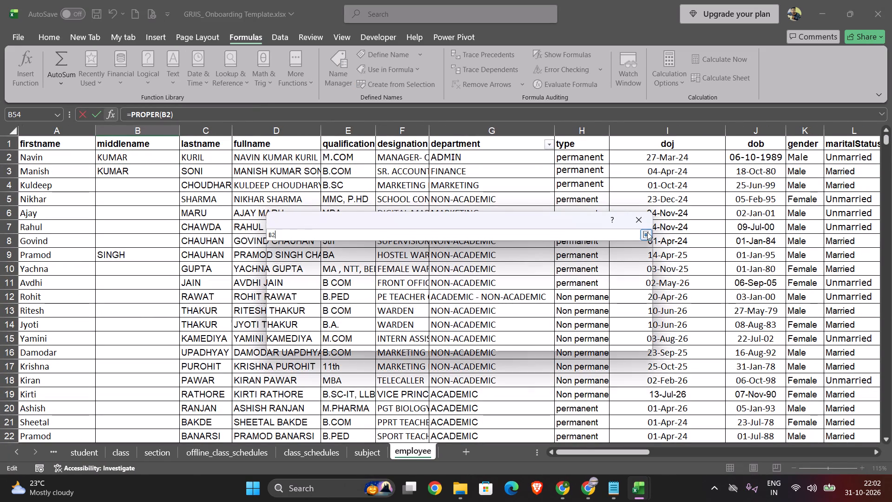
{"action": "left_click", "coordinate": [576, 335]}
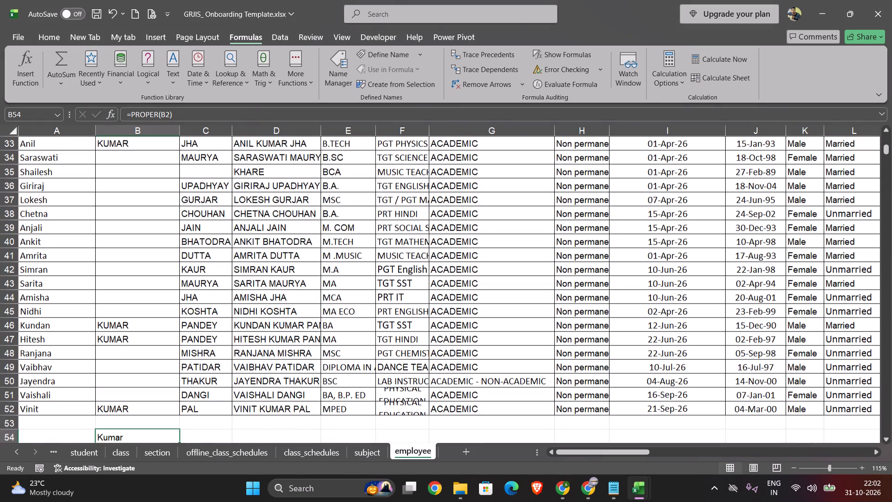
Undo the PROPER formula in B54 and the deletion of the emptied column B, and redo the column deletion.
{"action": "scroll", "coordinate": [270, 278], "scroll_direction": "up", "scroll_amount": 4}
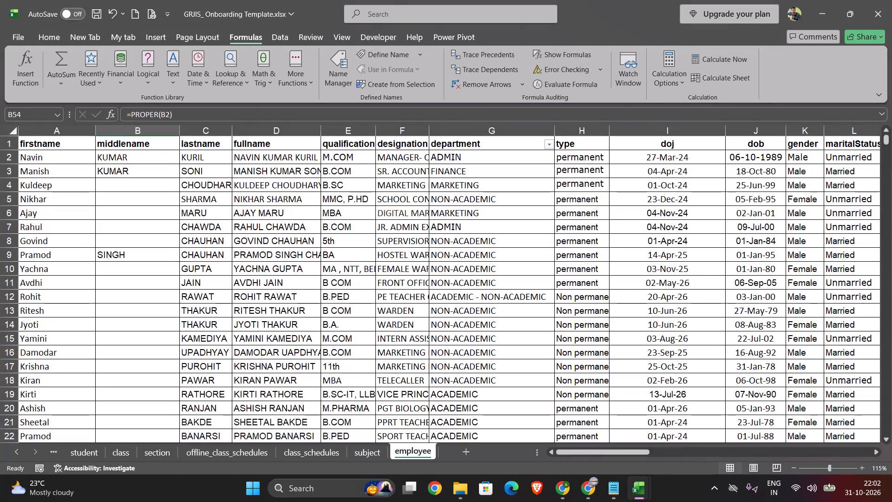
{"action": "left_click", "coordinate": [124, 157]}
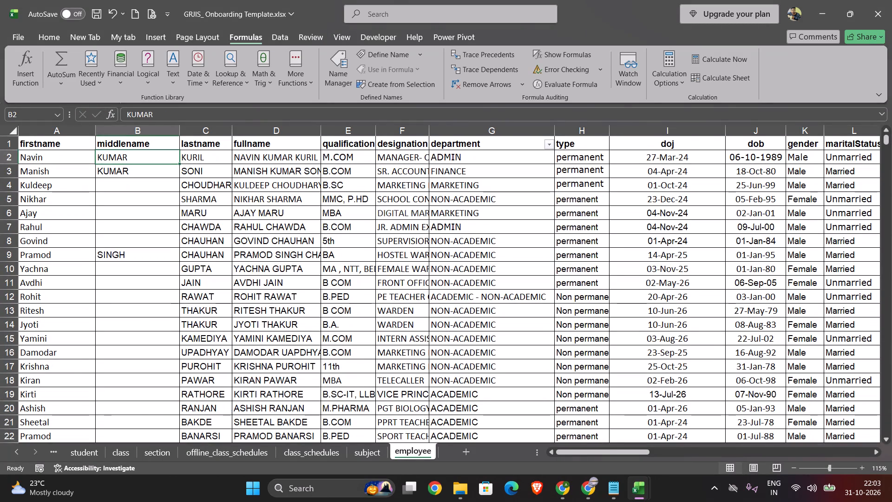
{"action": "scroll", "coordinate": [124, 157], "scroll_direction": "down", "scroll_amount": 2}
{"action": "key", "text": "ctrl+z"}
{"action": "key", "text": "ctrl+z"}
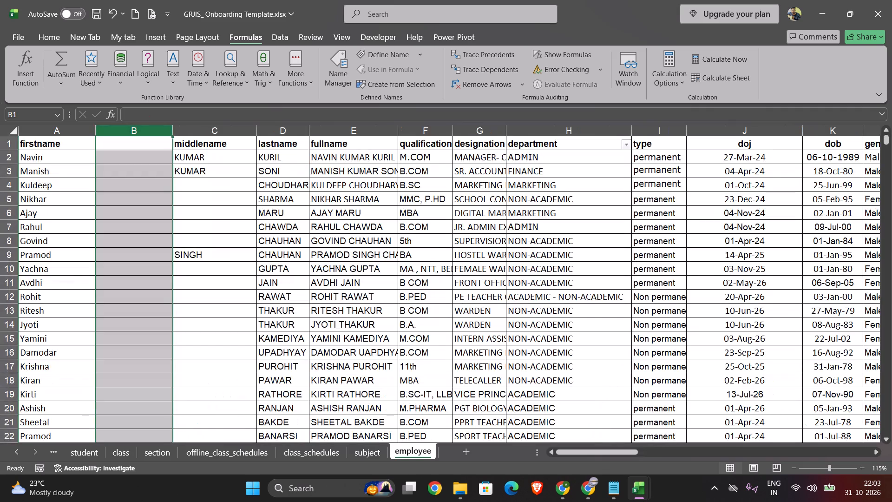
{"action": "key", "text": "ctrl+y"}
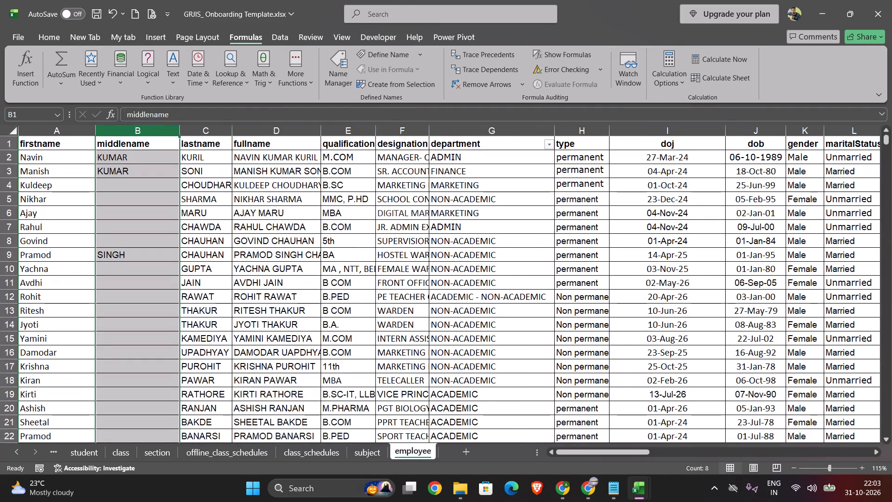
Save the onboarding template workbook.
{"action": "scroll", "coordinate": [161, 172], "scroll_direction": "up", "scroll_amount": 1}
{"action": "key", "text": "ctrl+s"}
{"action": "scroll", "coordinate": [178, 155], "scroll_direction": "up", "scroll_amount": 1}
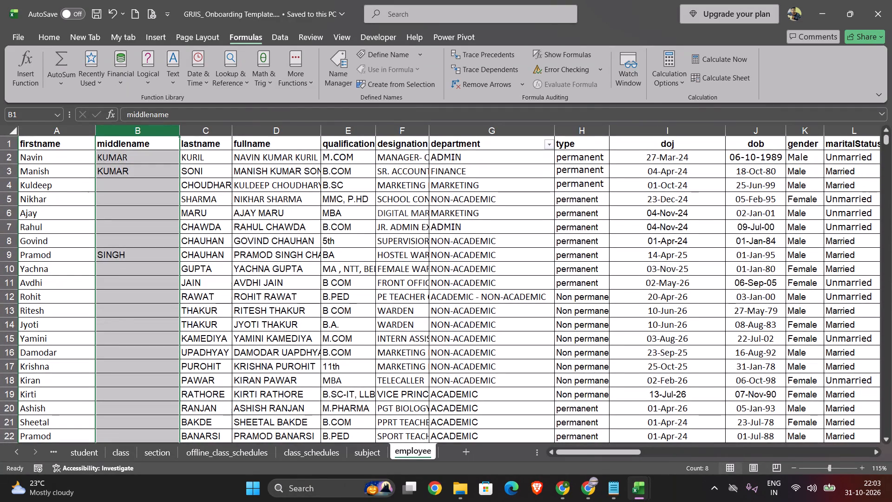
Select the first middle name entry, B2, on the employee sheet.
{"action": "left_click", "coordinate": [152, 157]}
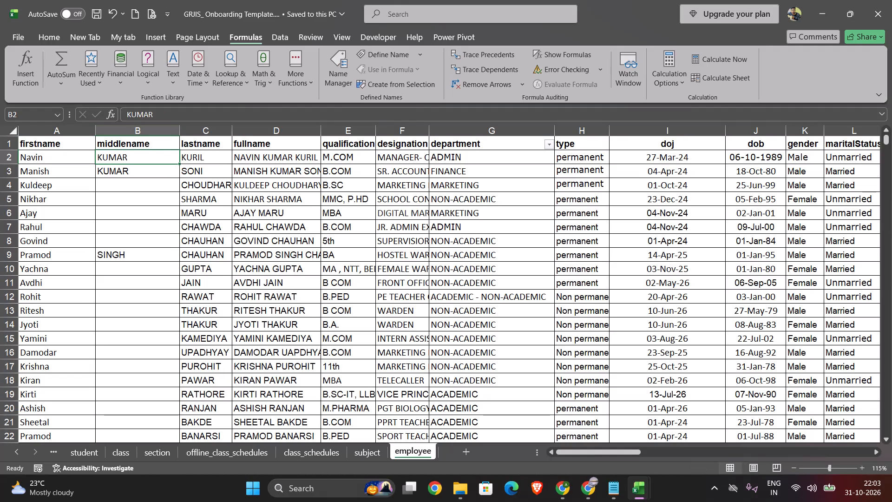
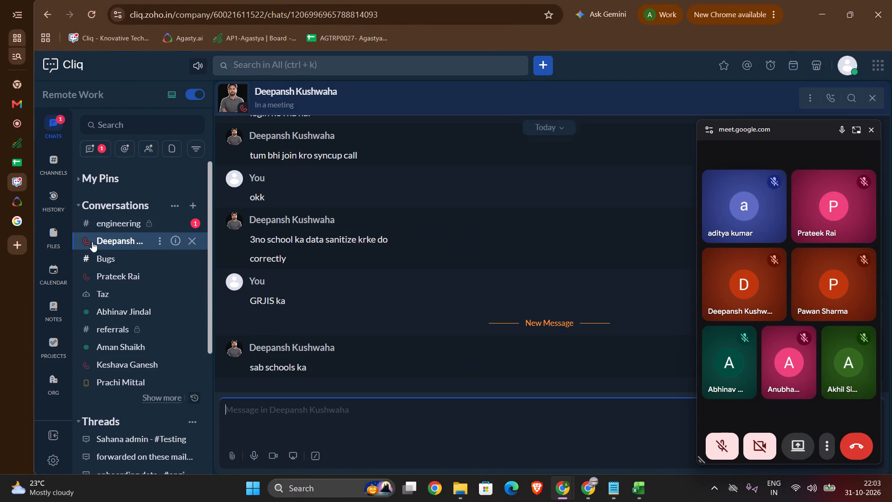
Reply "Okk" to the colleague's latest message, "sab schools ka", in the open Cliq chat.
{"action": "scroll", "coordinate": [465, 296], "scroll_direction": "down", "scroll_amount": 1}
{"action": "left_click", "coordinate": [290, 424]}
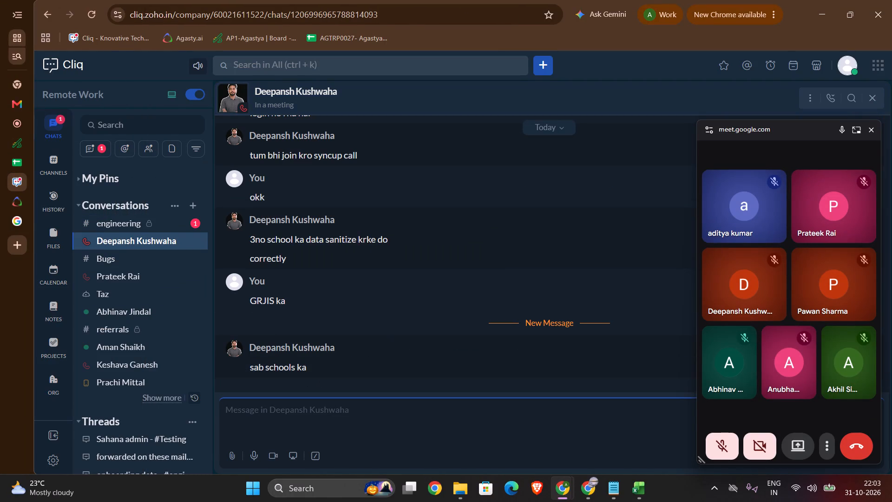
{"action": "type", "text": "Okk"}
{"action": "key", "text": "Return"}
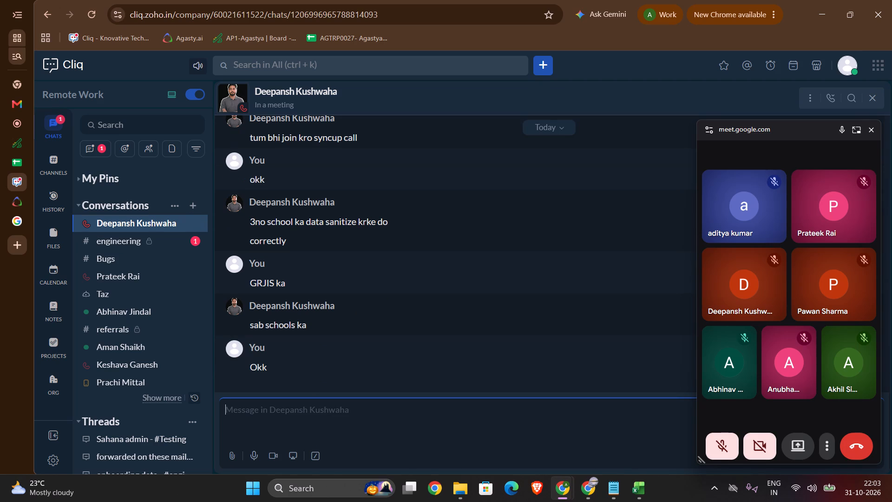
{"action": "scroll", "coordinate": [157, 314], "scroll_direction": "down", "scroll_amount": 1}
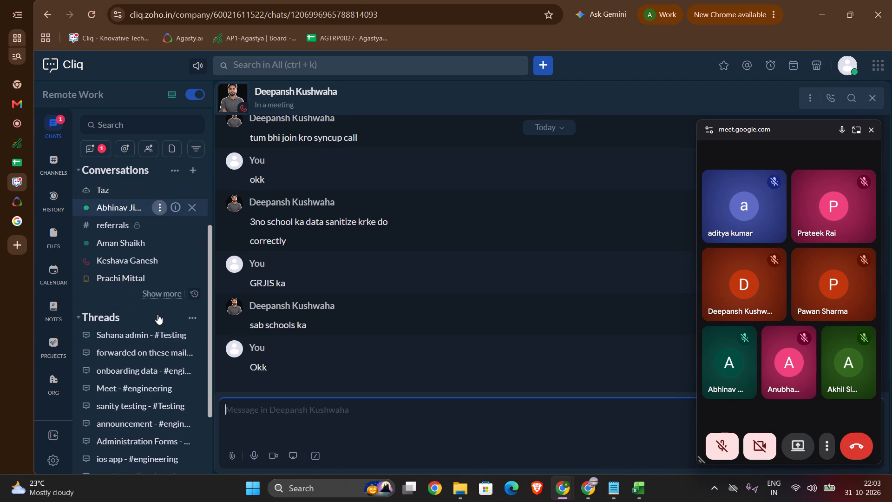
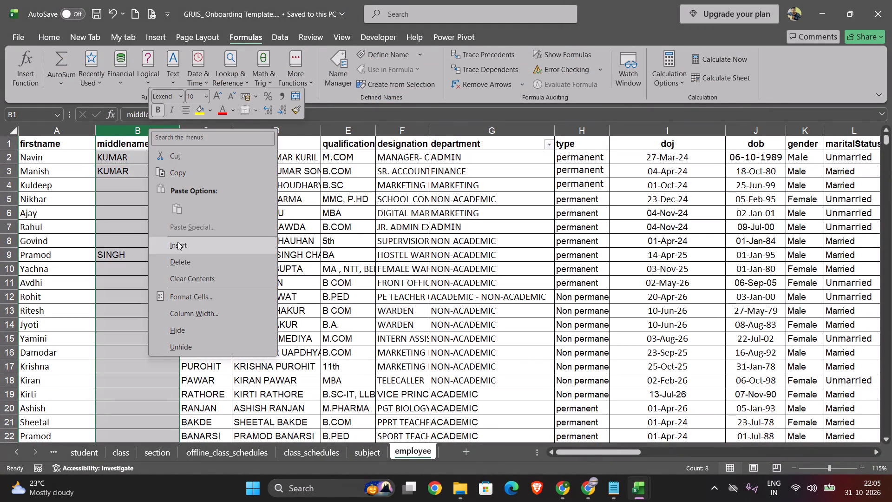
Insert a blank column before middlename on the employee sheet and copy the middlename column into it.
{"action": "left_click", "coordinate": [113, 131]}
{"action": "left_click", "coordinate": [113, 131]}
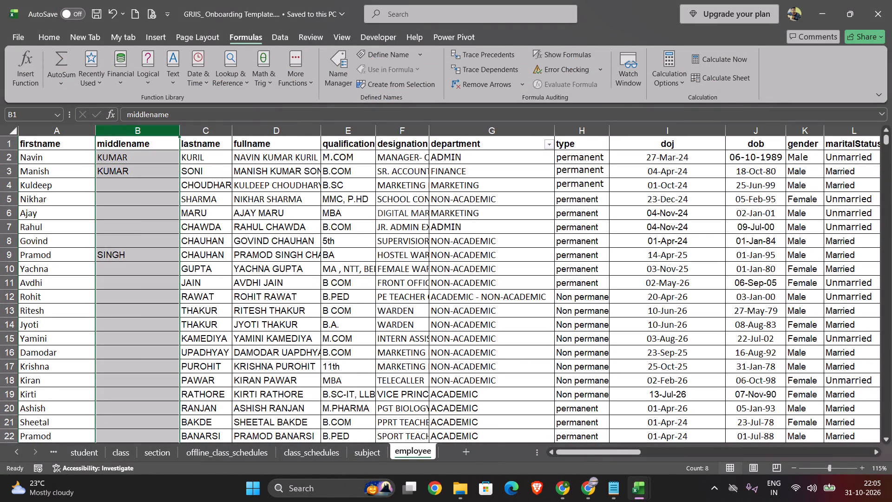
{"action": "right_click", "coordinate": [113, 131]}
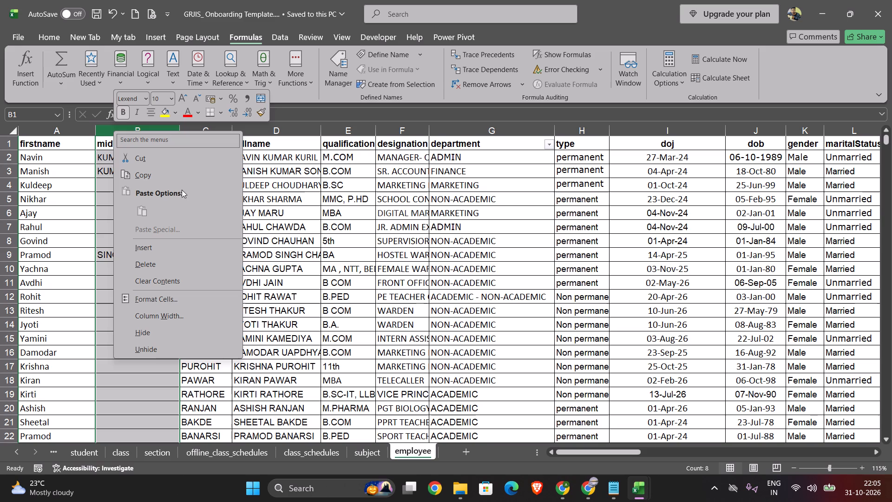
{"action": "left_click", "coordinate": [138, 248]}
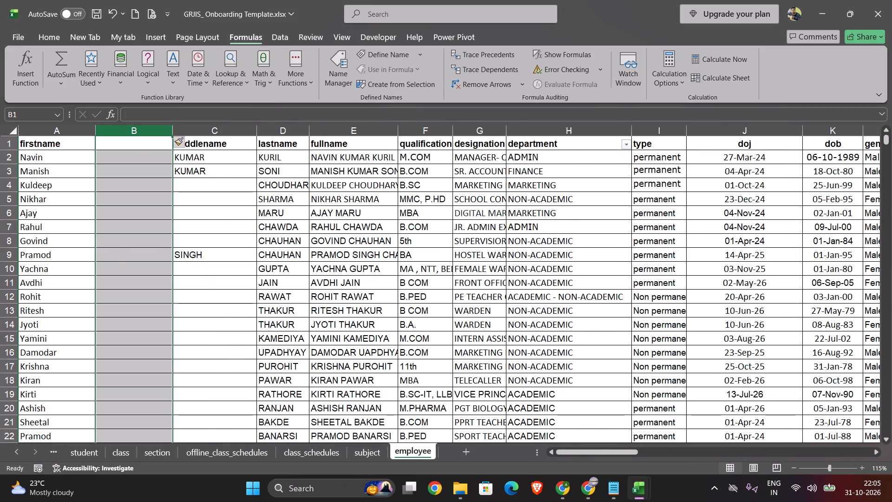
{"action": "left_click", "coordinate": [128, 148]}
{"action": "left_click", "coordinate": [202, 130]}
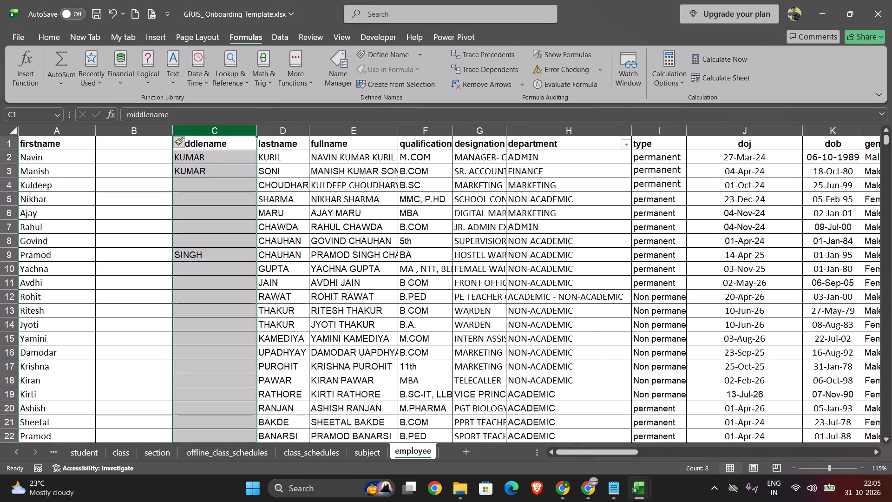
{"action": "key", "text": "ctrl+c"}
{"action": "left_click", "coordinate": [154, 133]}
{"action": "key", "text": "ctrl+v"}
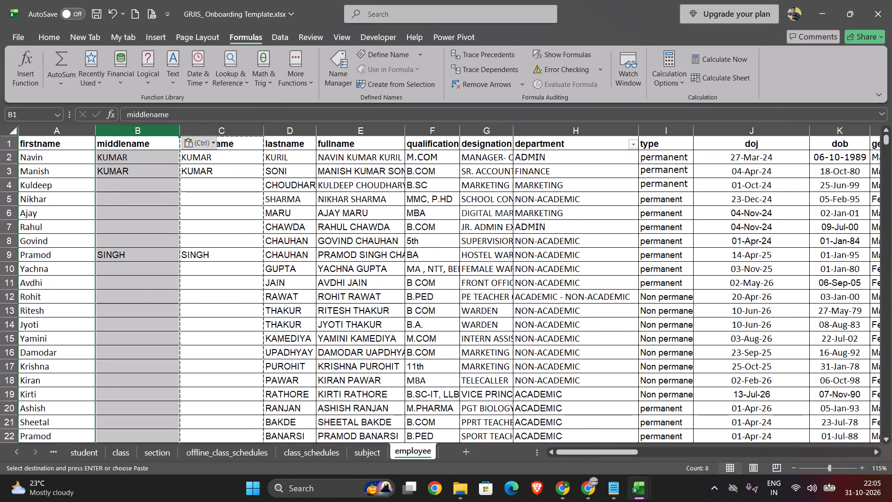
Enter a PROPER formula in B2 referencing C2 and fill it down the middlename column for all employee rows.
{"action": "left_click", "coordinate": [132, 155]}
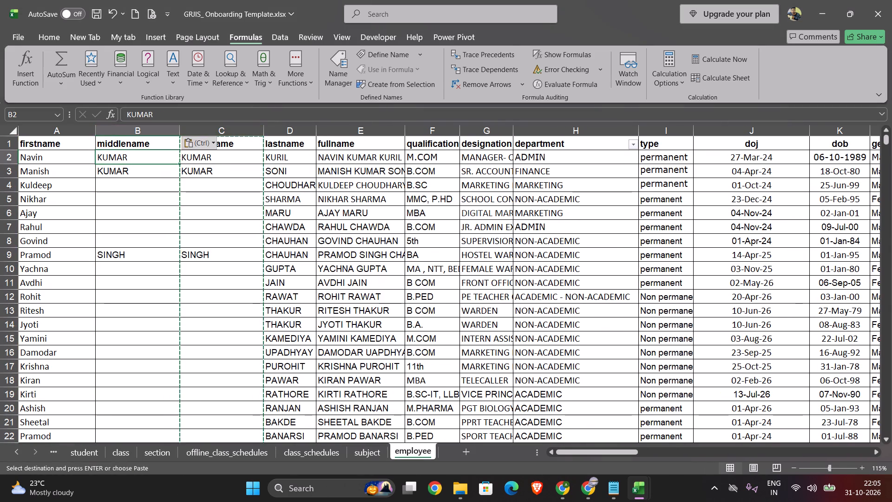
{"action": "left_click", "coordinate": [107, 148]}
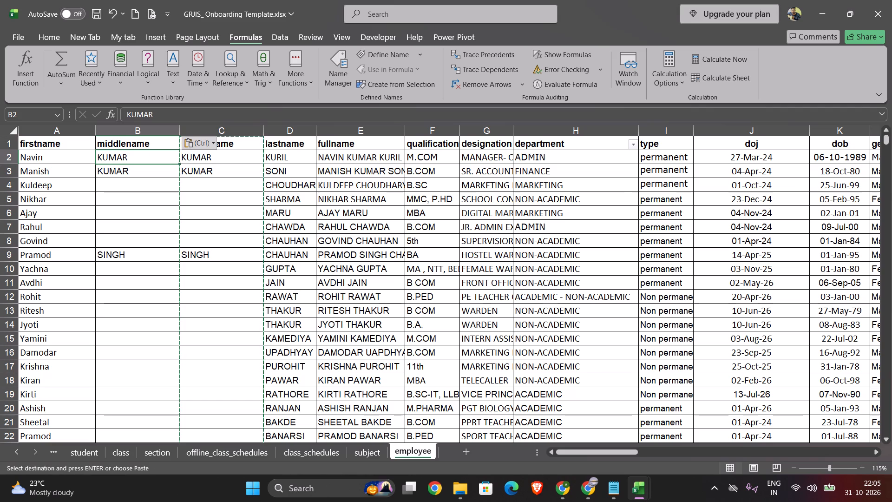
{"action": "left_click", "coordinate": [222, 156]}
{"action": "left_click", "coordinate": [130, 158]}
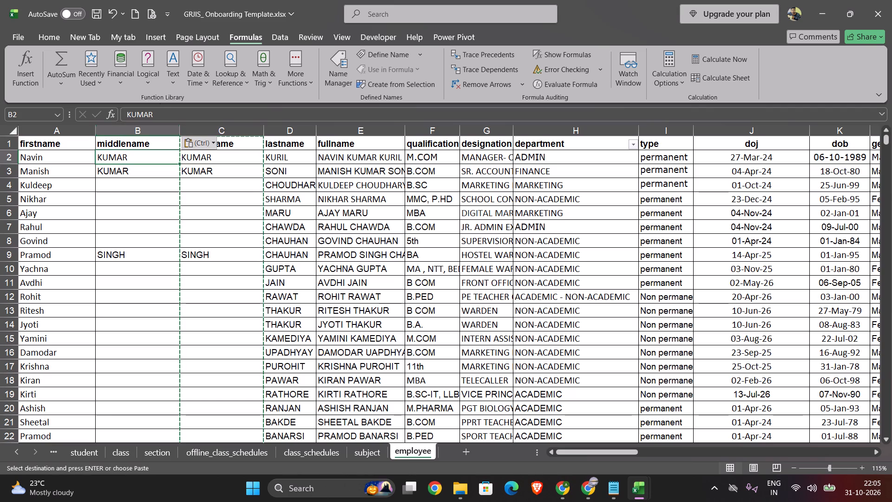
{"action": "left_click", "coordinate": [165, 78]}
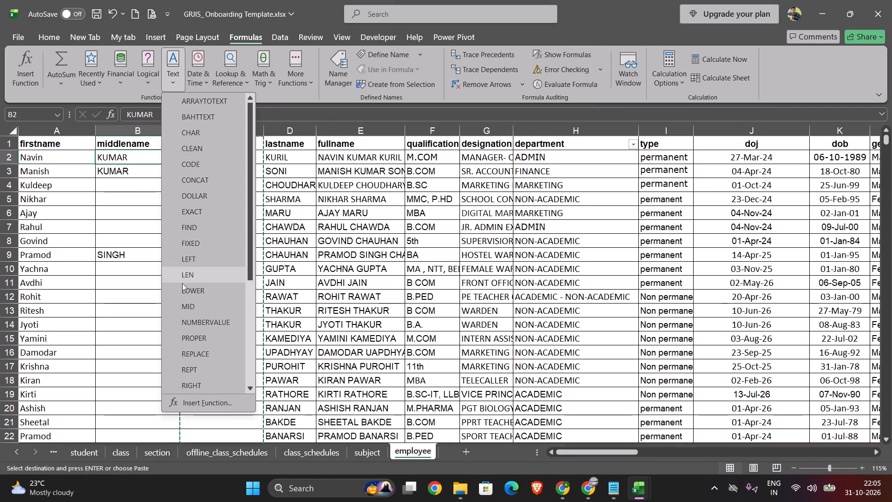
{"action": "left_click", "coordinate": [187, 338]}
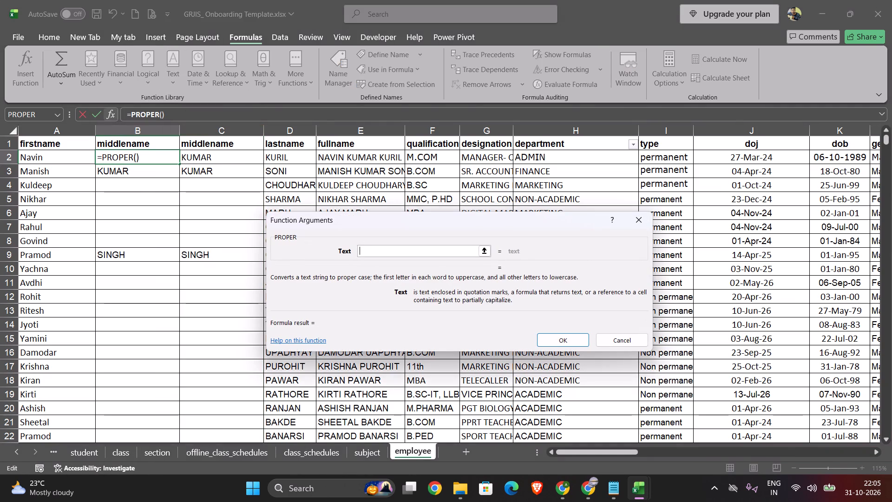
{"action": "left_click", "coordinate": [206, 155]}
{"action": "left_click", "coordinate": [560, 338]}
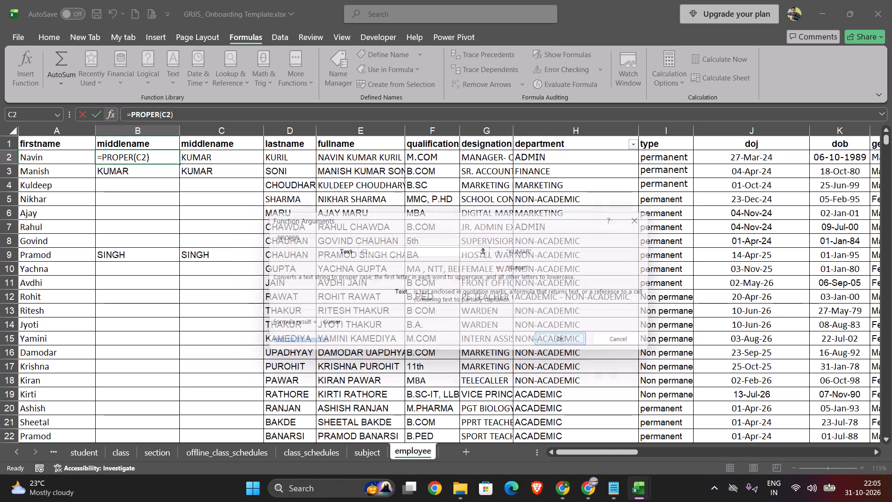
{"action": "left_click_drag", "start_coordinate": [179, 164], "coordinate": [169, 500]}
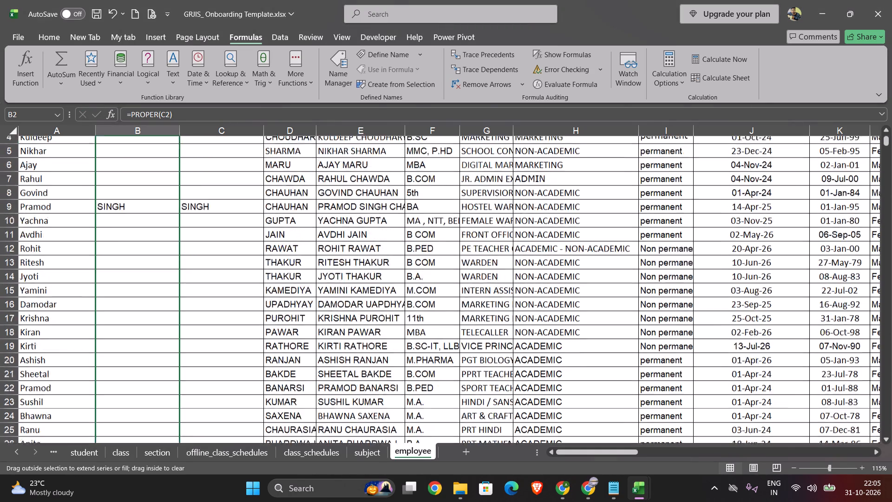
{"action": "left_click_drag", "start_coordinate": [169, 500], "coordinate": [174, 403]}
{"action": "scroll", "coordinate": [178, 304], "scroll_direction": "up", "scroll_amount": 6}
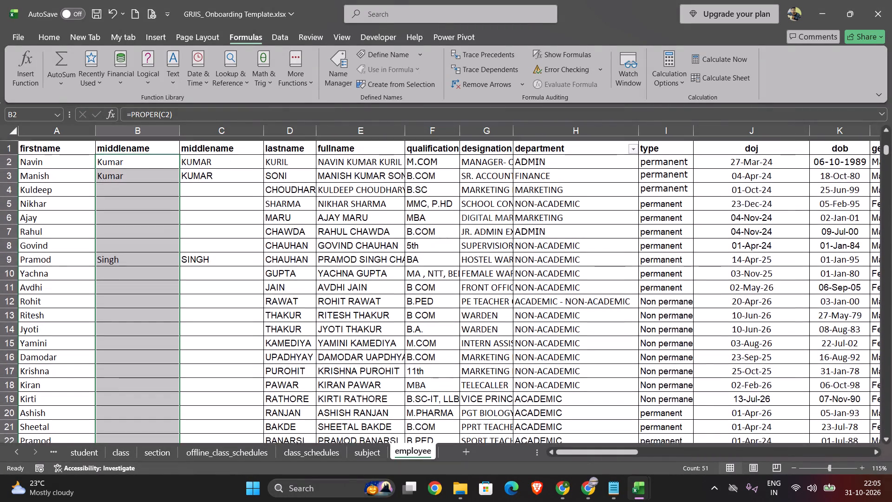
Insert a blank column before lastname and copy the lastname column into it.
{"action": "right_click", "coordinate": [283, 128]}
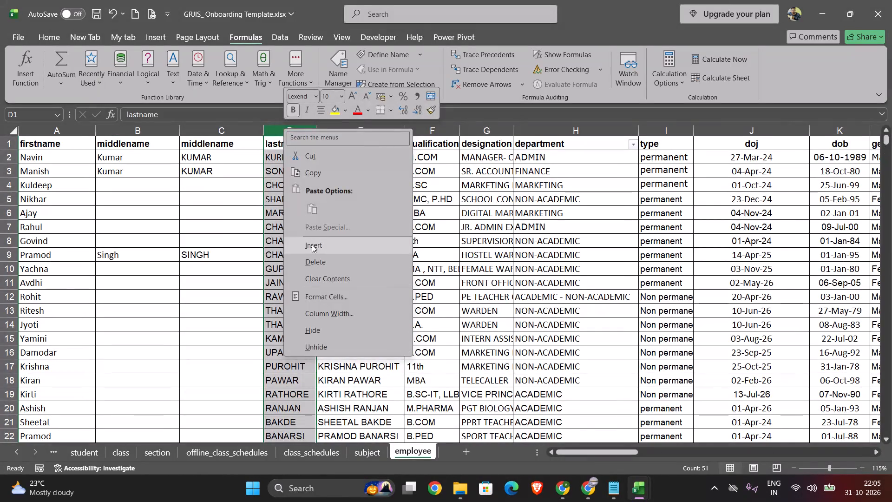
{"action": "left_click", "coordinate": [312, 244]}
{"action": "left_click", "coordinate": [310, 134]}
{"action": "left_click", "coordinate": [373, 132]}
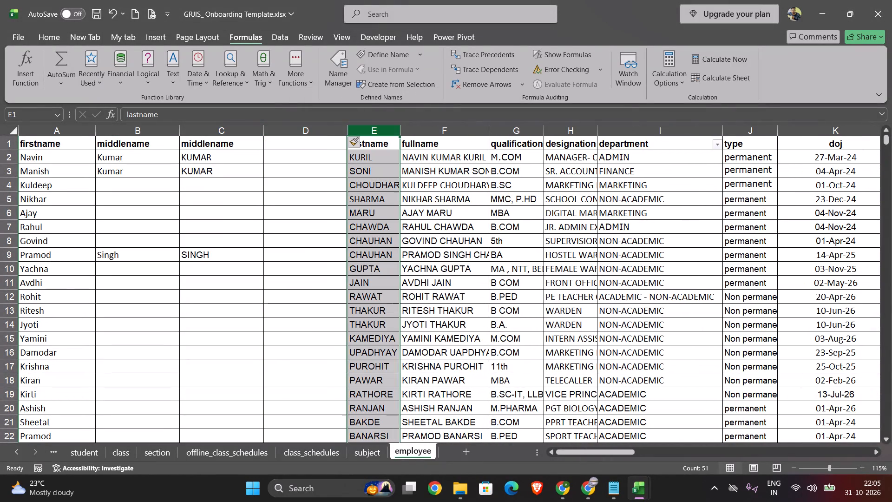
{"action": "key", "text": "ctrl+c"}
{"action": "left_click", "coordinate": [291, 132]}
{"action": "key", "text": "ctrl+v"}
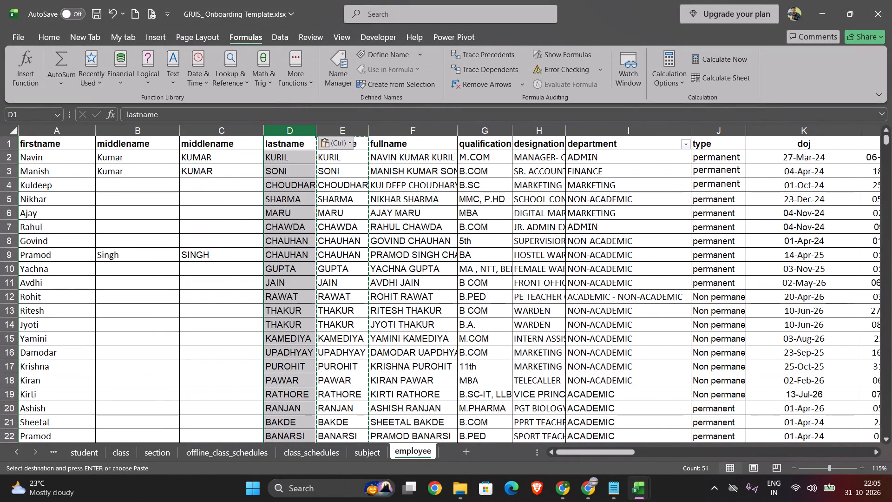
Insert a blank column before fullname and copy the fullname column into it.
{"action": "scroll", "coordinate": [411, 150], "scroll_direction": "left", "scroll_amount": 1}
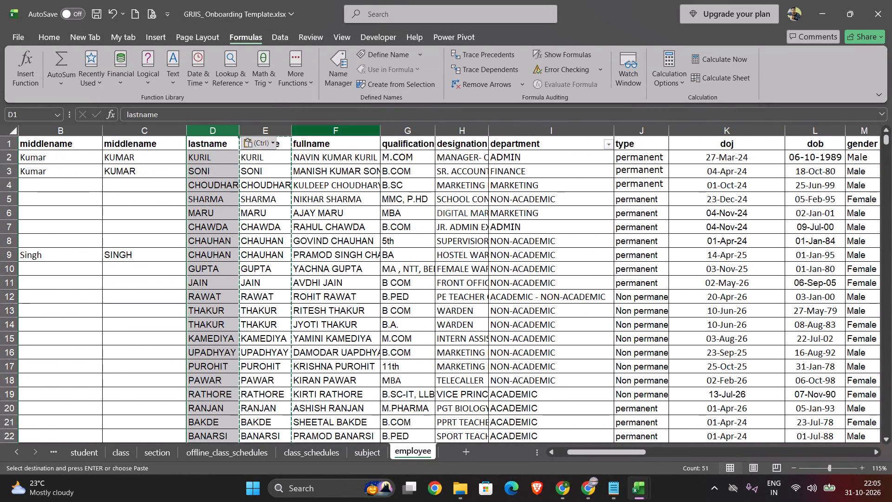
{"action": "left_click", "coordinate": [362, 132]}
{"action": "right_click", "coordinate": [362, 132]}
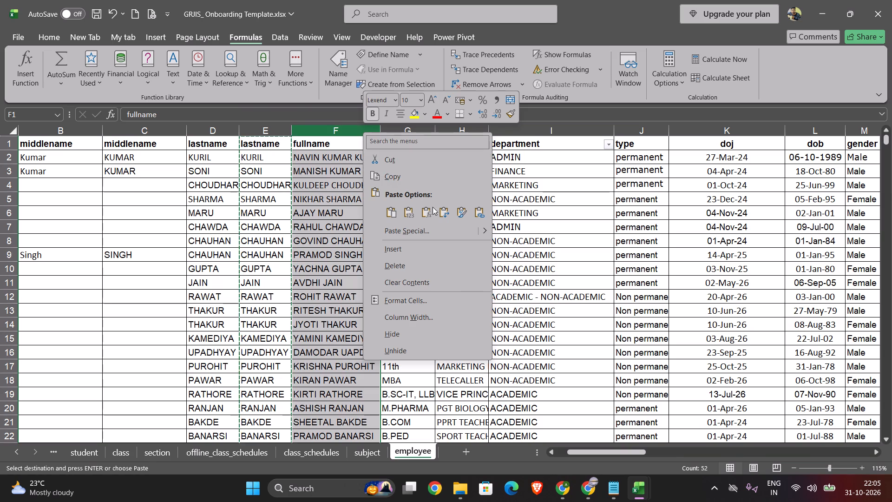
{"action": "left_click", "coordinate": [412, 246]}
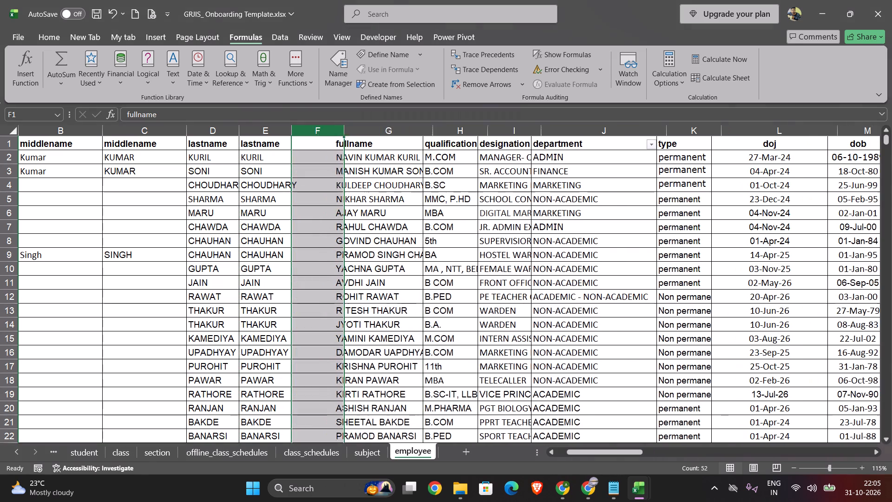
{"action": "left_click", "coordinate": [376, 134]}
{"action": "key", "text": "ctrl+c"}
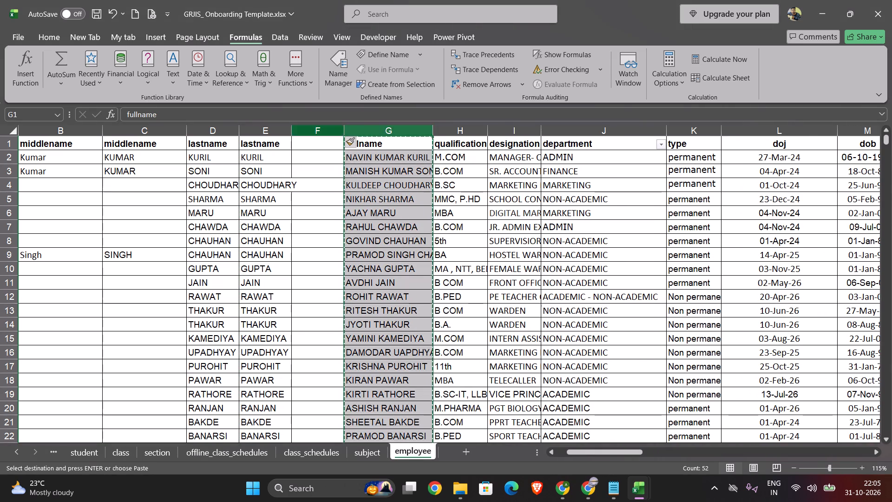
{"action": "left_click", "coordinate": [330, 131]}
{"action": "key", "text": "ctrl+v"}
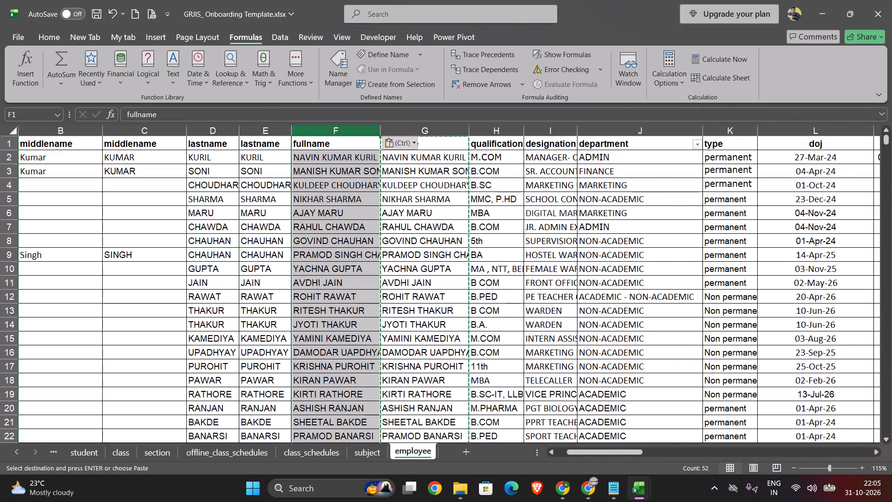
Widen both fullname columns, F and G, so the longest full names fit.
{"action": "left_click_drag", "start_coordinate": [380, 128], "coordinate": [415, 128]}
{"action": "left_click_drag", "start_coordinate": [502, 132], "coordinate": [510, 133]}
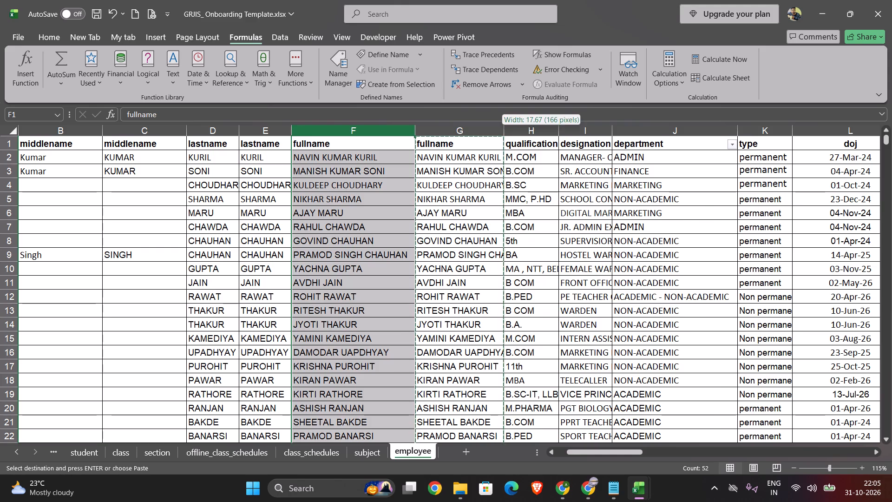
{"action": "left_click_drag", "start_coordinate": [510, 133], "coordinate": [556, 135]}
Copy the proper-cased middlename column B and paste it over itself as values only.
{"action": "scroll", "coordinate": [359, 171], "scroll_direction": "right", "scroll_amount": 1}
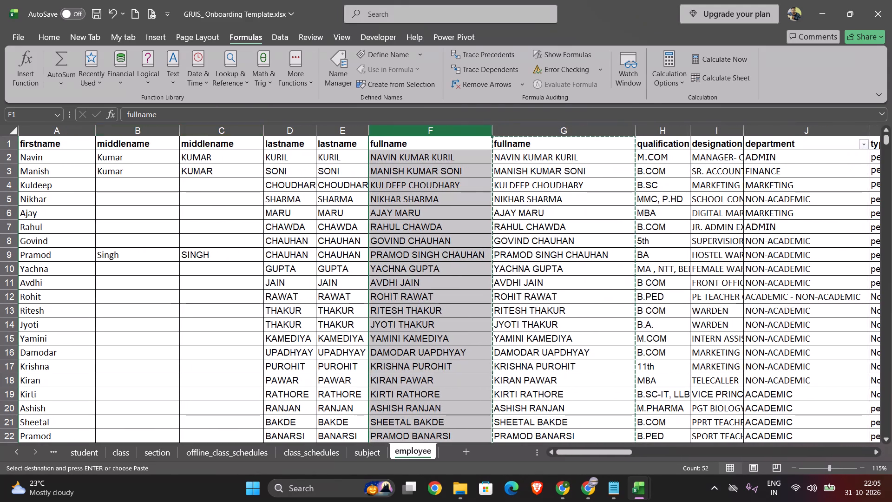
{"action": "left_click", "coordinate": [148, 135]}
{"action": "key", "text": "ctrl+c"}
{"action": "right_click", "coordinate": [148, 135]}
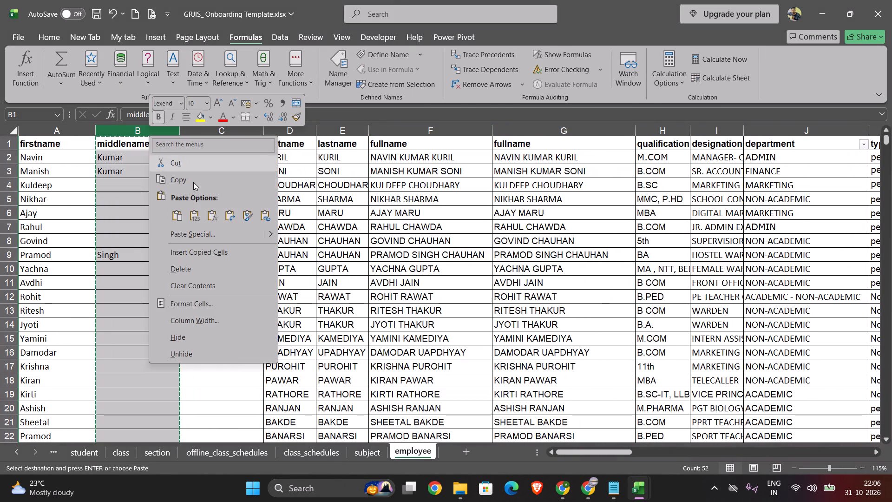
{"action": "left_click", "coordinate": [194, 237]}
{"action": "left_click", "coordinate": [78, 209]}
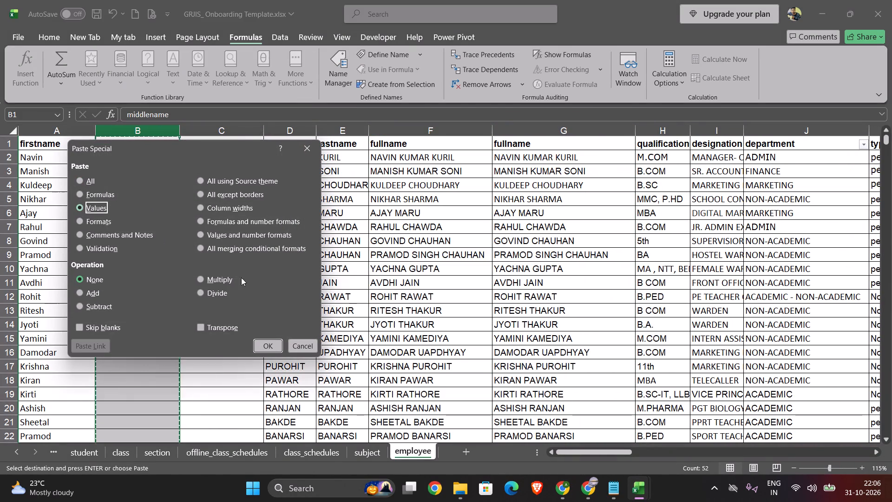
{"action": "left_click", "coordinate": [263, 345]}
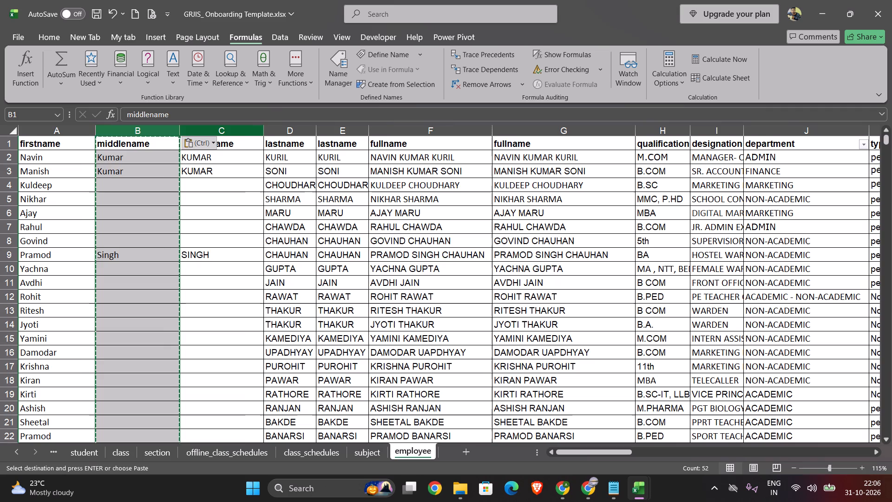
Clear the original uppercase middlename column C and delete the emptied column.
{"action": "left_click", "coordinate": [221, 126]}
{"action": "key", "text": "Delete"}
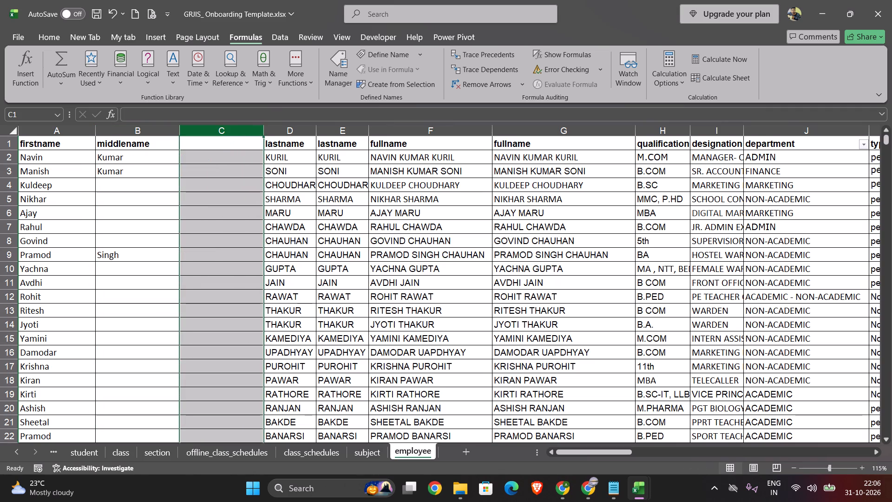
{"action": "right_click", "coordinate": [221, 129]}
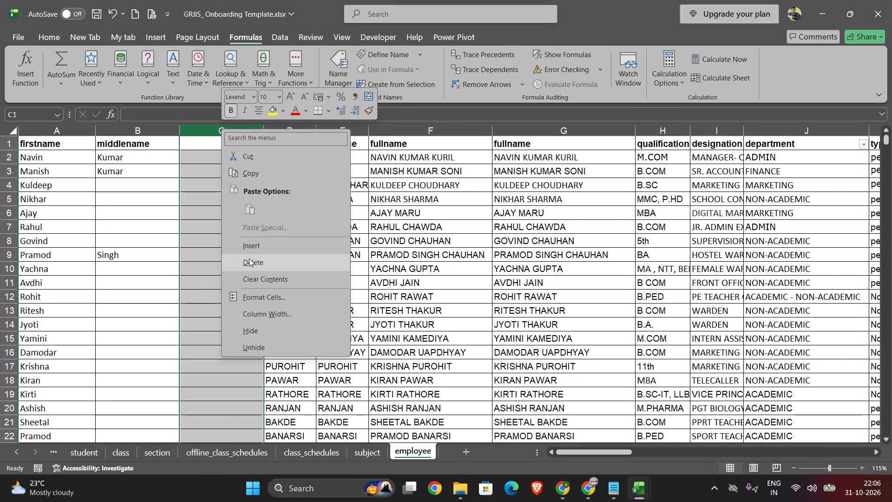
{"action": "left_click", "coordinate": [251, 261]}
Widen both lastname columns, C and D, so the longest last names fit.
{"action": "left_click_drag", "start_coordinate": [234, 133], "coordinate": [288, 131]}
{"action": "left_click_drag", "start_coordinate": [341, 129], "coordinate": [378, 127]}
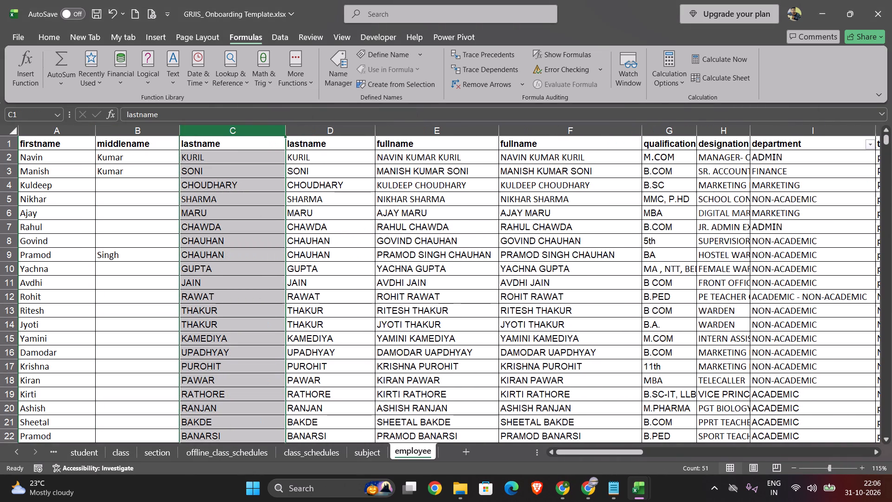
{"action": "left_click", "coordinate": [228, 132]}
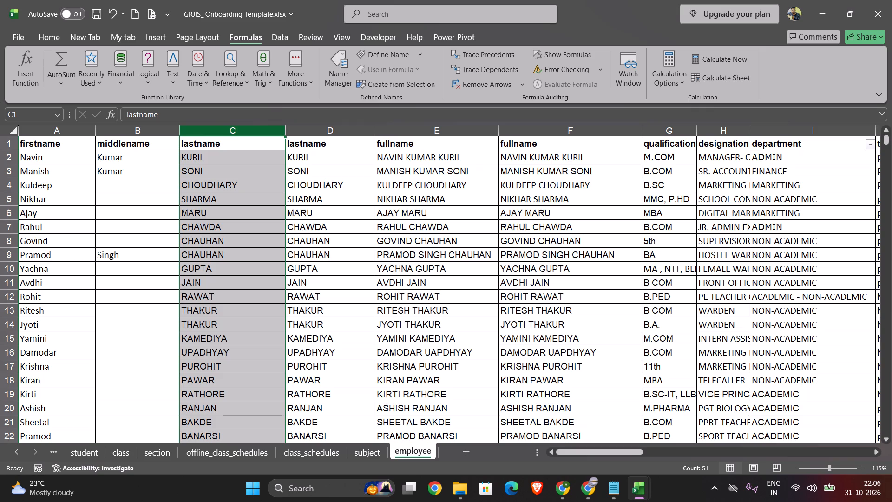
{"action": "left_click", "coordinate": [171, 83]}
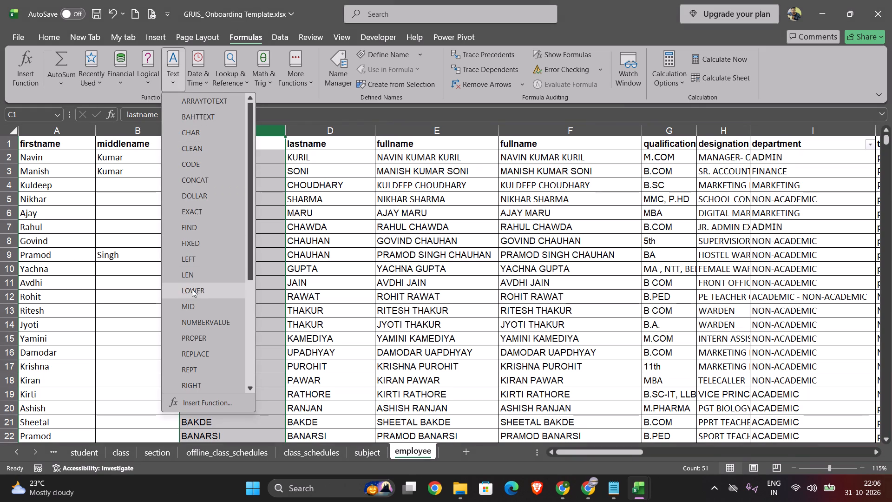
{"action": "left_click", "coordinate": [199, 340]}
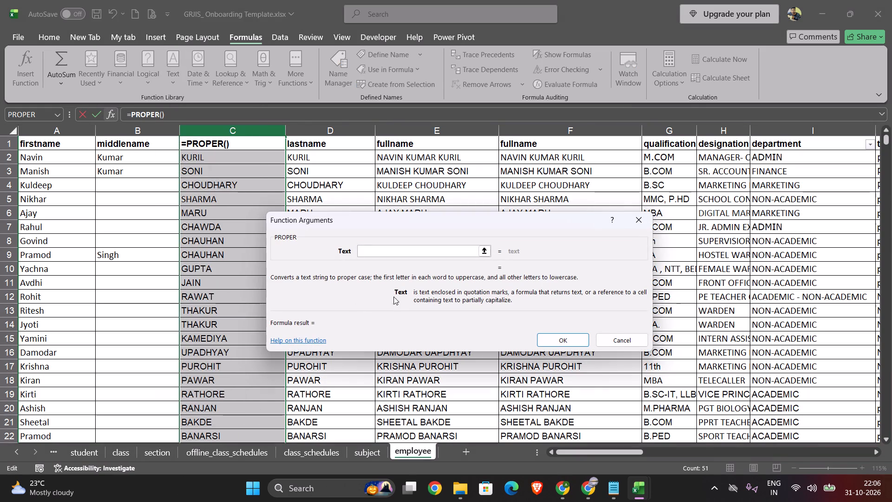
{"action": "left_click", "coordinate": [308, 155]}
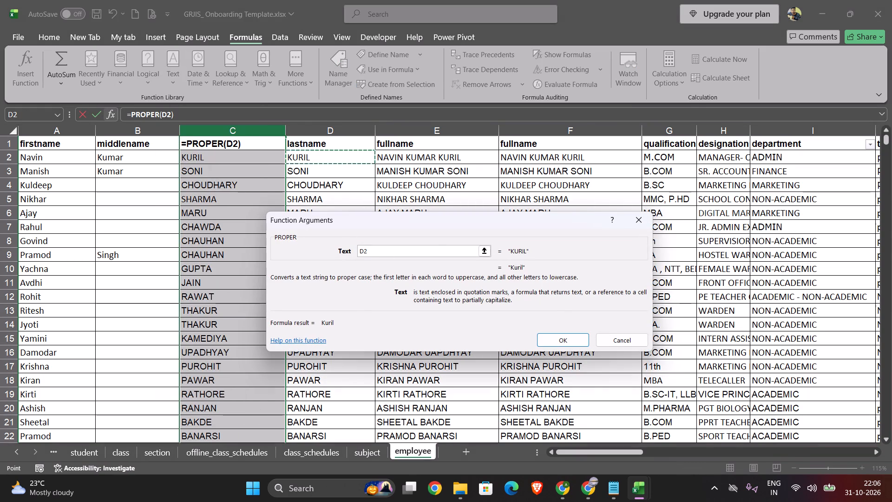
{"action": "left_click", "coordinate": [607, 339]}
Fill the first lastname column, C2 to C52, with PROPER formulas that reference the uppercase last names in column D.
{"action": "left_click", "coordinate": [250, 161]}
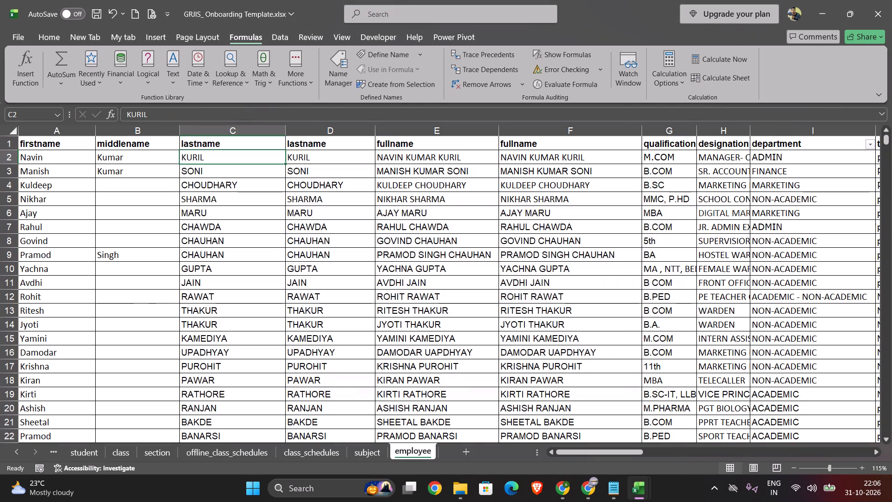
{"action": "left_click", "coordinate": [304, 159]}
{"action": "left_click", "coordinate": [263, 155]}
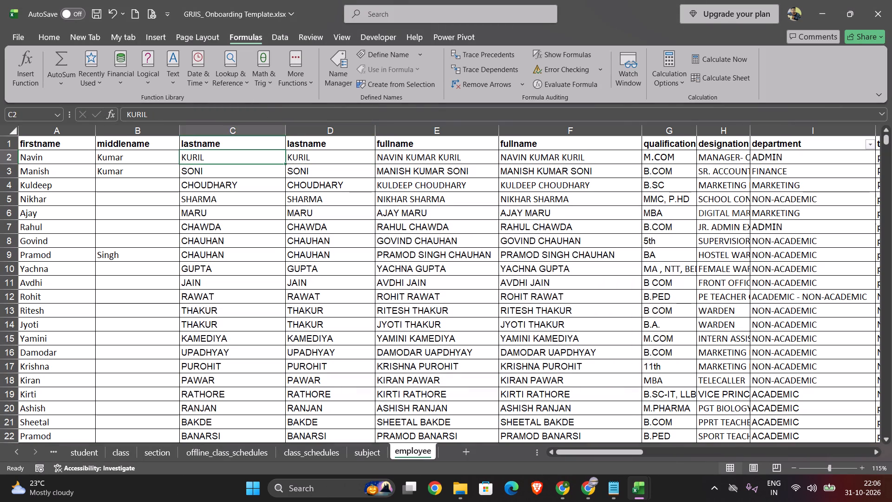
{"action": "left_click", "coordinate": [169, 82]}
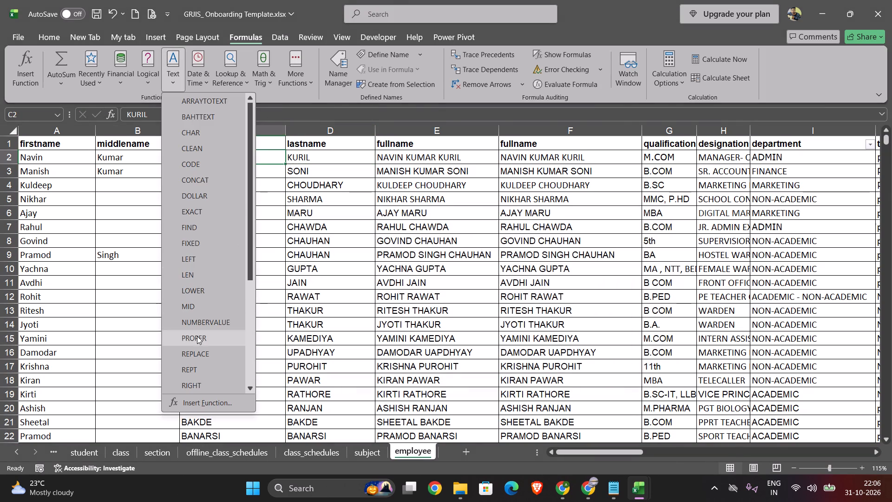
{"action": "left_click_drag", "start_coordinate": [194, 349], "coordinate": [193, 338]}
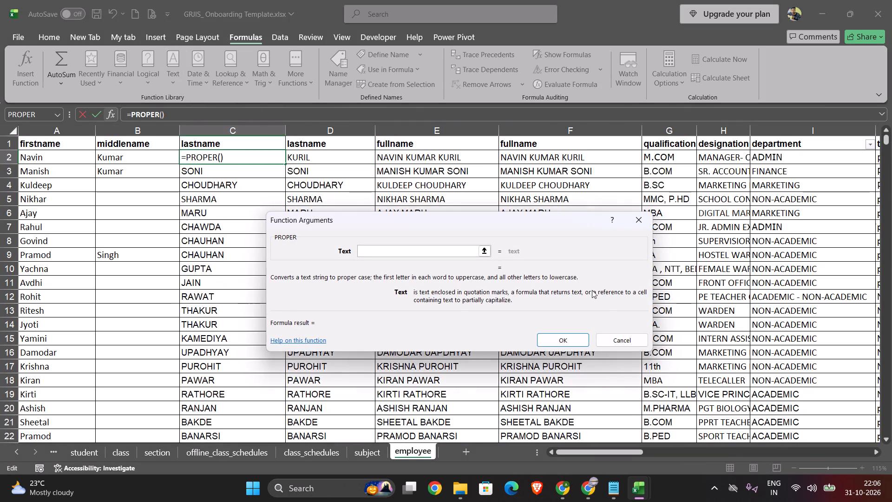
{"action": "left_click", "coordinate": [307, 156]}
{"action": "left_click", "coordinate": [541, 335]}
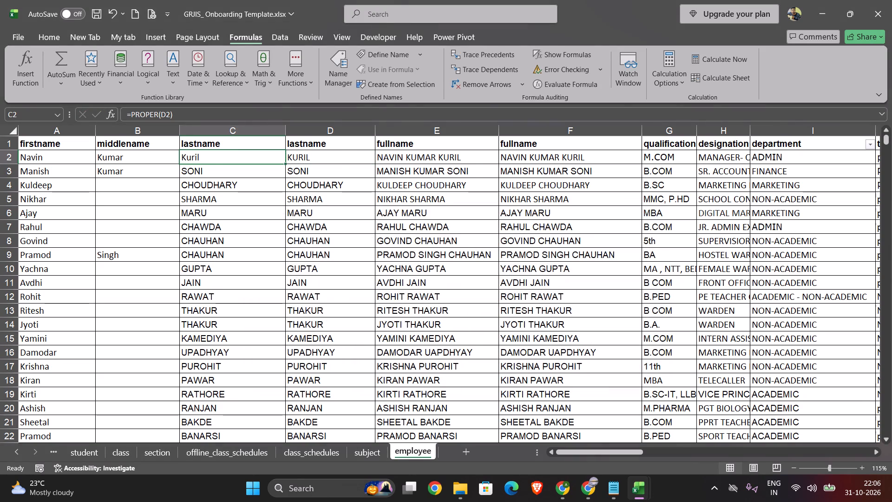
{"action": "left_click_drag", "start_coordinate": [284, 164], "coordinate": [296, 410]}
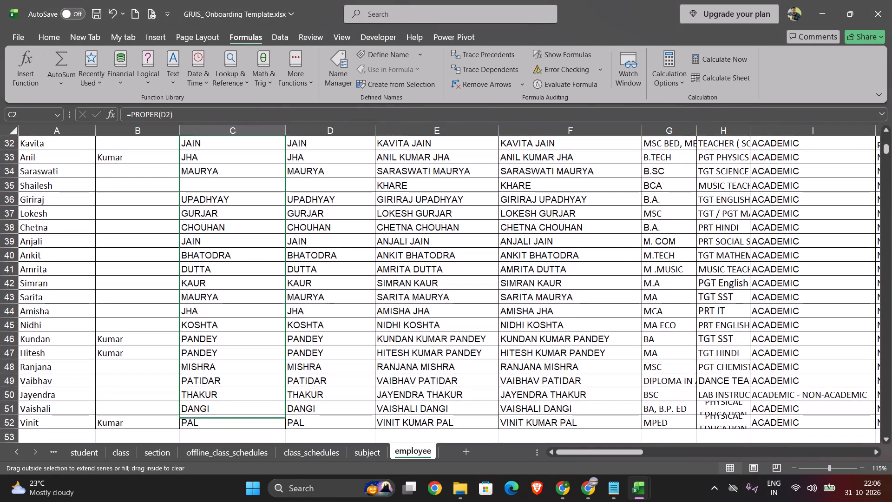
{"action": "left_click_drag", "start_coordinate": [296, 410], "coordinate": [281, 426]}
Copy the proper-cased lastname column C and paste it over itself as values only.
{"action": "scroll", "coordinate": [265, 297], "scroll_direction": "up", "scroll_amount": 6}
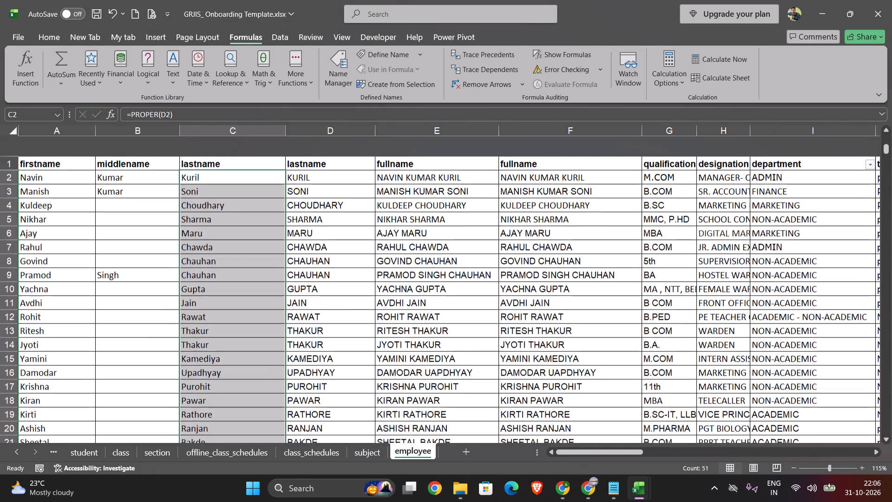
{"action": "left_click", "coordinate": [249, 125]}
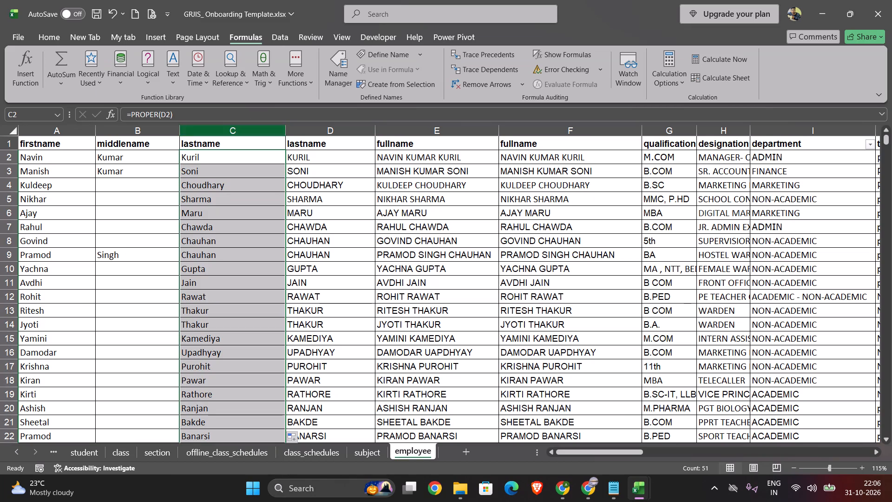
{"action": "left_click", "coordinate": [244, 132]}
{"action": "key", "text": "ctrl+c"}
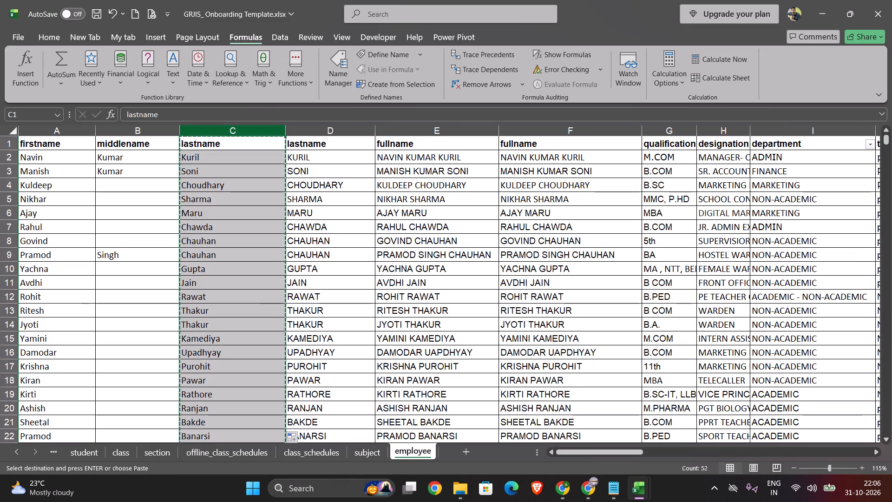
{"action": "right_click", "coordinate": [236, 131]}
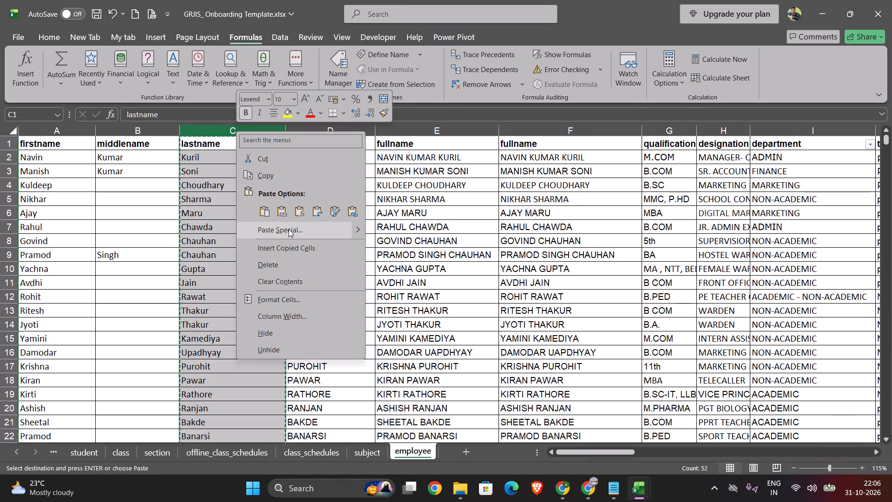
{"action": "left_click", "coordinate": [289, 228]}
{"action": "left_click", "coordinate": [173, 197]}
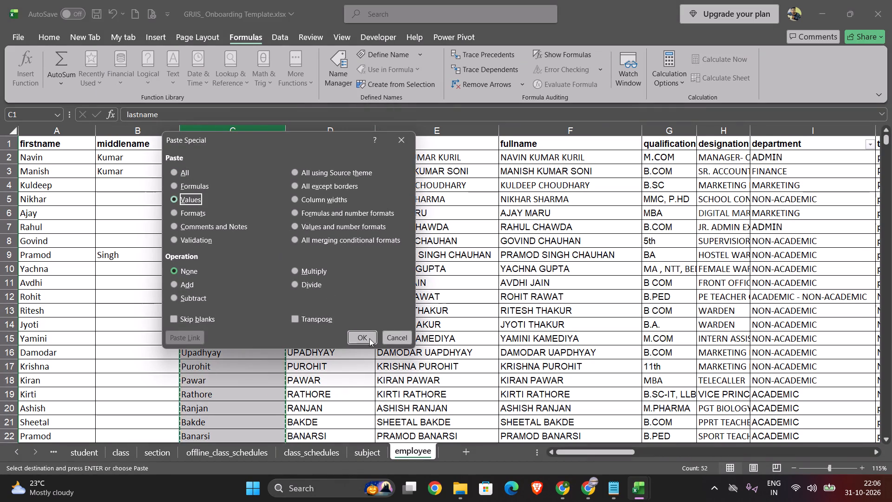
{"action": "left_click", "coordinate": [363, 340]}
Clear the original uppercase lastname column D and delete the emptied column.
{"action": "left_click", "coordinate": [329, 128]}
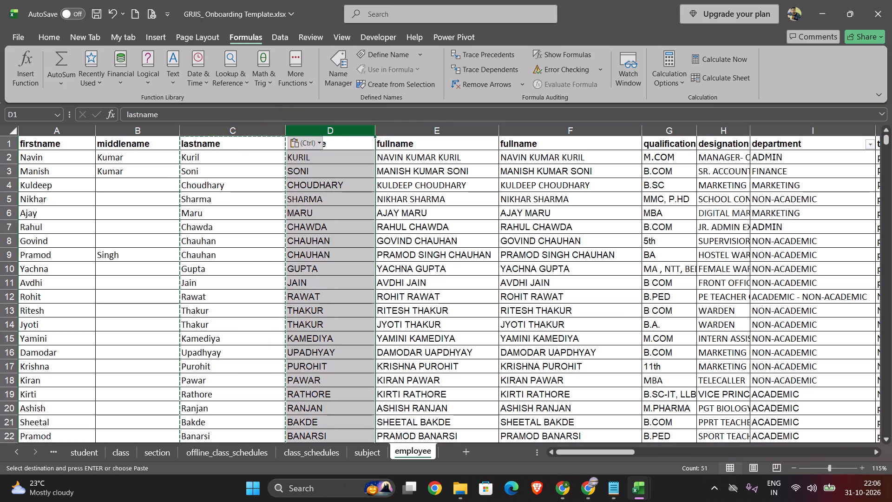
{"action": "key", "text": "Delete"}
{"action": "right_click", "coordinate": [329, 128]}
{"action": "left_click", "coordinate": [352, 259]}
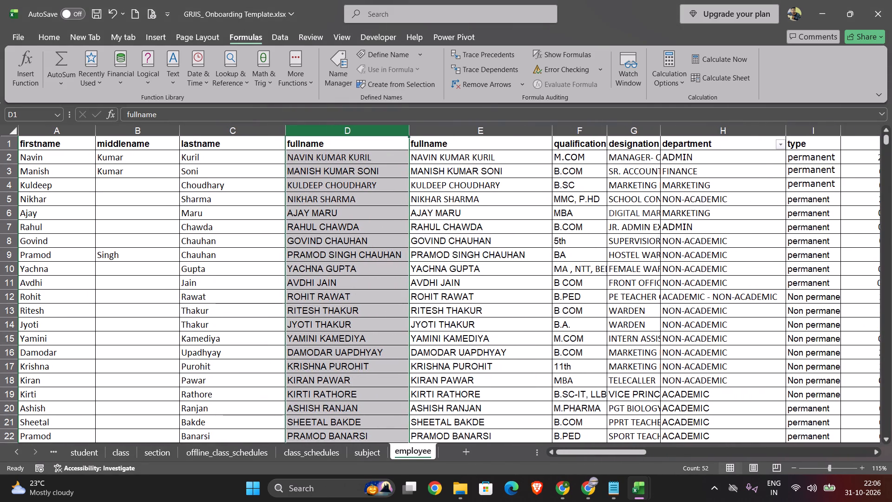
Fill the first fullname column, D2 to D52, with PROPER formulas that reference the uppercase full names in column E.
{"action": "left_click", "coordinate": [361, 156]}
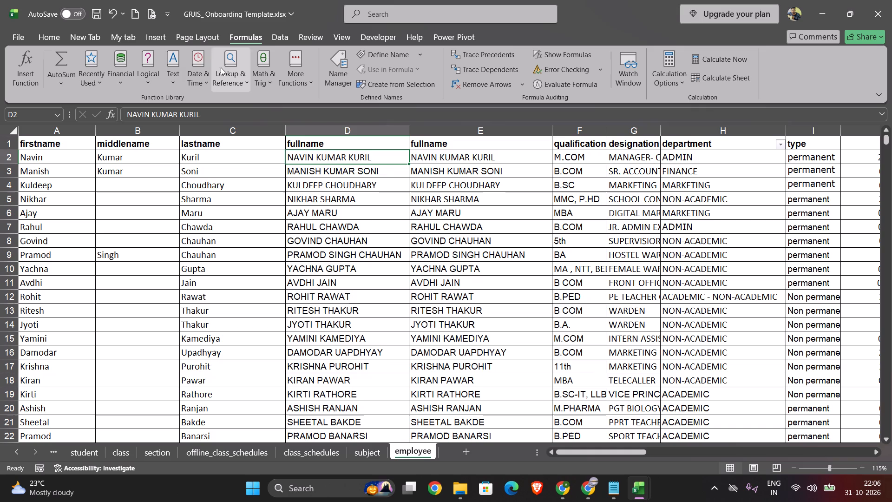
{"action": "left_click", "coordinate": [174, 85]}
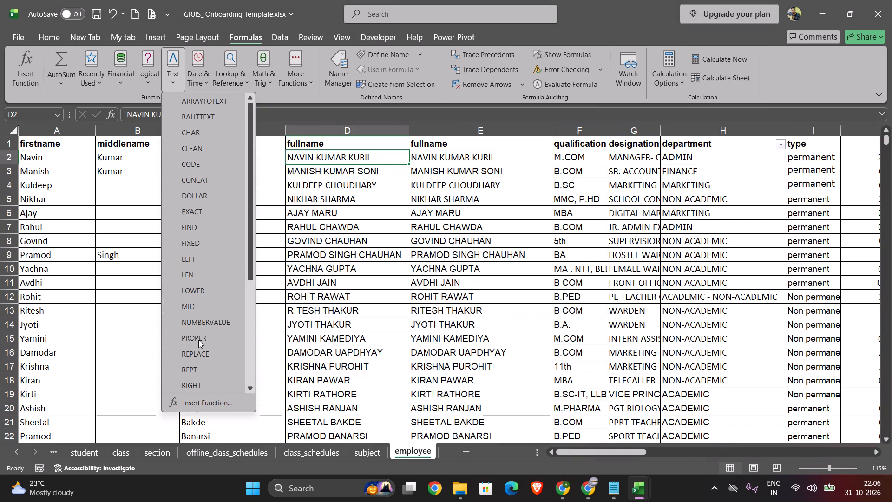
{"action": "left_click", "coordinate": [194, 339]}
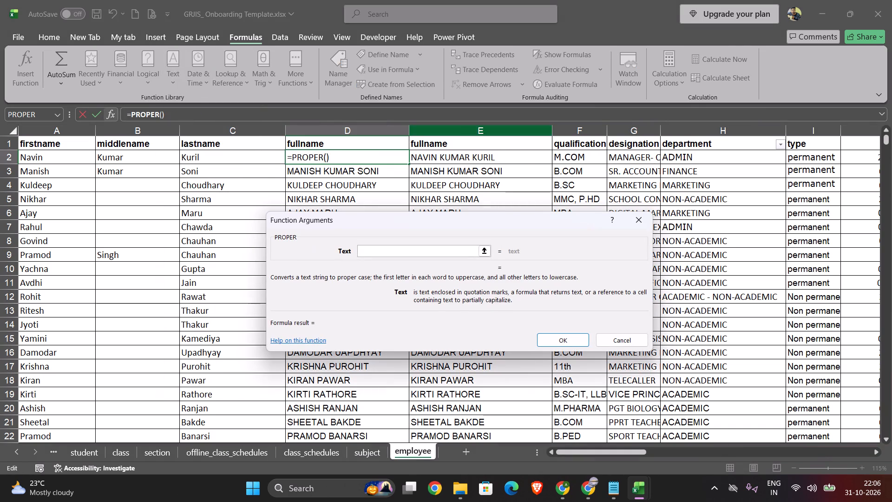
{"action": "left_click", "coordinate": [448, 162]}
{"action": "left_click", "coordinate": [557, 336]}
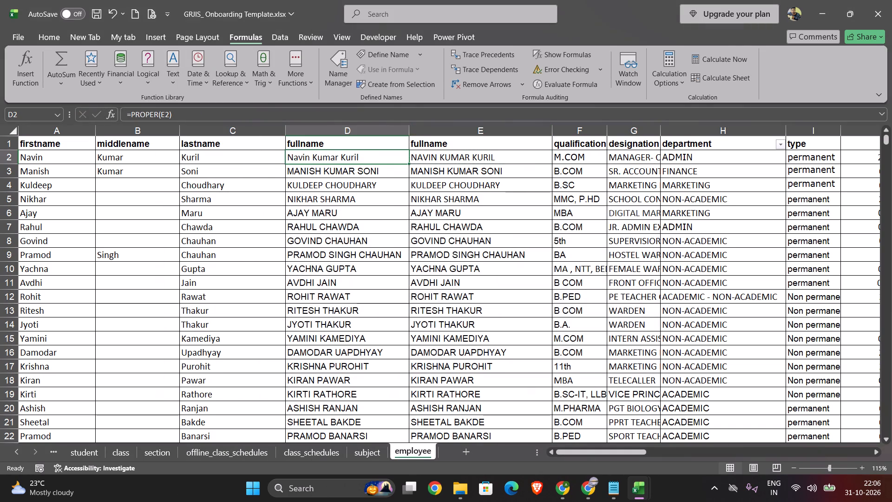
{"action": "left_click_drag", "start_coordinate": [408, 165], "coordinate": [418, 469]}
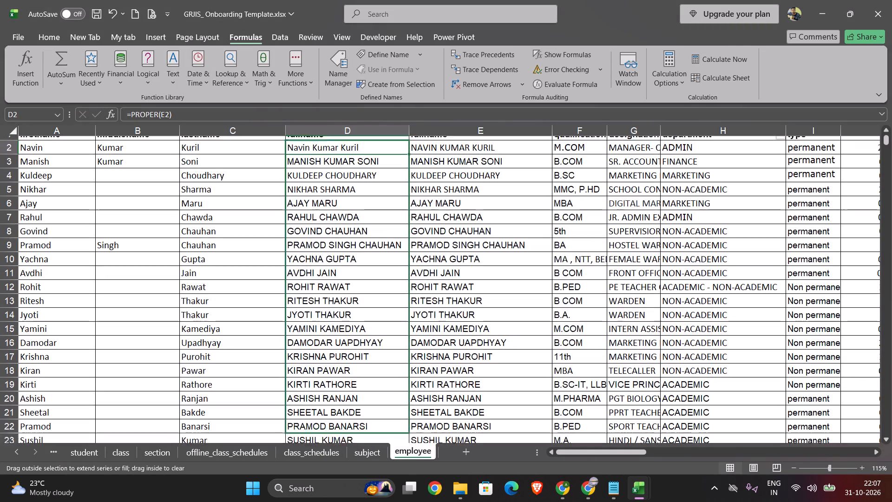
{"action": "left_click_drag", "start_coordinate": [418, 469], "coordinate": [397, 442]}
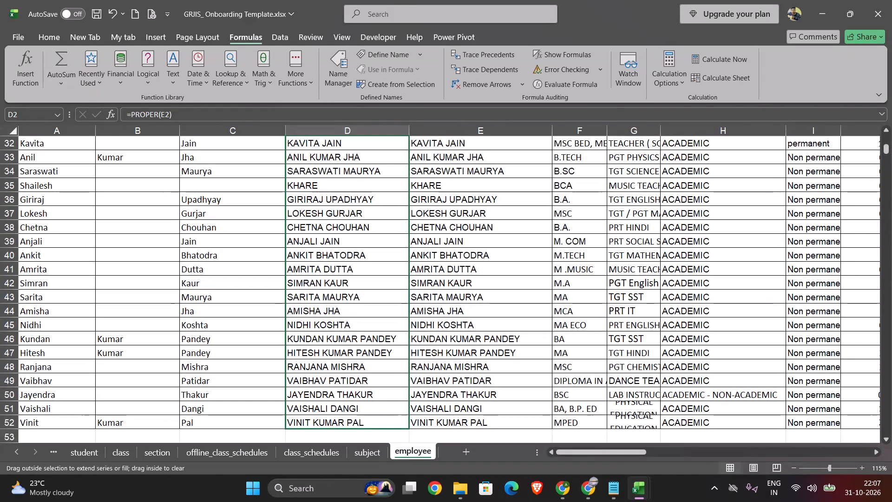
{"action": "left_click_drag", "start_coordinate": [397, 442], "coordinate": [398, 426]}
Copy the proper-cased fullname column D and paste it over itself as values only.
{"action": "scroll", "coordinate": [390, 309], "scroll_direction": "up", "scroll_amount": 3}
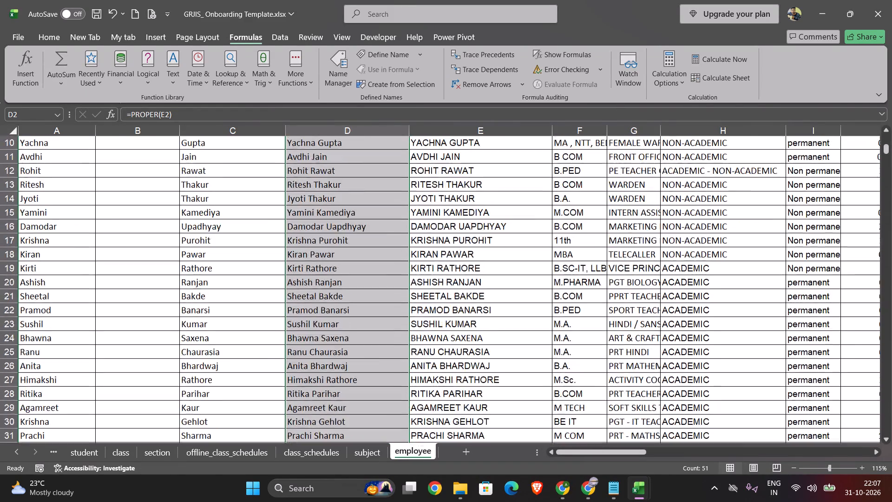
{"action": "scroll", "coordinate": [390, 309], "scroll_direction": "up", "scroll_amount": 4}
{"action": "left_click", "coordinate": [365, 137]}
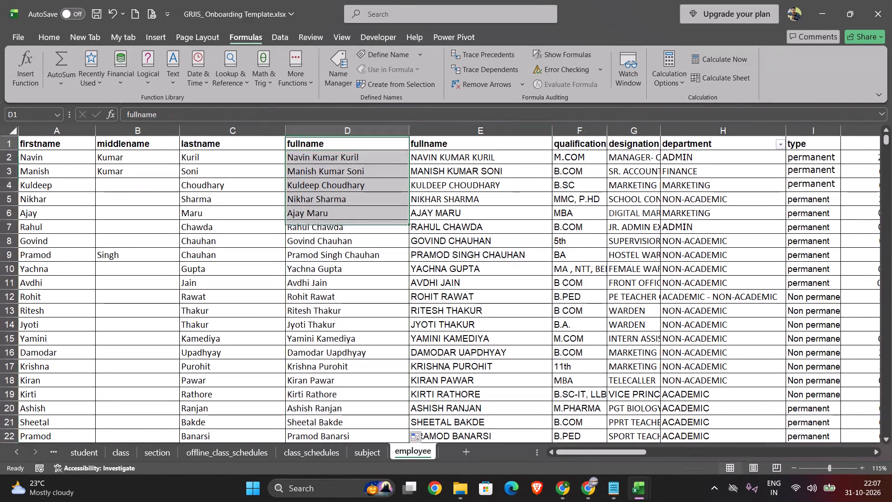
{"action": "left_click", "coordinate": [365, 132]}
{"action": "key", "text": "ctrl+c"}
{"action": "right_click", "coordinate": [365, 132]}
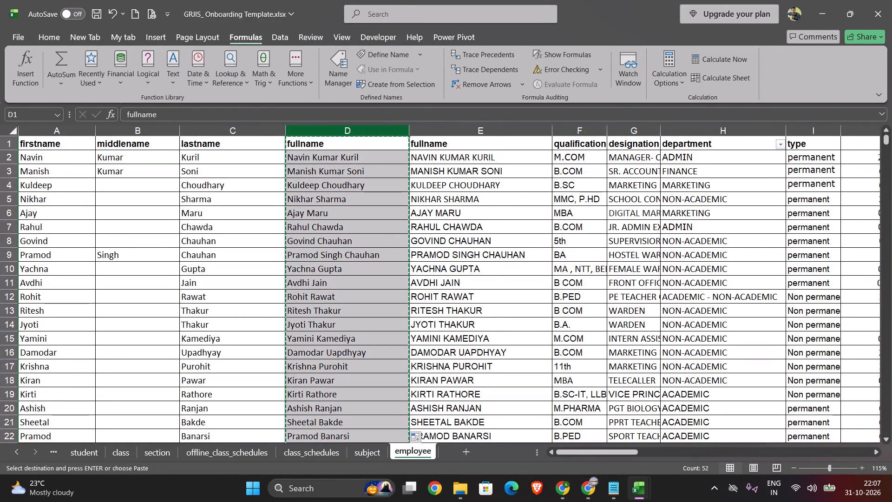
{"action": "left_click", "coordinate": [426, 233]}
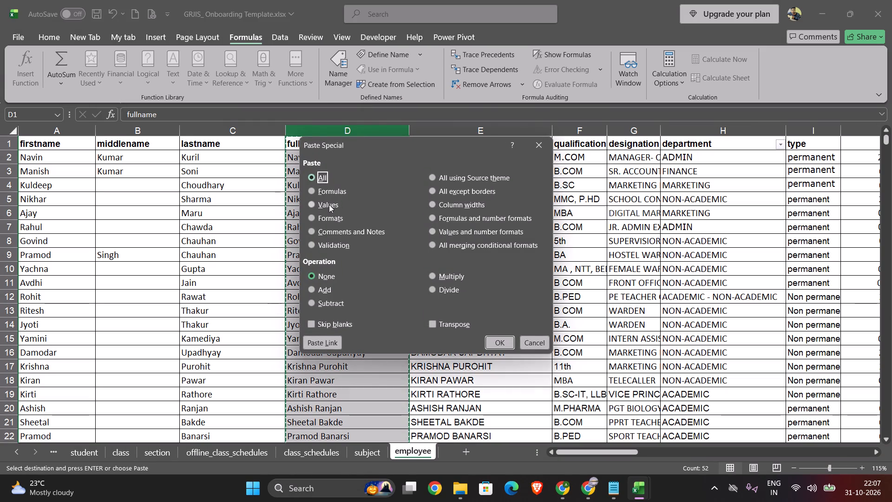
{"action": "left_click", "coordinate": [313, 200]}
{"action": "left_click", "coordinate": [498, 344]}
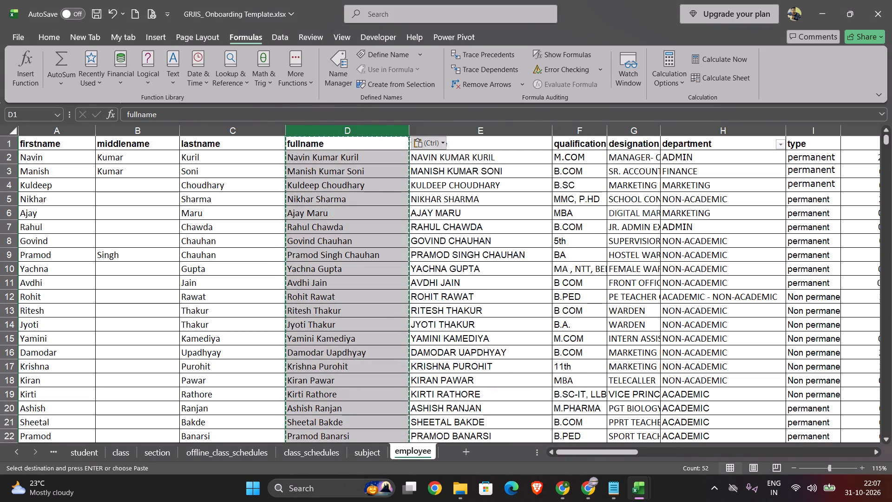
Clear the original uppercase fullname column E and delete the emptied column.
{"action": "left_click", "coordinate": [465, 134]}
{"action": "key", "text": "Delete"}
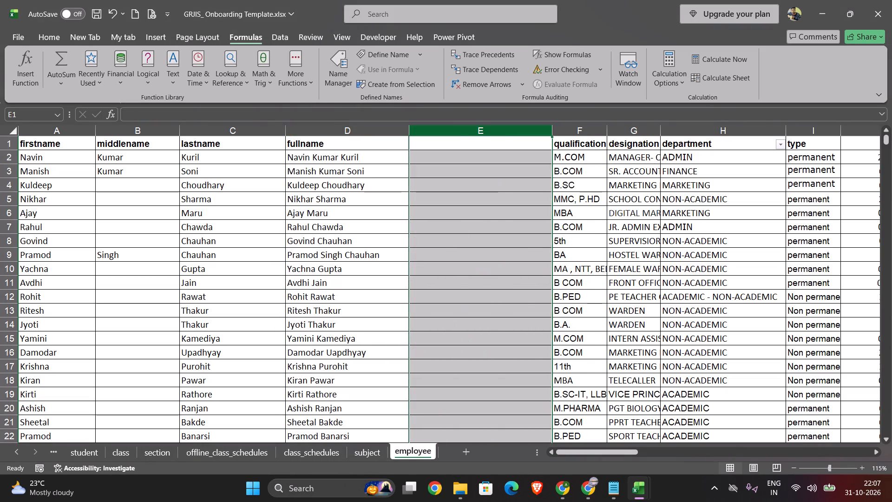
{"action": "right_click", "coordinate": [465, 134]}
{"action": "left_click", "coordinate": [494, 269]}
Widen the designation column F and the type column H so their longer entries fit.
{"action": "scroll", "coordinate": [492, 254], "scroll_direction": "left", "scroll_amount": 1}
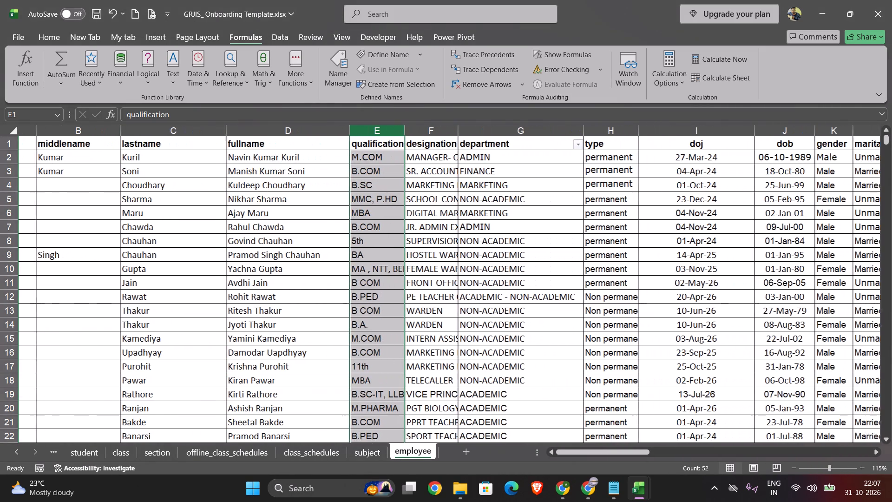
{"action": "scroll", "coordinate": [492, 254], "scroll_direction": "left", "scroll_amount": 1}
{"action": "left_click_drag", "start_coordinate": [440, 129], "coordinate": [502, 134]}
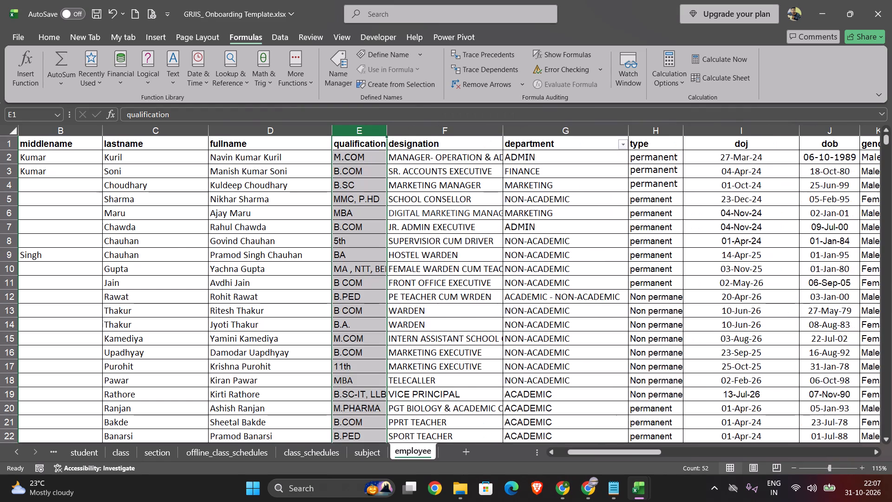
{"action": "scroll", "coordinate": [485, 217], "scroll_direction": "left", "scroll_amount": 1}
{"action": "left_click_drag", "start_coordinate": [420, 133], "coordinate": [467, 133]}
{"action": "scroll", "coordinate": [499, 184], "scroll_direction": "left", "scroll_amount": 1}
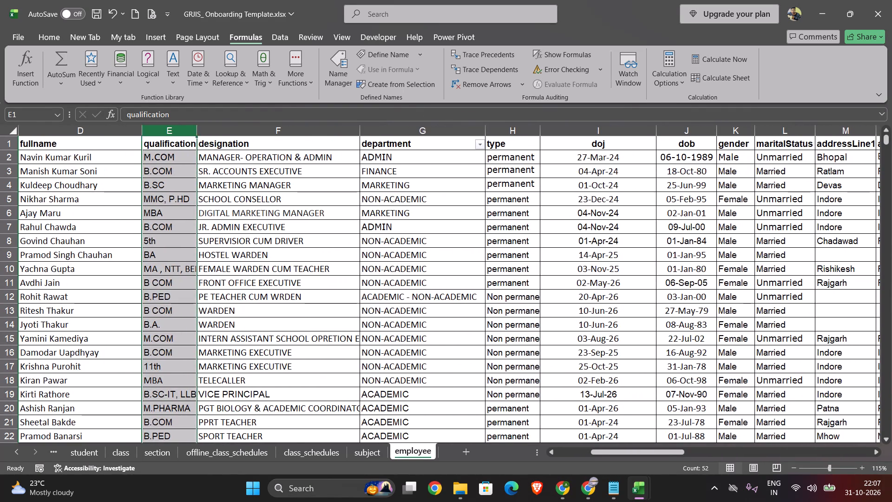
{"action": "scroll", "coordinate": [499, 184], "scroll_direction": "left", "scroll_amount": 1}
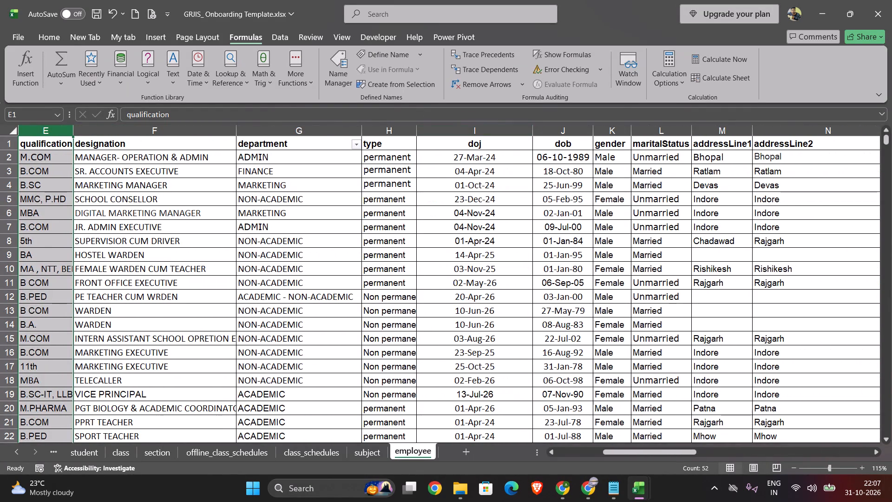
{"action": "left_click_drag", "start_coordinate": [420, 131], "coordinate": [468, 137]}
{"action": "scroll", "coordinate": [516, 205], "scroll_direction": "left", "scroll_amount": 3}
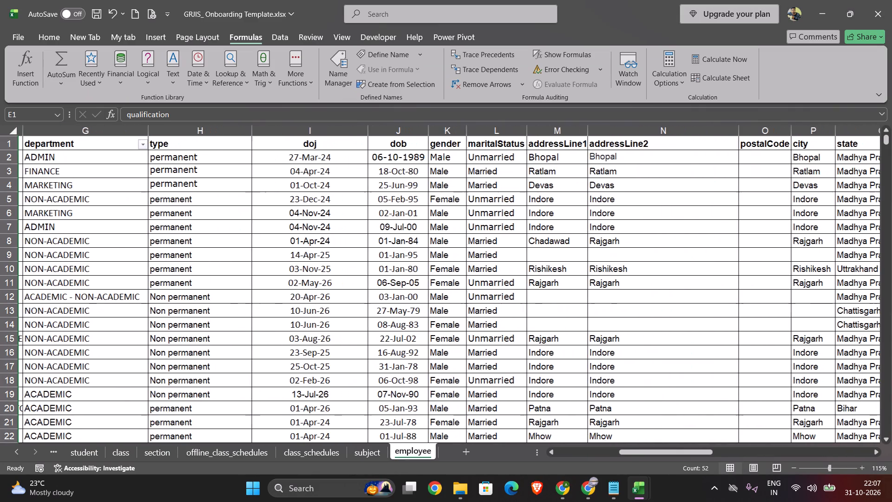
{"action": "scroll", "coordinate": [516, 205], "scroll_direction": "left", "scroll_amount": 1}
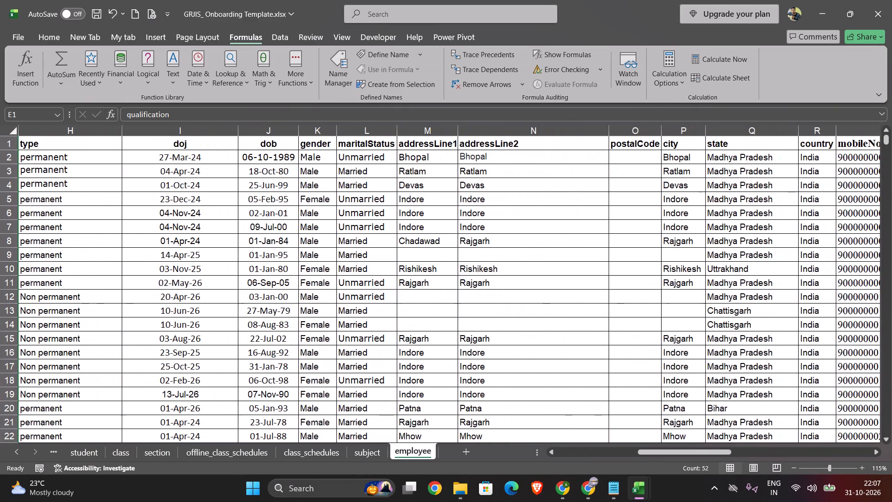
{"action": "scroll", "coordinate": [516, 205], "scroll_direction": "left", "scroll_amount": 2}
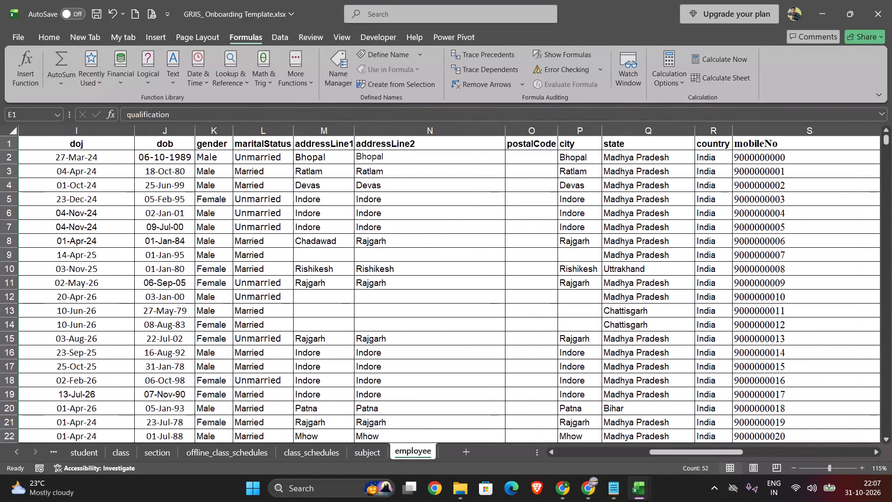
Switch to Chrome, showing the Agastya onboarding page for Edify.
{"action": "left_click", "coordinate": [592, 482]}
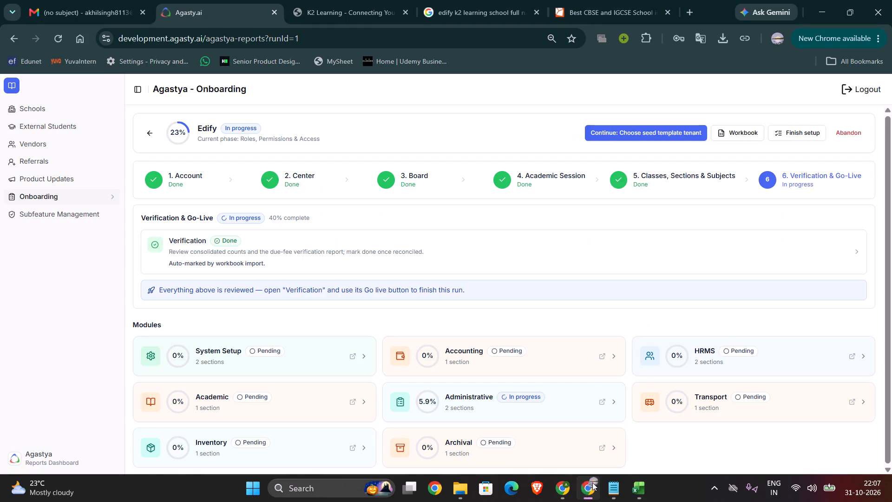
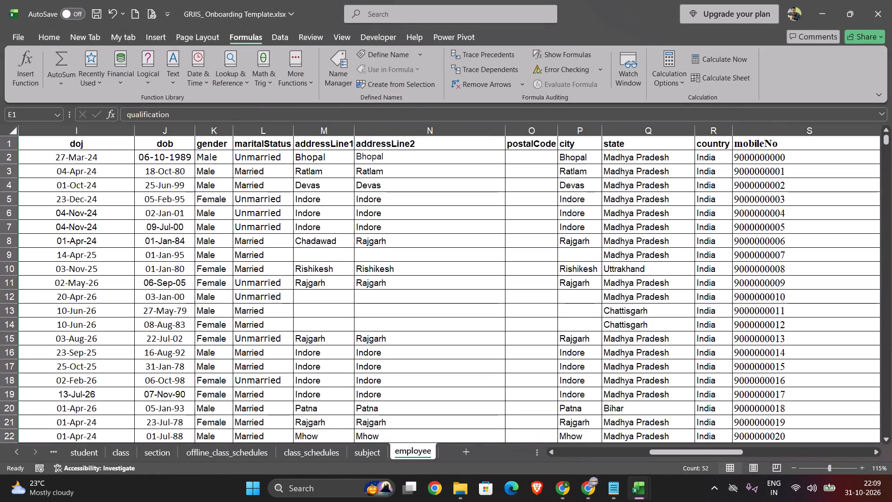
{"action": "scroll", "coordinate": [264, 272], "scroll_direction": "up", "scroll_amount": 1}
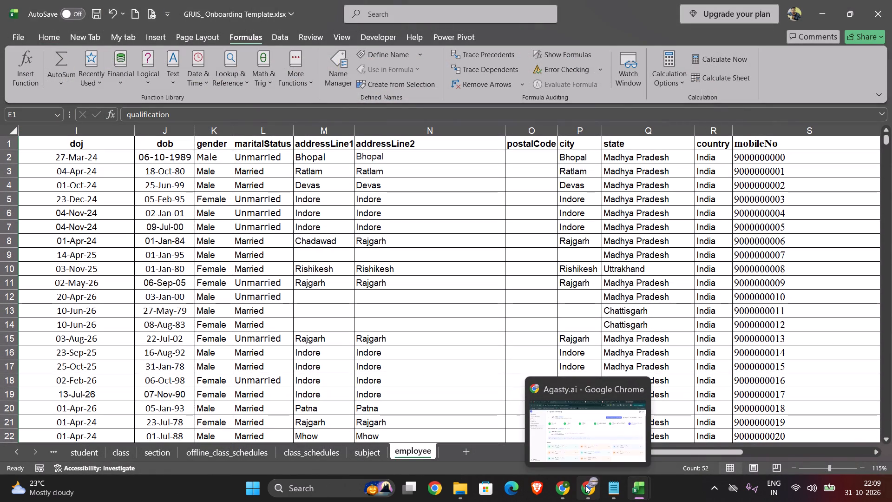
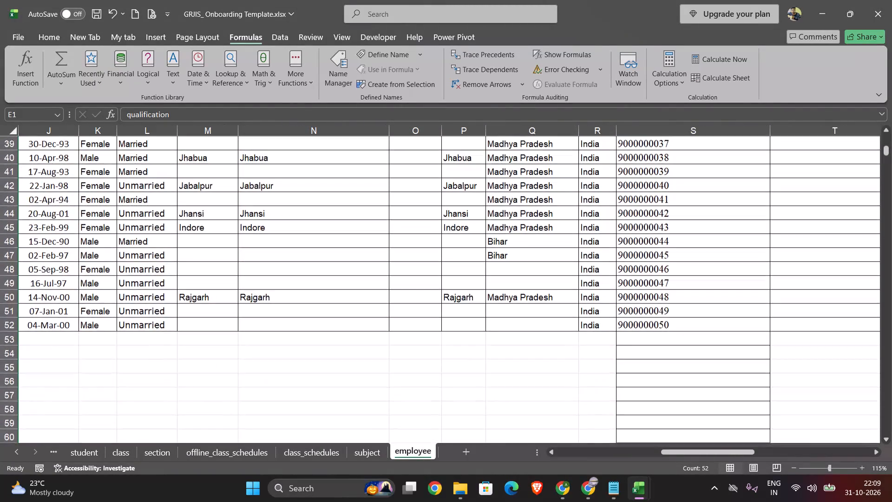
Review the employee sheet's columns from the contact and address details back to department, designation and qualification.
{"action": "scroll", "coordinate": [559, 254], "scroll_direction": "up", "scroll_amount": 5}
{"action": "scroll", "coordinate": [559, 254], "scroll_direction": "right", "scroll_amount": 1}
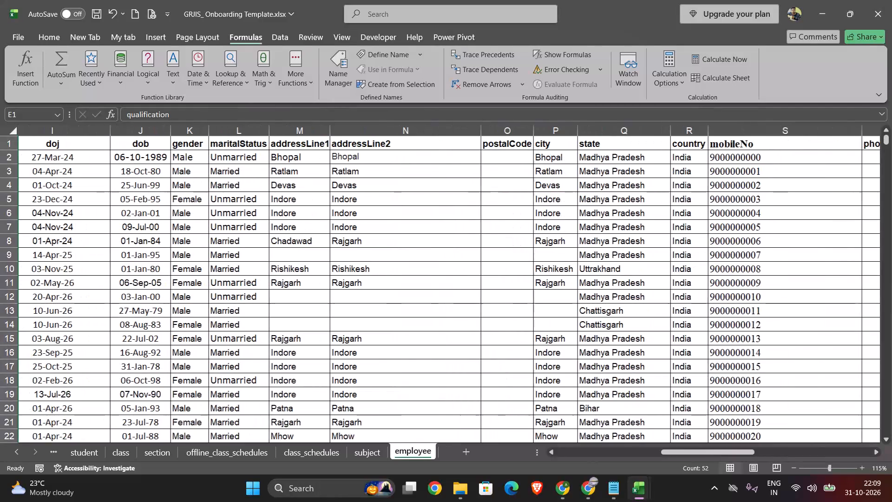
{"action": "scroll", "coordinate": [559, 254], "scroll_direction": "right", "scroll_amount": 2}
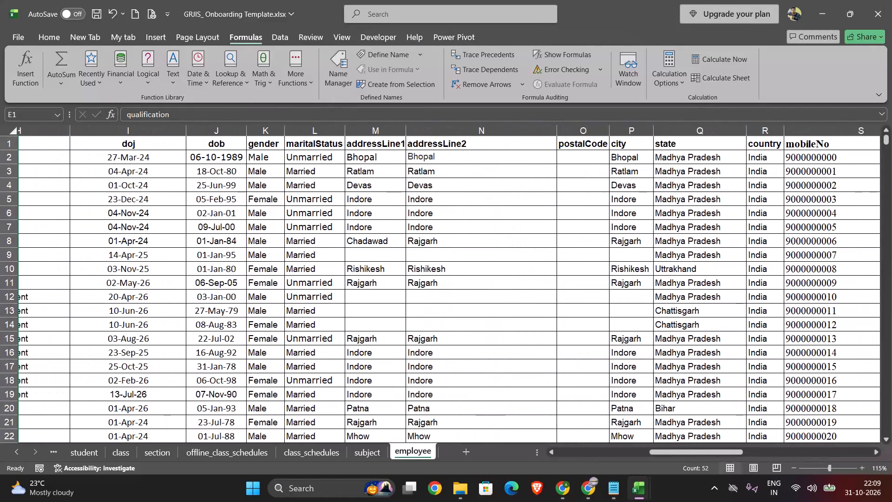
{"action": "scroll", "coordinate": [360, 258], "scroll_direction": "right", "scroll_amount": 3}
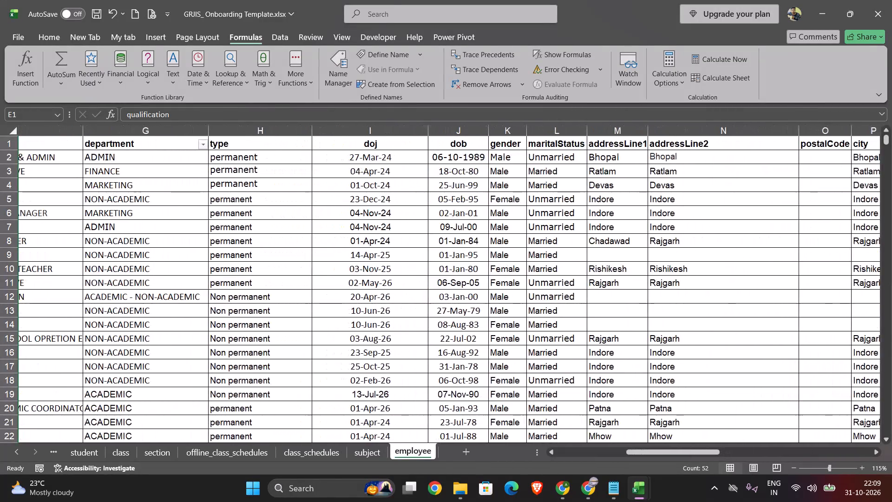
{"action": "scroll", "coordinate": [360, 258], "scroll_direction": "right", "scroll_amount": 4}
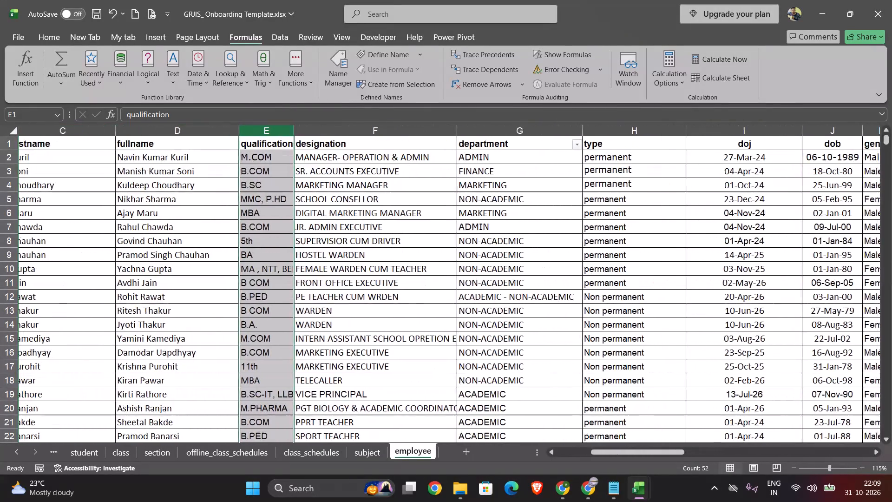
Check the employee sheet's name, qualification, designation, department and type columns, selecting the first designation entry.
{"action": "scroll", "coordinate": [360, 258], "scroll_direction": "right", "scroll_amount": 1}
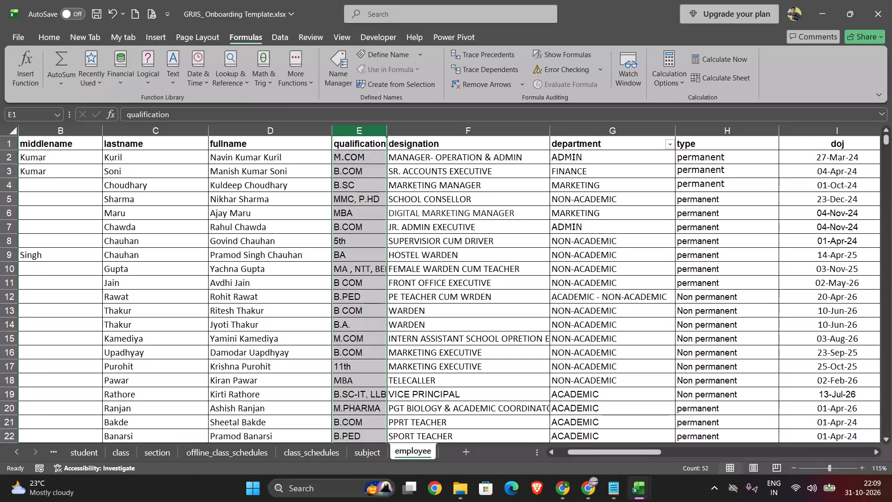
{"action": "scroll", "coordinate": [501, 228], "scroll_direction": "right", "scroll_amount": 1}
{"action": "scroll", "coordinate": [501, 228], "scroll_direction": "left", "scroll_amount": 1}
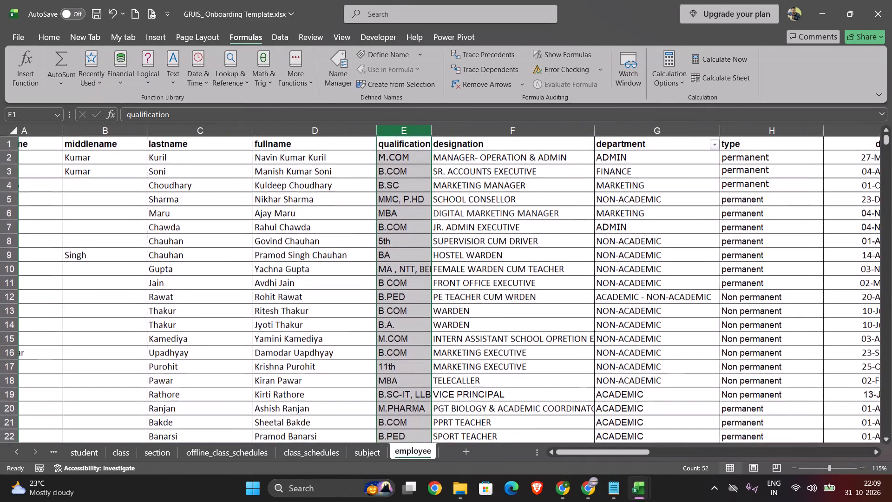
{"action": "left_click", "coordinate": [476, 158]}
{"action": "scroll", "coordinate": [476, 158], "scroll_direction": "left", "scroll_amount": 1}
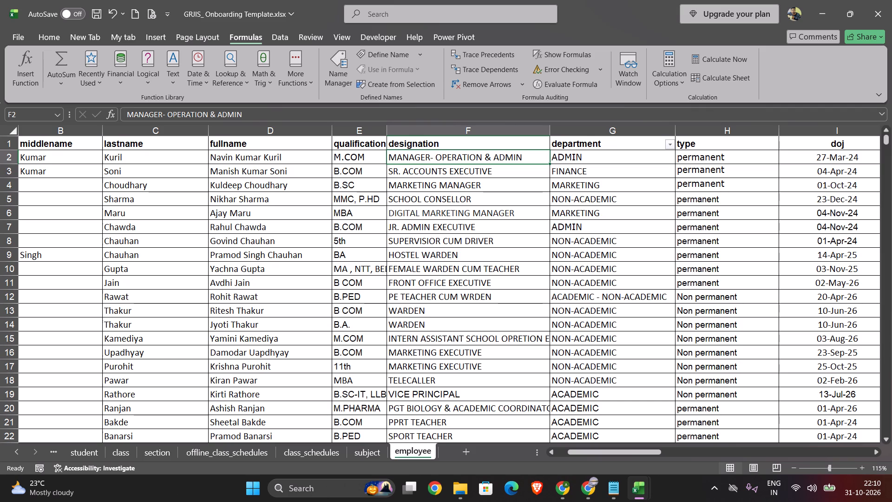
{"action": "scroll", "coordinate": [596, 324], "scroll_direction": "left", "scroll_amount": 1}
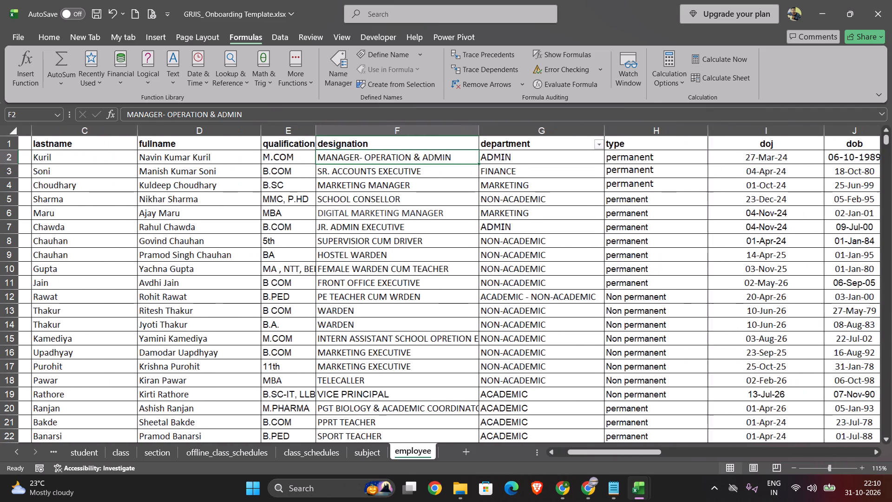
{"action": "scroll", "coordinate": [596, 324], "scroll_direction": "left", "scroll_amount": 1}
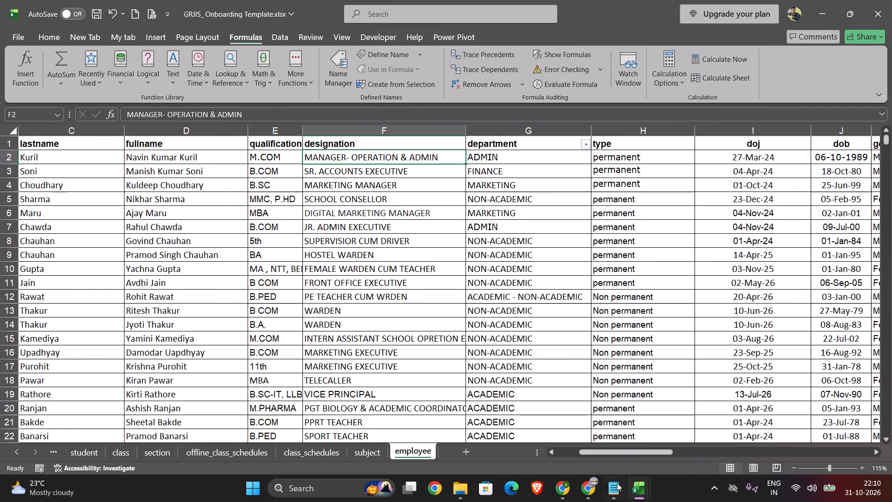
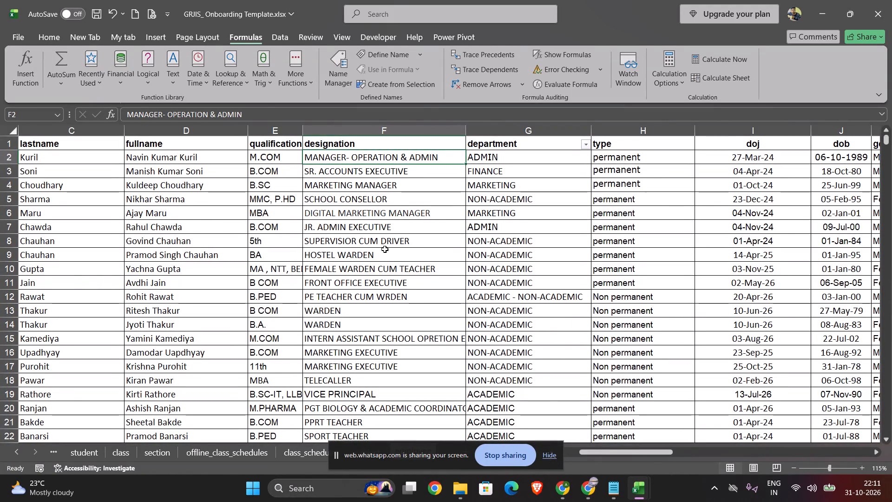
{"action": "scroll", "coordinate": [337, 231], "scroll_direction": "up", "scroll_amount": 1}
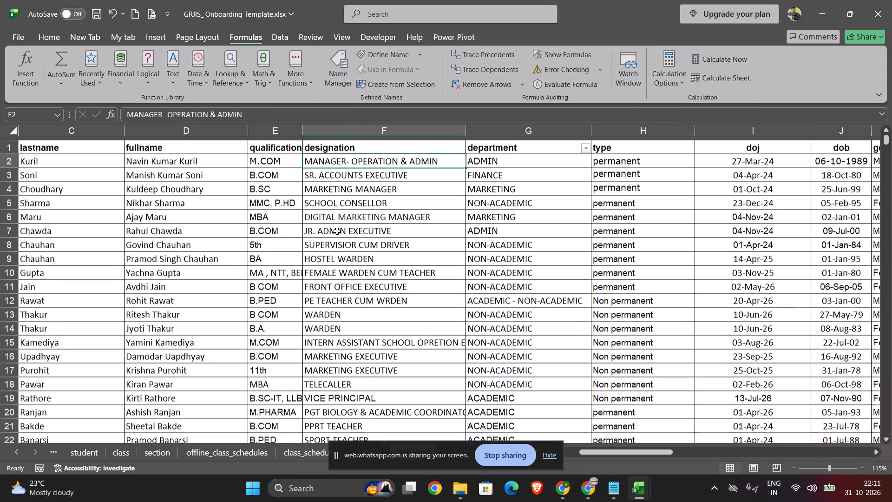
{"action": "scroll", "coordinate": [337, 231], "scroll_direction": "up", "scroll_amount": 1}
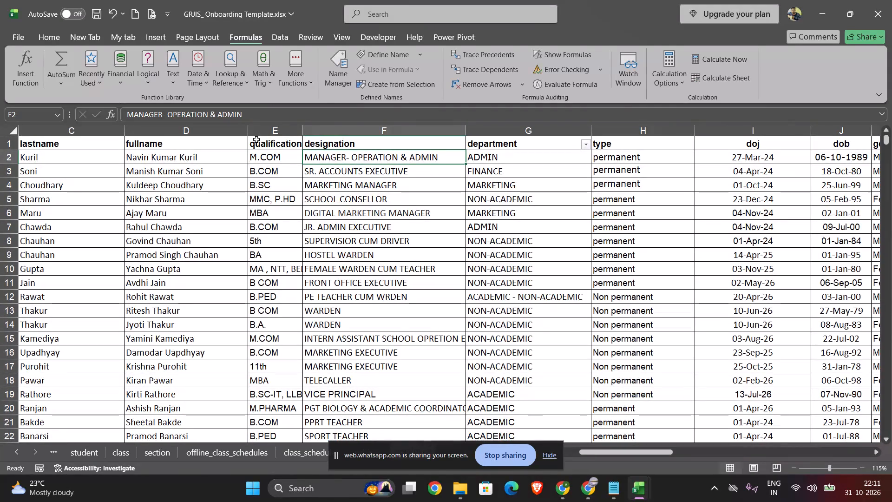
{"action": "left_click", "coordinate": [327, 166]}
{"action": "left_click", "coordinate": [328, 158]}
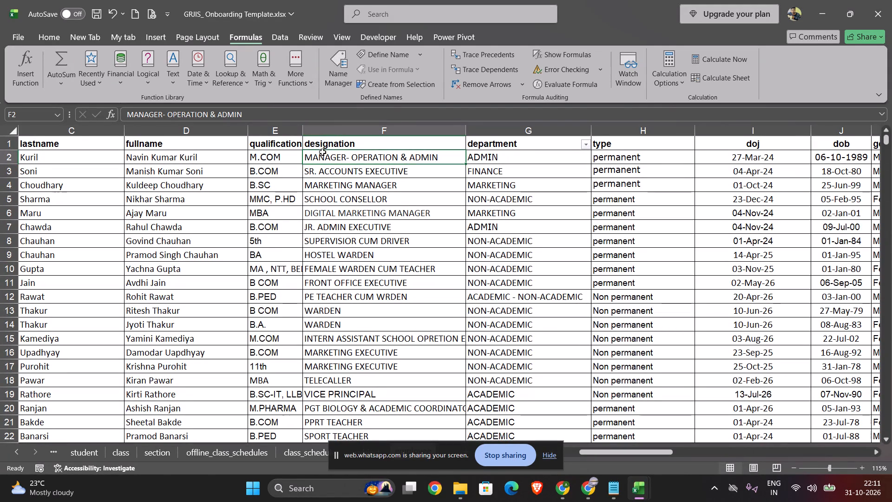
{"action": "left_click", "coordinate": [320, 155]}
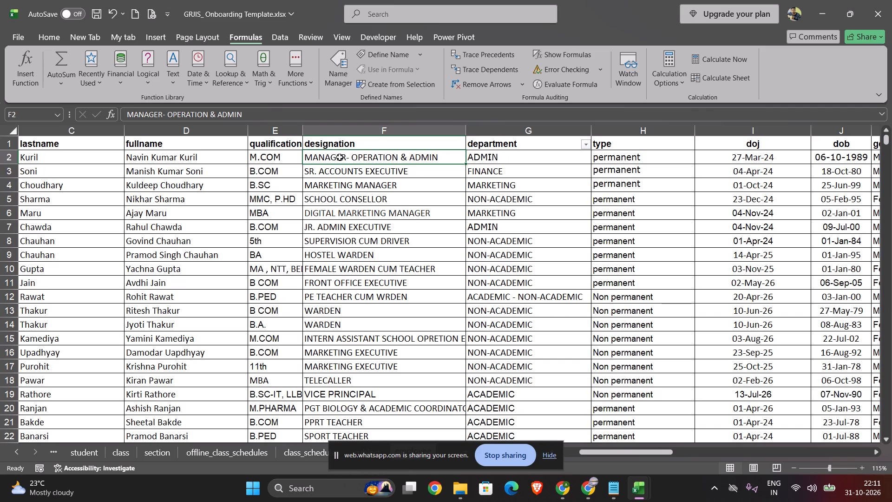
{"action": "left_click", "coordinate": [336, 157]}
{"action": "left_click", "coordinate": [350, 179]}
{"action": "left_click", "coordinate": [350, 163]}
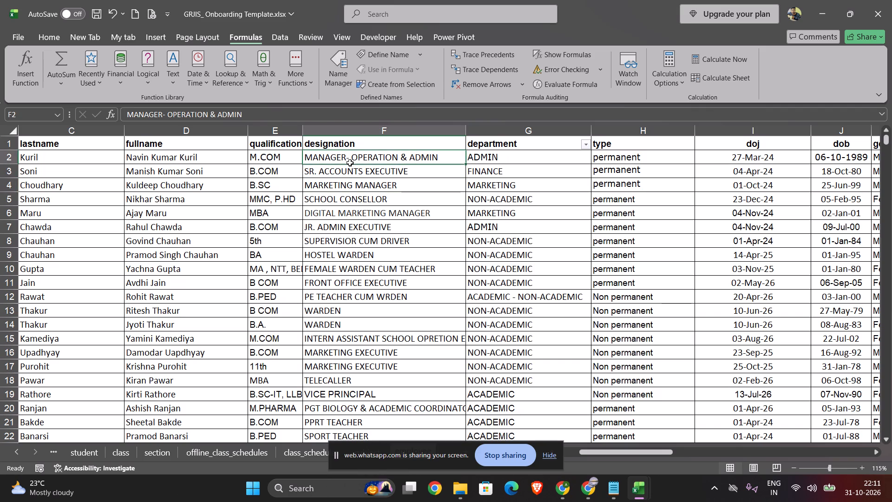
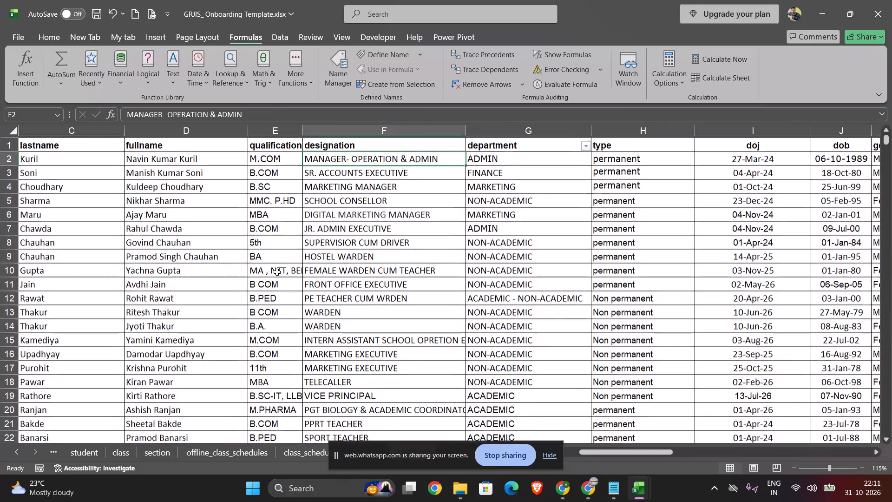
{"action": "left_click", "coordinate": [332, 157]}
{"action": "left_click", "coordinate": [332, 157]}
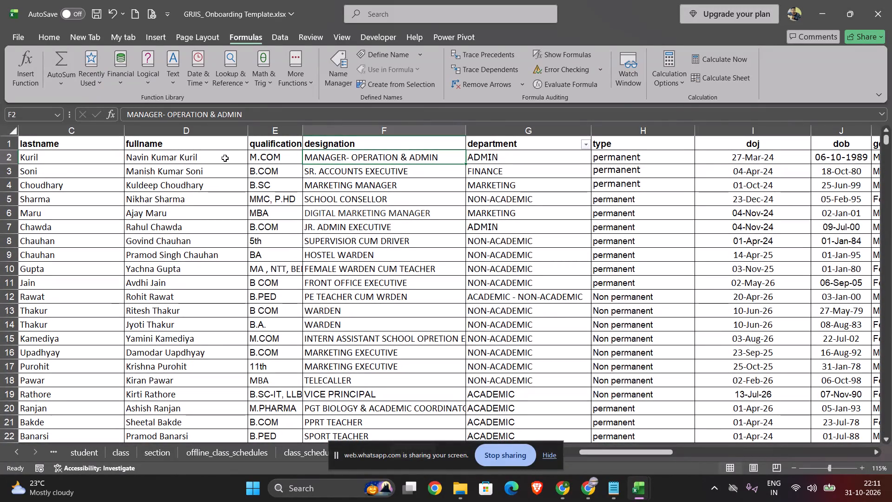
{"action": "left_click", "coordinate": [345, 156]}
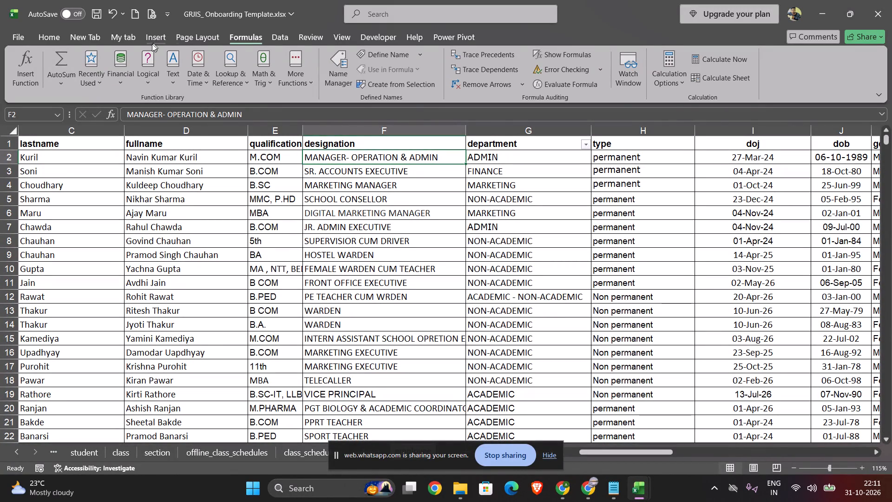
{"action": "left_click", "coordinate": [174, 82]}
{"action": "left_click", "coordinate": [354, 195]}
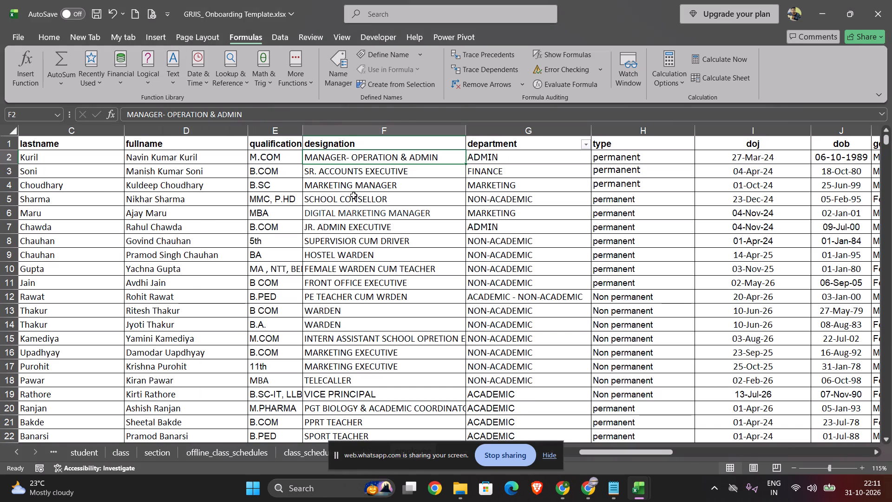
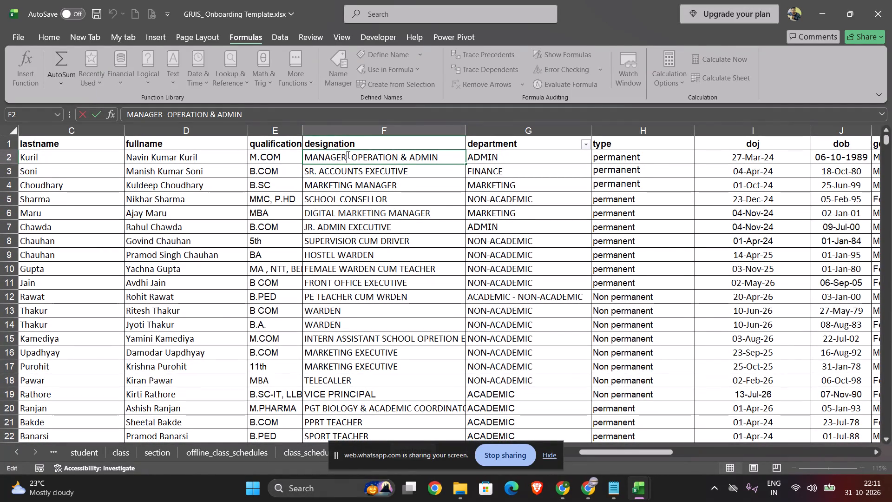
Remove the hyphen from the designation in cell F2 to read MANAGER OPERATION & ADMIN.
{"action": "left_click", "coordinate": [348, 154]}
{"action": "key", "text": "Right"}
{"action": "key", "text": "backslash"}
{"action": "key", "text": "BackSpace"}
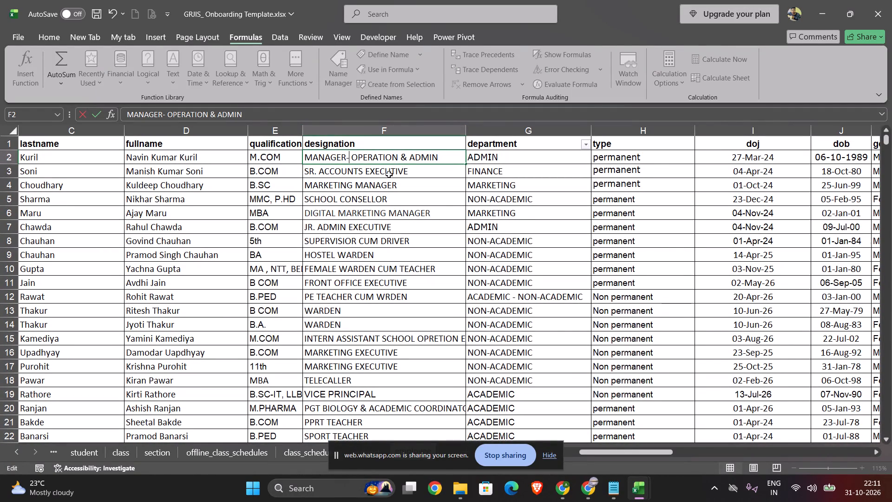
{"action": "key", "text": "BackSpace"}
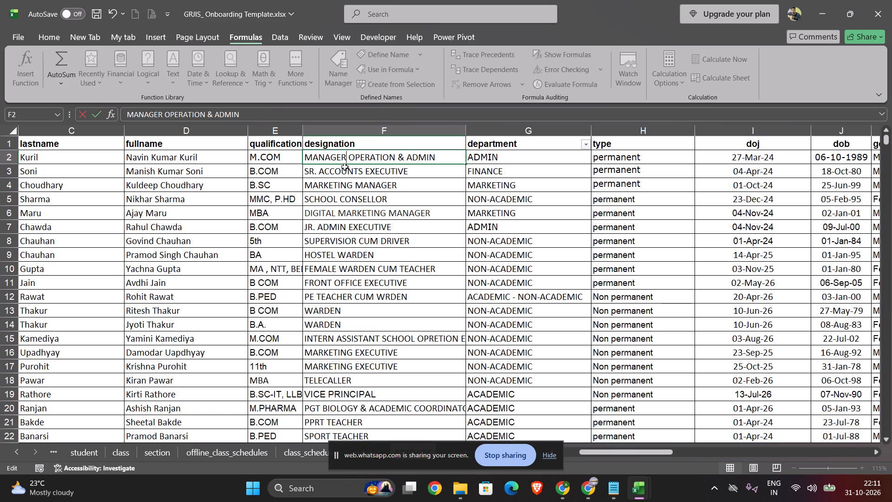
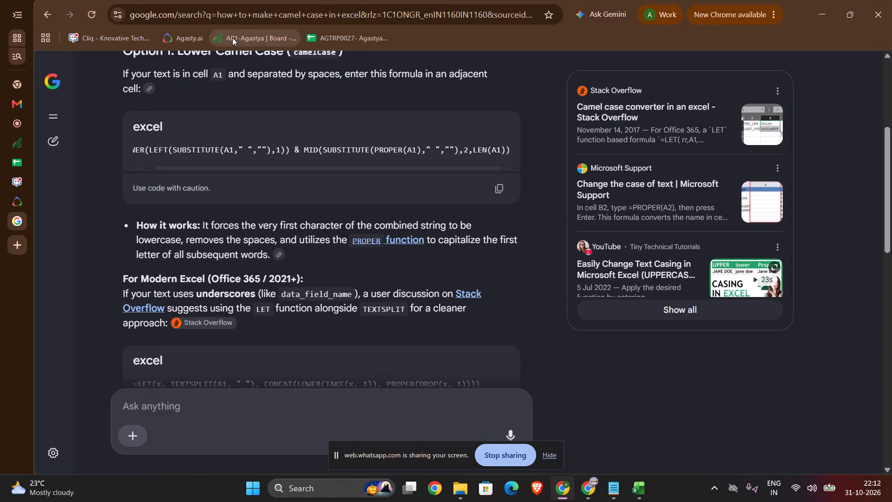
{"action": "scroll", "coordinate": [224, 148], "scroll_direction": "up", "scroll_amount": 6}
{"action": "left_click", "coordinate": [446, 140]}
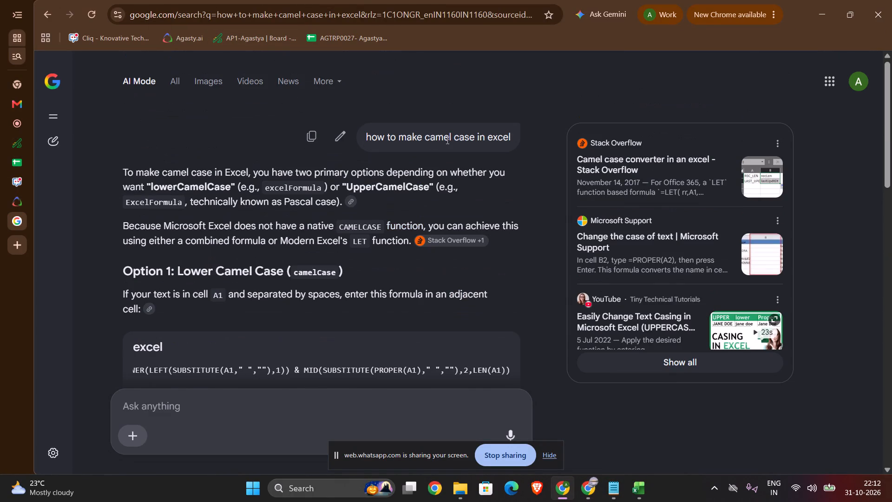
{"action": "key", "text": "ctrl+a"}
{"action": "left_click", "coordinate": [311, 134]}
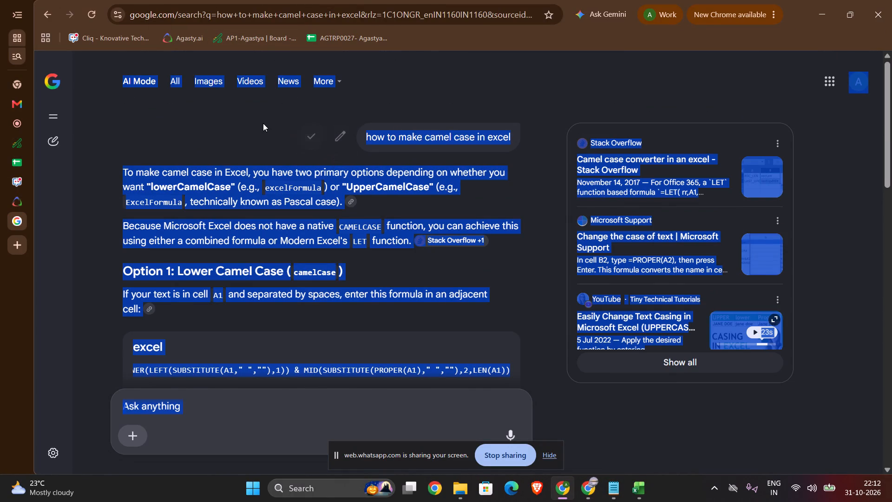
{"action": "left_click", "coordinate": [262, 123]}
{"action": "left_click", "coordinate": [312, 143]}
{"action": "left_click", "coordinate": [277, 16]}
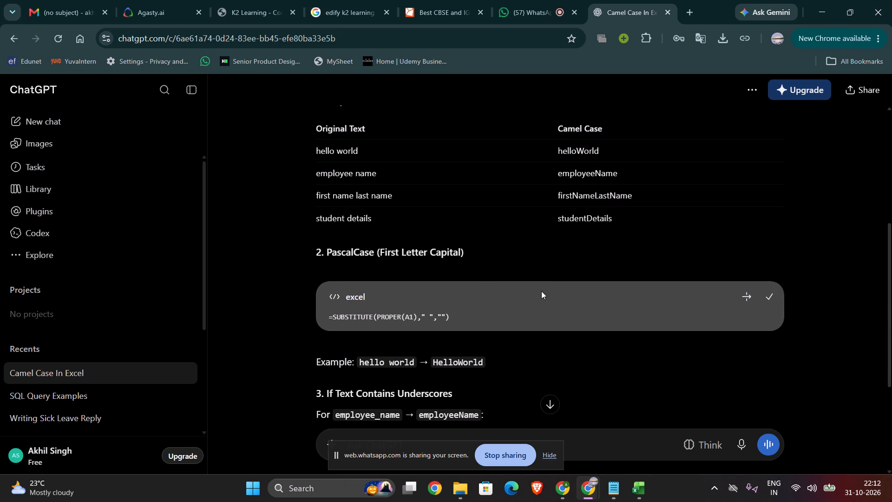
{"action": "scroll", "coordinate": [517, 288], "scroll_direction": "down", "scroll_amount": 1}
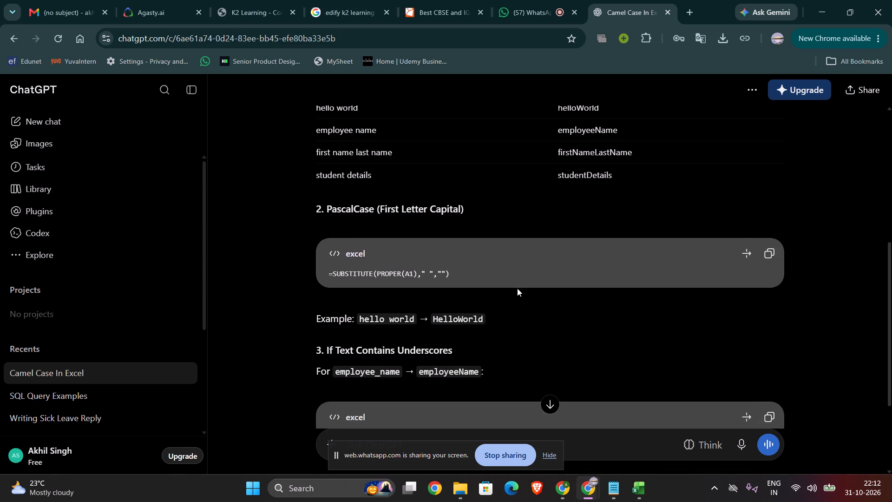
{"action": "scroll", "coordinate": [517, 288], "scroll_direction": "down", "scroll_amount": 2}
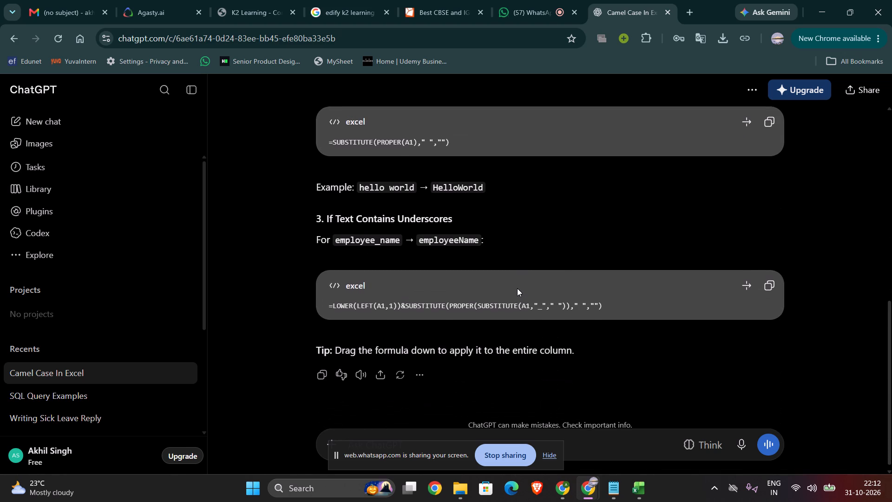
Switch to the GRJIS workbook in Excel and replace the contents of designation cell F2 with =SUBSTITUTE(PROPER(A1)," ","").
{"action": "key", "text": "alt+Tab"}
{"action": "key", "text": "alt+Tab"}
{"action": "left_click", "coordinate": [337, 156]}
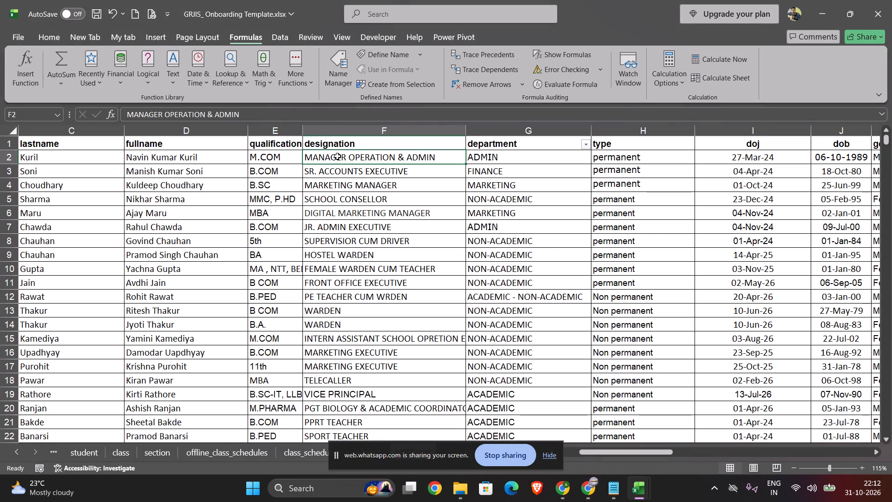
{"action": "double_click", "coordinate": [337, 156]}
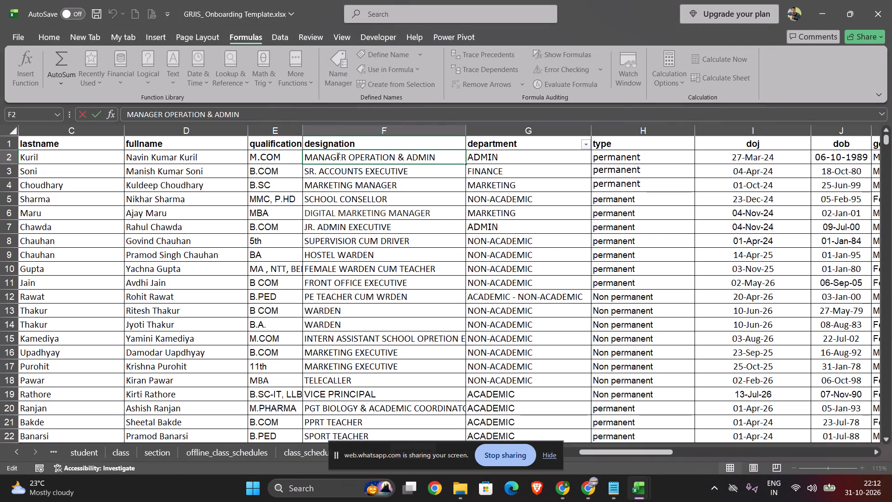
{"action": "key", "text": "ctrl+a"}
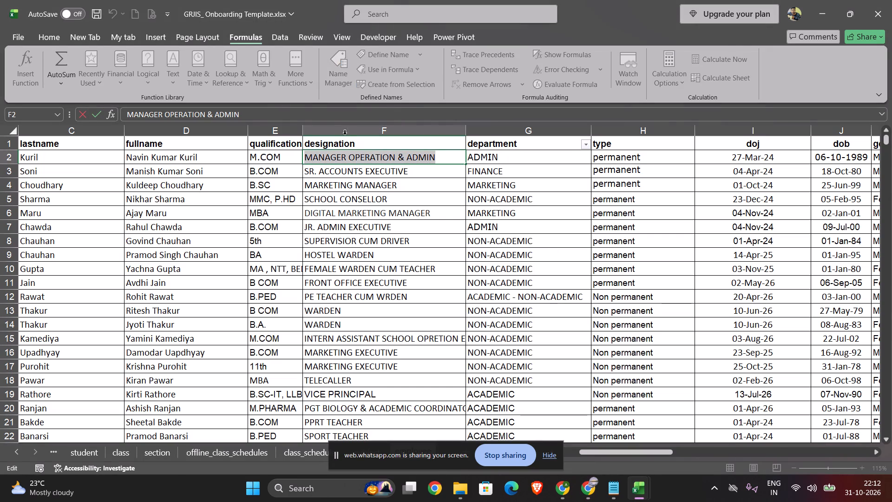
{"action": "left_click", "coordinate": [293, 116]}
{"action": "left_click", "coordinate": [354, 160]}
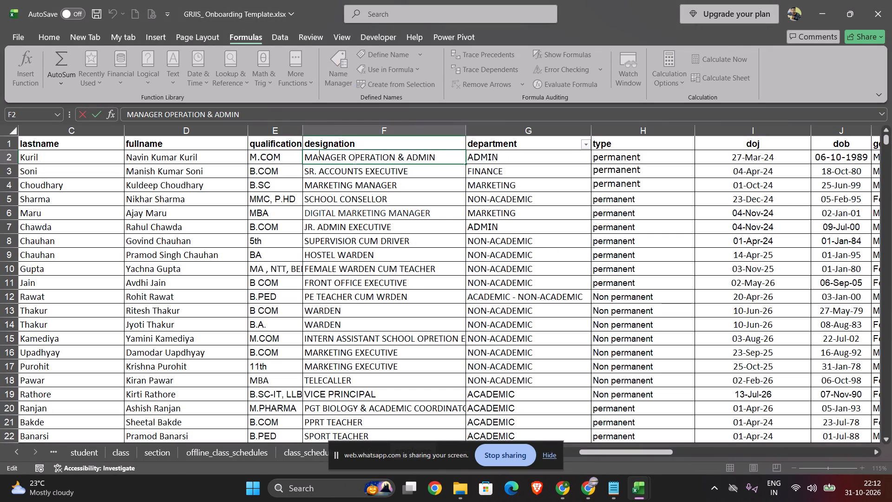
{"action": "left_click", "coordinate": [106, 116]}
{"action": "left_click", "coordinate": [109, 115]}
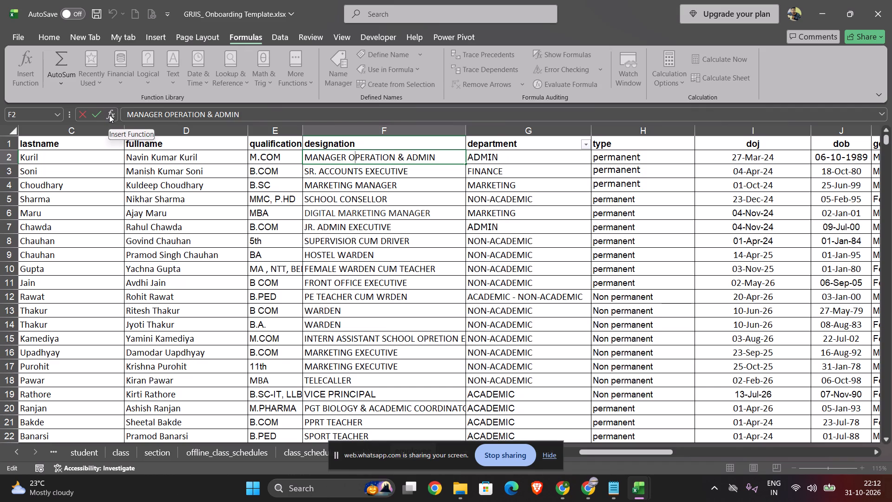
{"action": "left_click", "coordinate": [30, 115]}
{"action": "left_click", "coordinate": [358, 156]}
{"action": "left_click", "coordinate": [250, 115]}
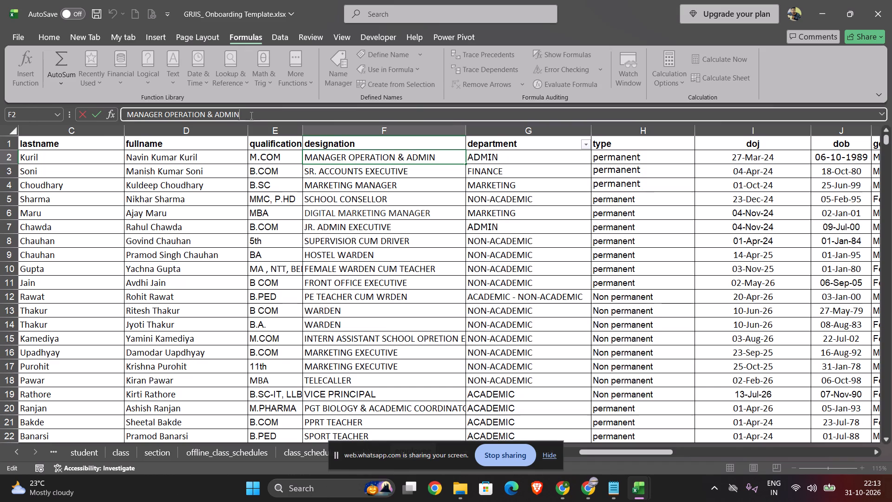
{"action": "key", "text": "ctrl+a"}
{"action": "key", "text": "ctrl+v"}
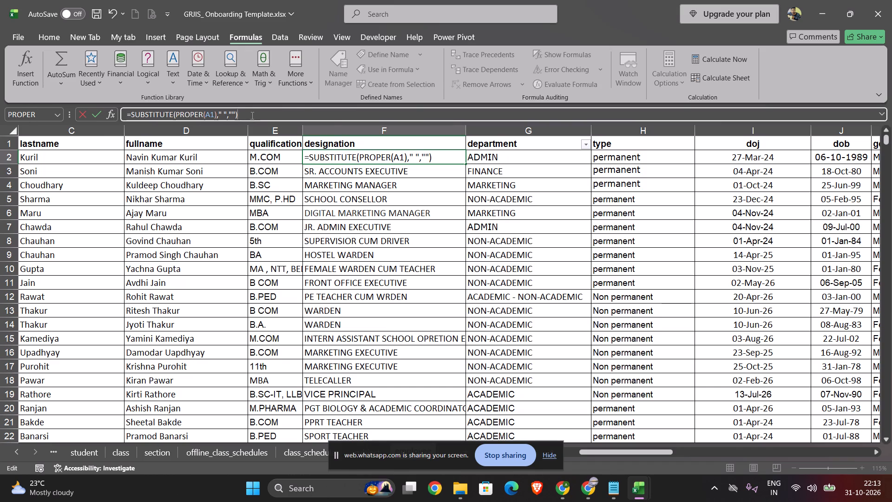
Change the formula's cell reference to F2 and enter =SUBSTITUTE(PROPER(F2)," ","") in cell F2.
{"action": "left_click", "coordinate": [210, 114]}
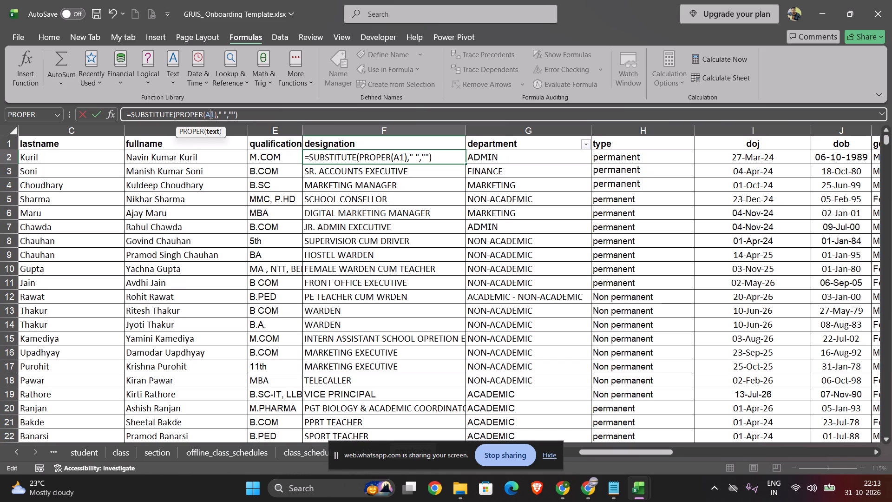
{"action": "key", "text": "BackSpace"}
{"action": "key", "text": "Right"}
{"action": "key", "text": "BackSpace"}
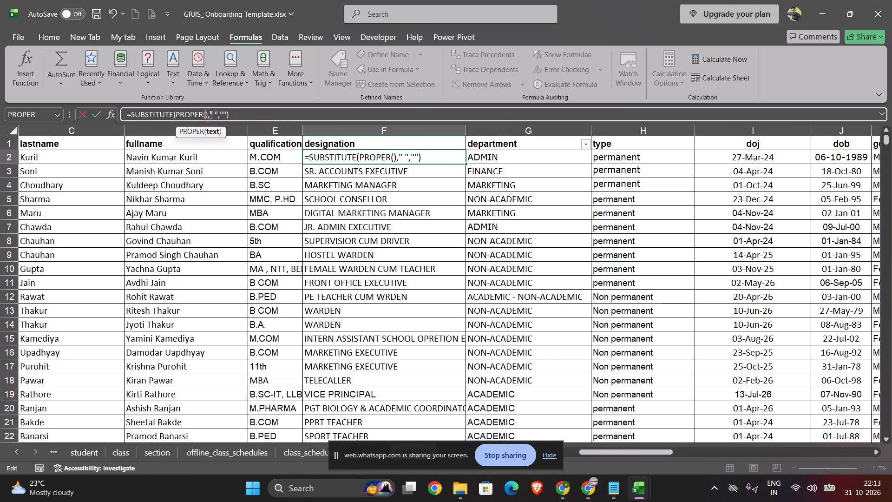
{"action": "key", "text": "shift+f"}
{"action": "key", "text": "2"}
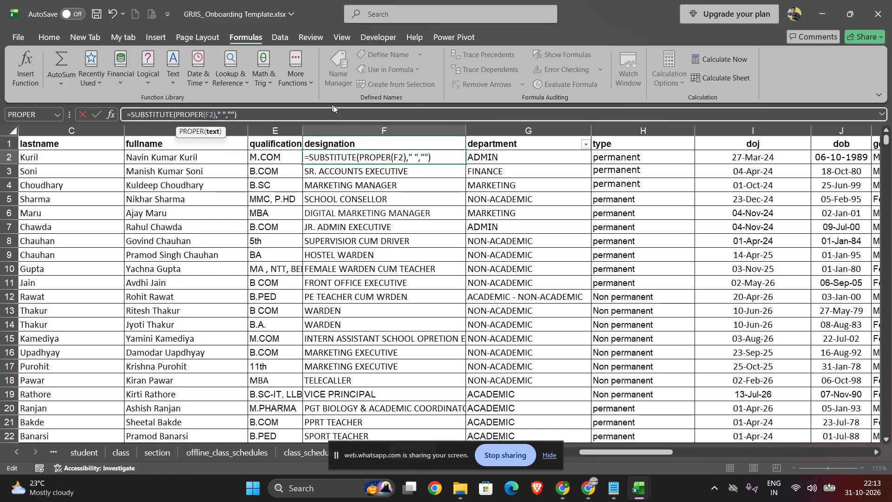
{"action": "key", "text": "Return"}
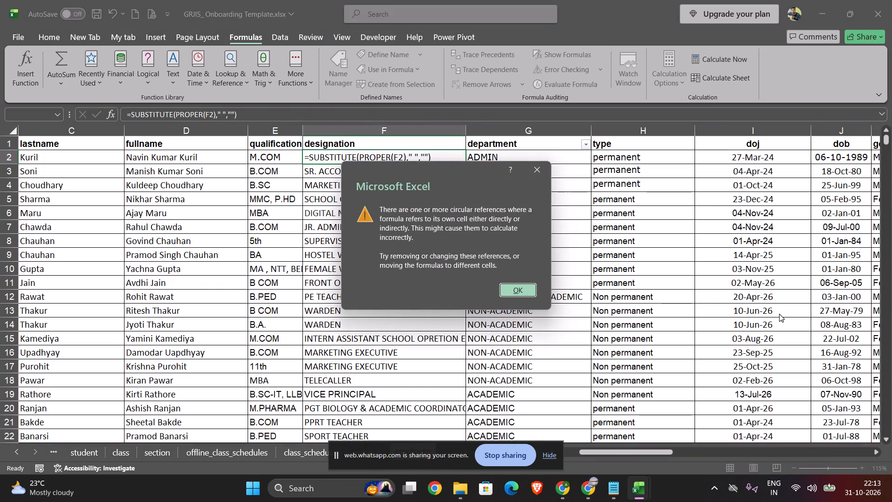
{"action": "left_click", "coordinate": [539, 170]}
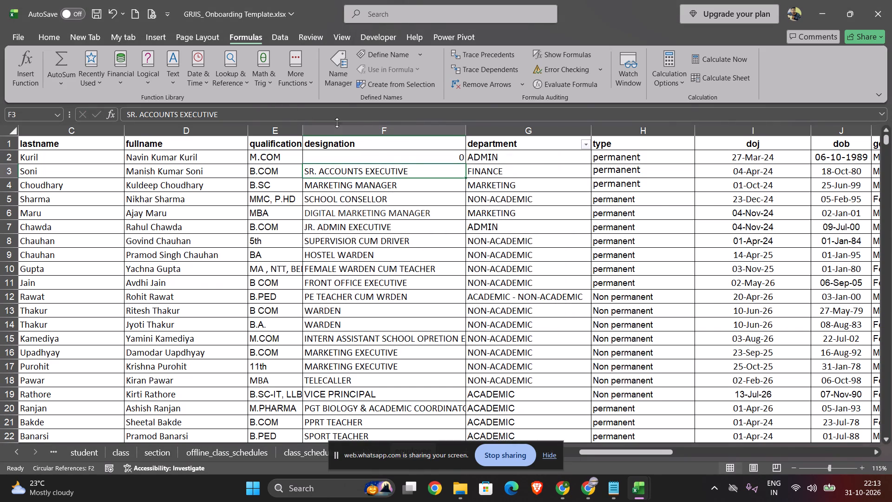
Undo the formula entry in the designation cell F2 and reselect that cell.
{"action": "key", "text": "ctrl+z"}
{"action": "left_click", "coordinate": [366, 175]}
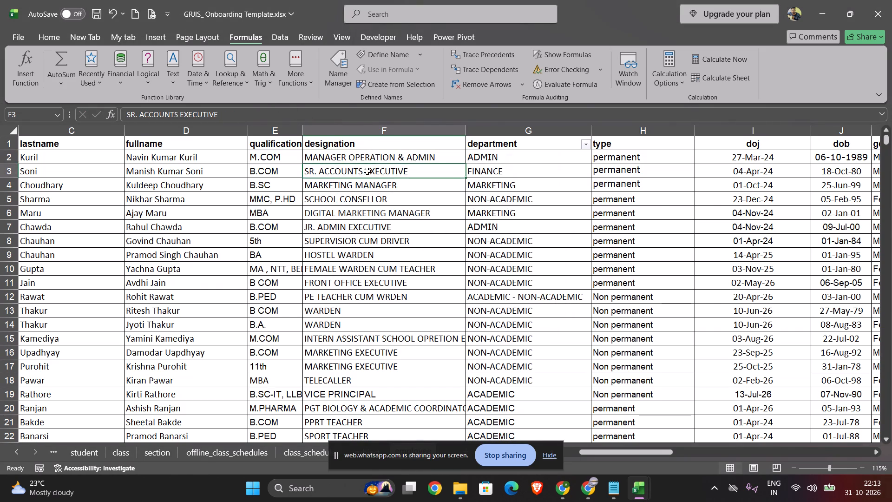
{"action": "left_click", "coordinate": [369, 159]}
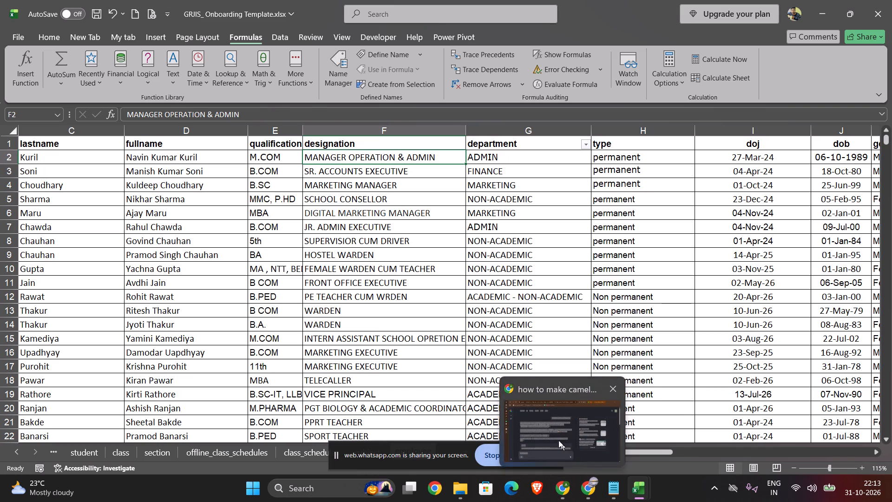
Switch back to the Chrome window with the ChatGPT camel case answer.
{"action": "left_click", "coordinate": [583, 493]}
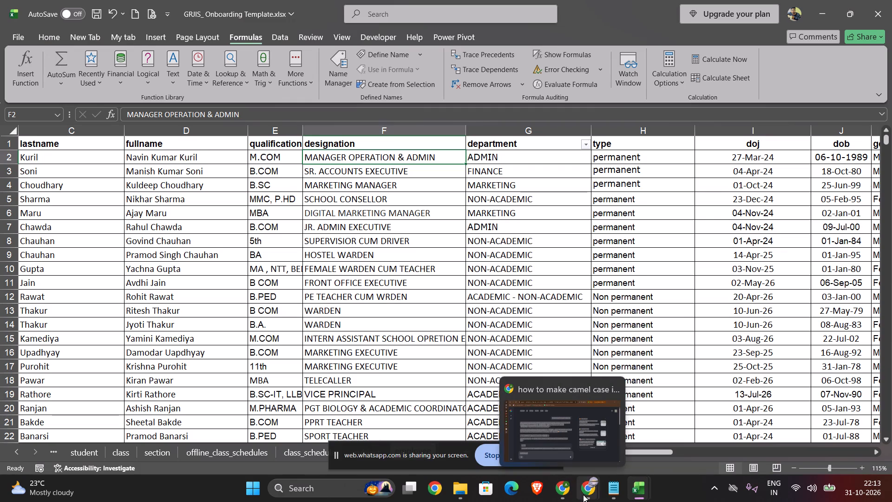
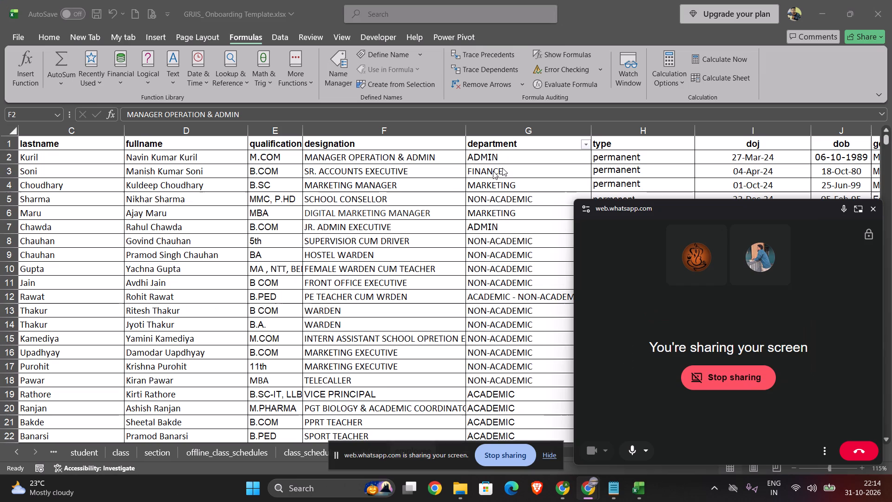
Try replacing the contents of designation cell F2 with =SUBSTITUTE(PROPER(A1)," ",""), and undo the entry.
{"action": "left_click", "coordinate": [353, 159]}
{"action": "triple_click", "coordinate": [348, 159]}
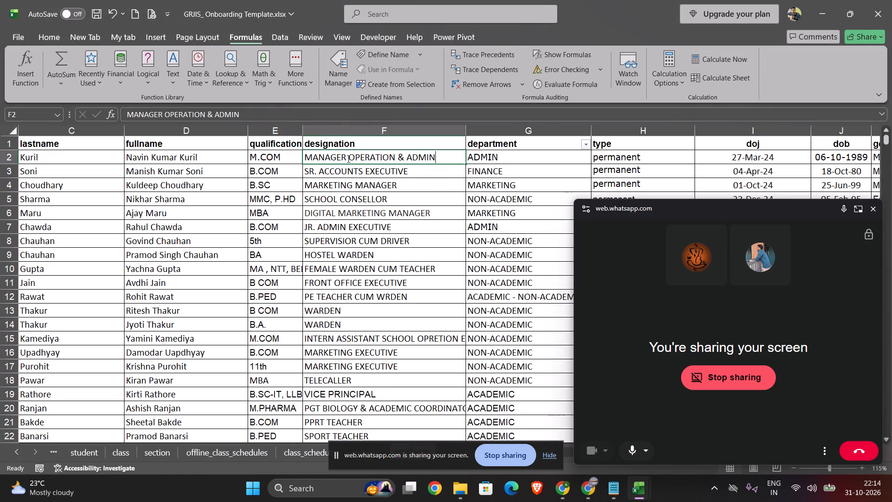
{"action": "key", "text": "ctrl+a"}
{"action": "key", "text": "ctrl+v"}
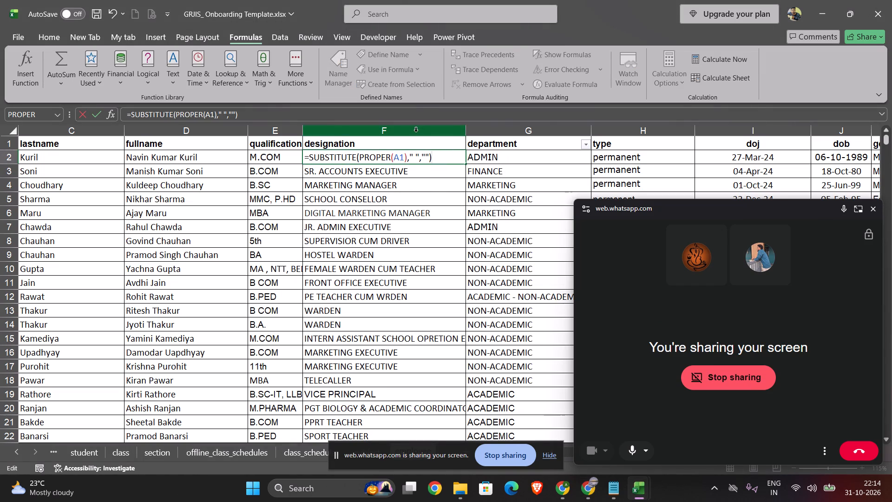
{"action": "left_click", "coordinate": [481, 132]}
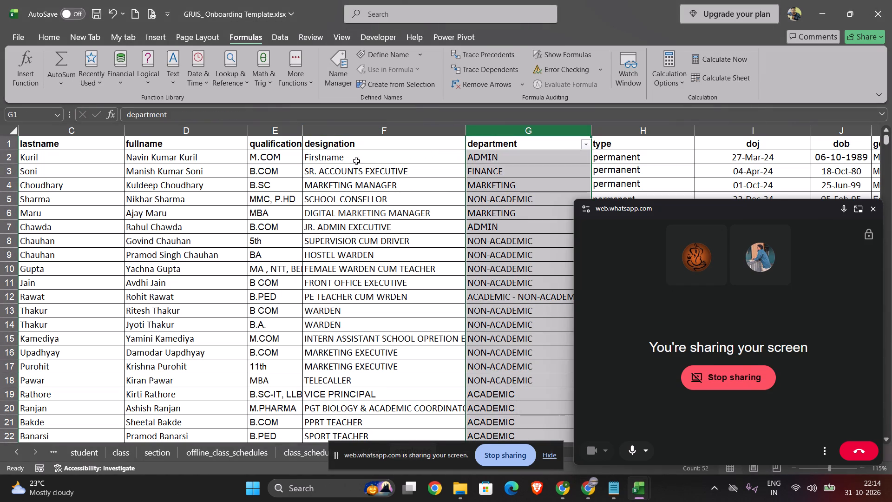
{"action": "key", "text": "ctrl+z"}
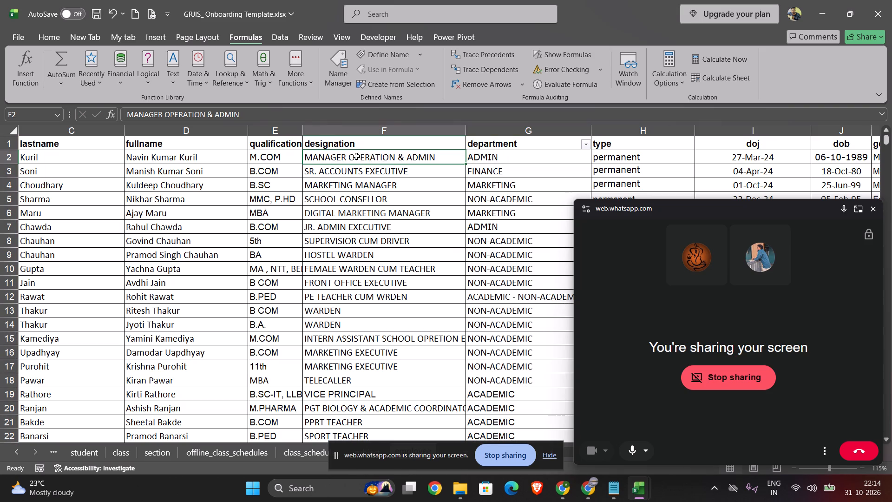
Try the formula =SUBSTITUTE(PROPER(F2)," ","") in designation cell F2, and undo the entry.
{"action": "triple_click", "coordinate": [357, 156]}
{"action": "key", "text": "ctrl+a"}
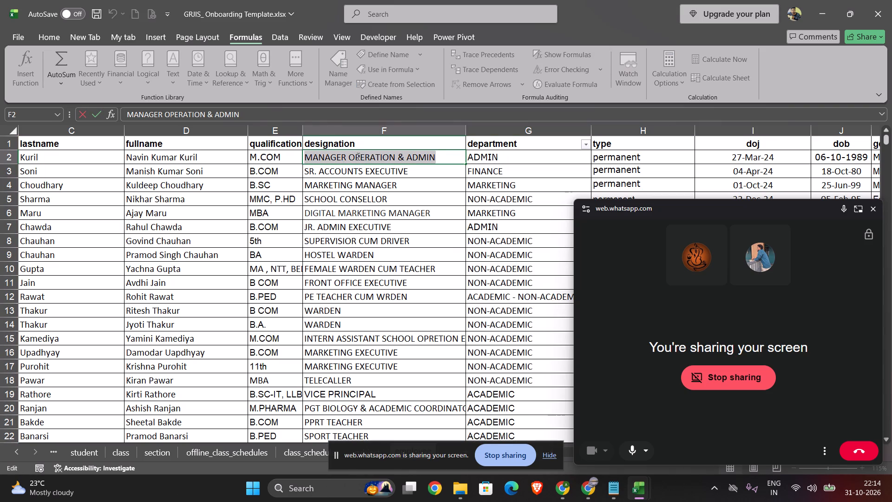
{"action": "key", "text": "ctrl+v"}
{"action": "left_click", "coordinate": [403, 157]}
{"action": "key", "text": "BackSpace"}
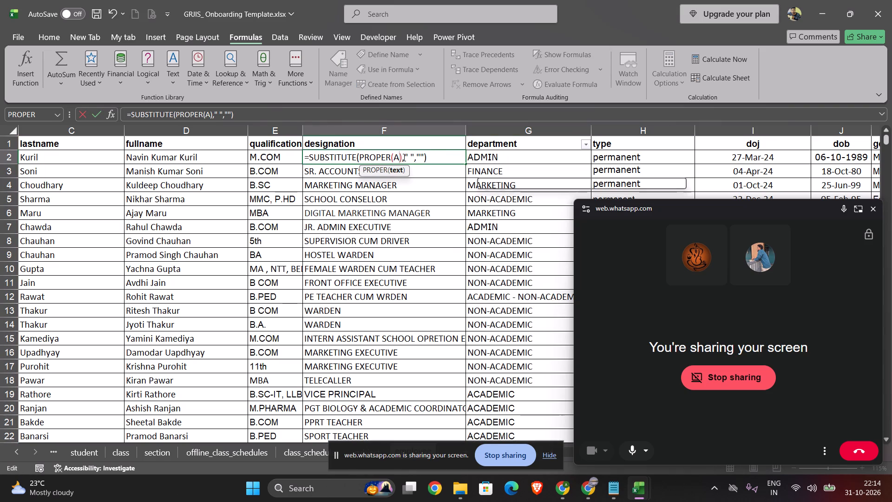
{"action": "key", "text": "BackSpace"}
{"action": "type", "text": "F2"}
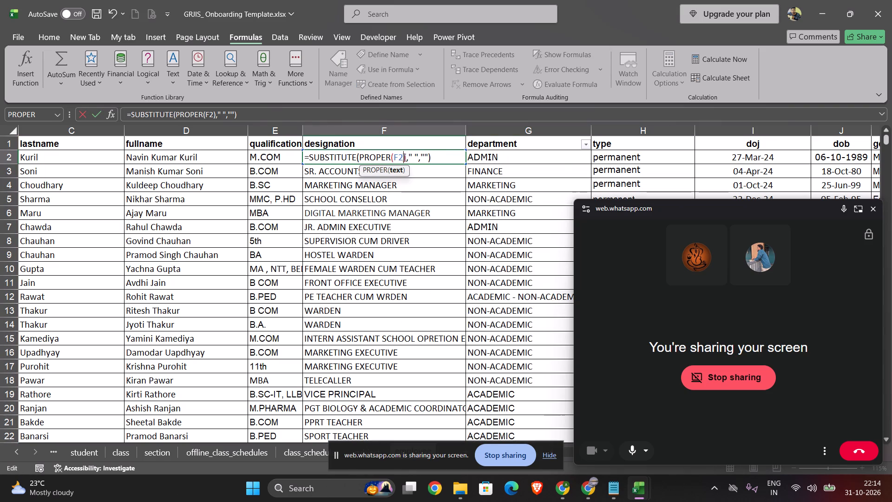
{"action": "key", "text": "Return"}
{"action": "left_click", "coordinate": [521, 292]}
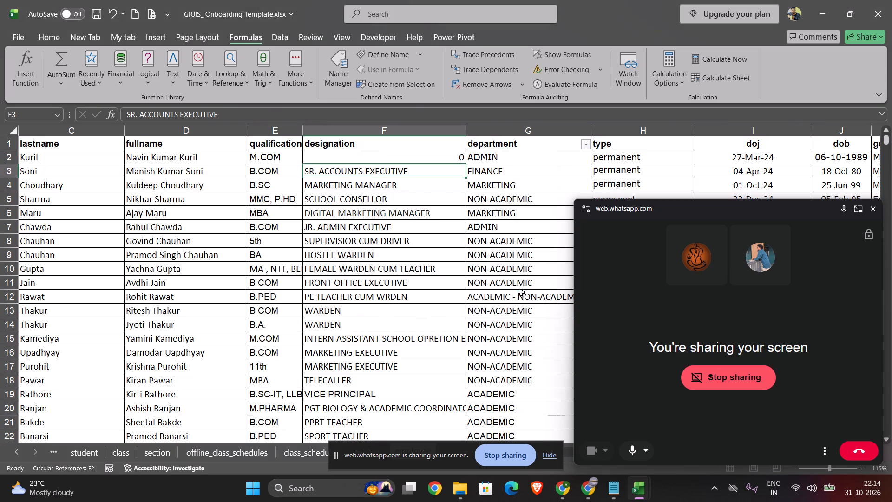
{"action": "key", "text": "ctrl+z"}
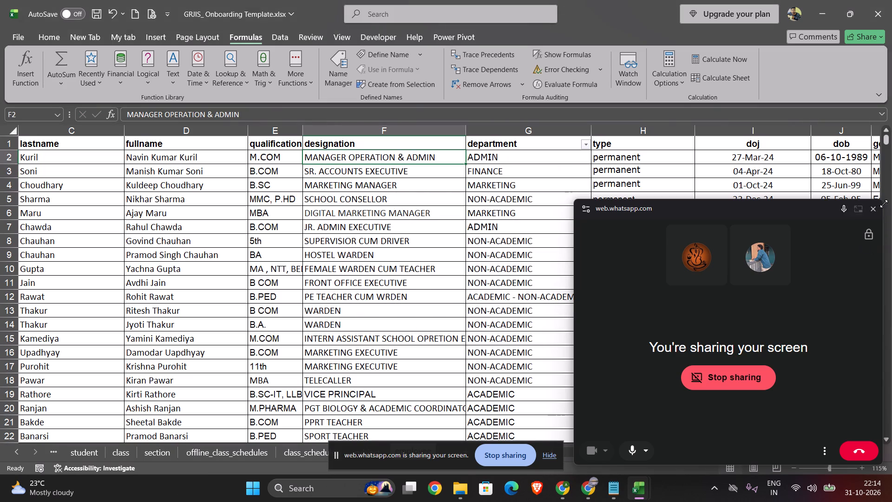
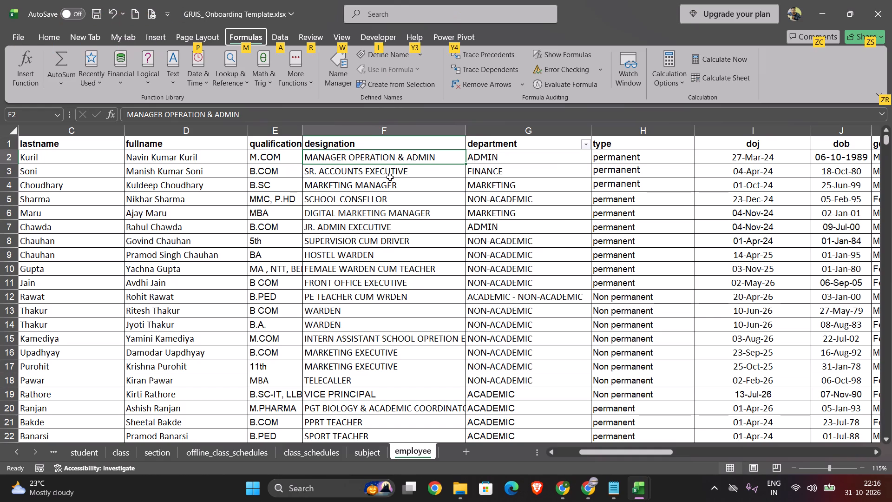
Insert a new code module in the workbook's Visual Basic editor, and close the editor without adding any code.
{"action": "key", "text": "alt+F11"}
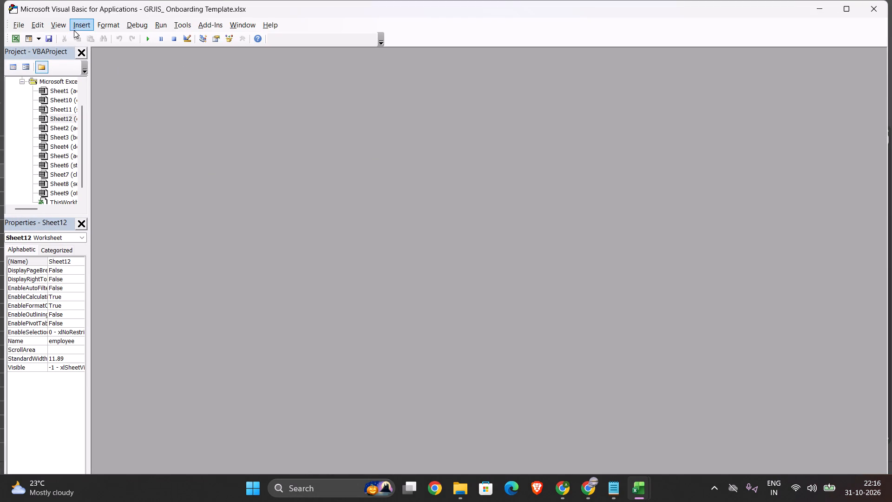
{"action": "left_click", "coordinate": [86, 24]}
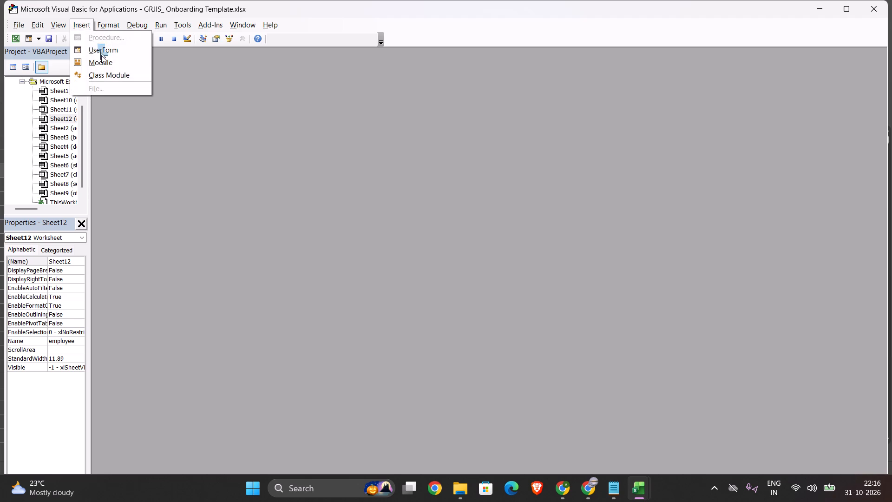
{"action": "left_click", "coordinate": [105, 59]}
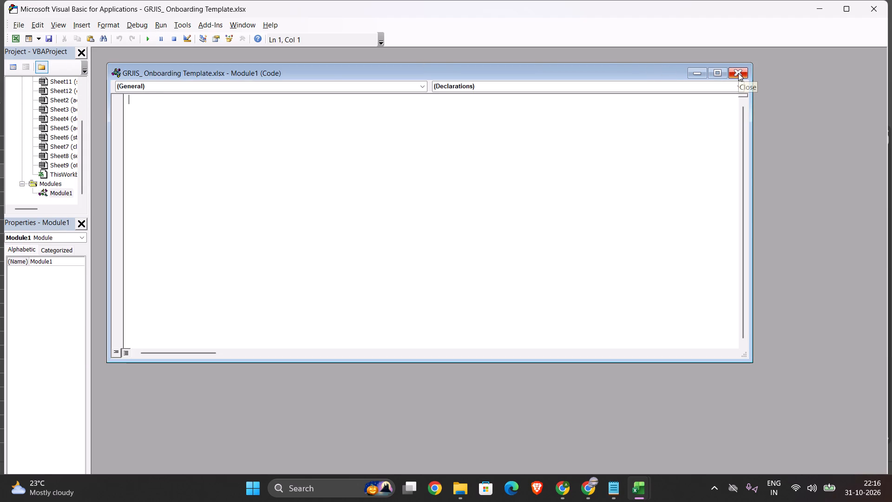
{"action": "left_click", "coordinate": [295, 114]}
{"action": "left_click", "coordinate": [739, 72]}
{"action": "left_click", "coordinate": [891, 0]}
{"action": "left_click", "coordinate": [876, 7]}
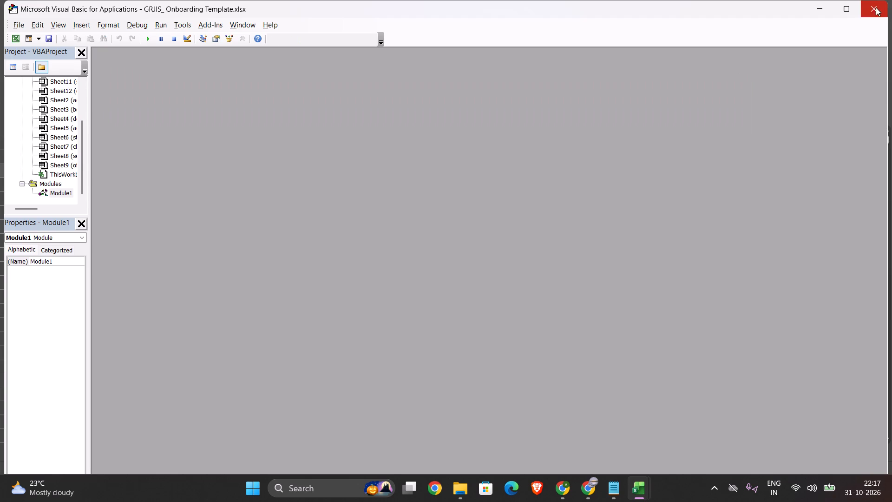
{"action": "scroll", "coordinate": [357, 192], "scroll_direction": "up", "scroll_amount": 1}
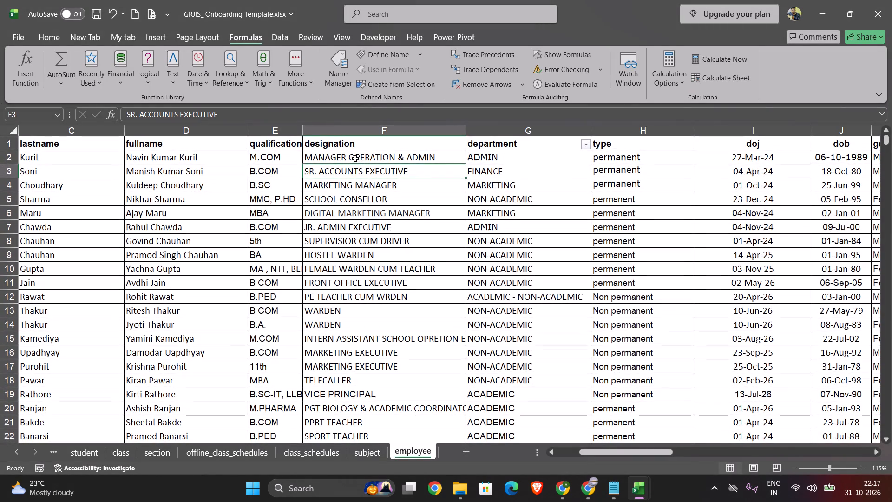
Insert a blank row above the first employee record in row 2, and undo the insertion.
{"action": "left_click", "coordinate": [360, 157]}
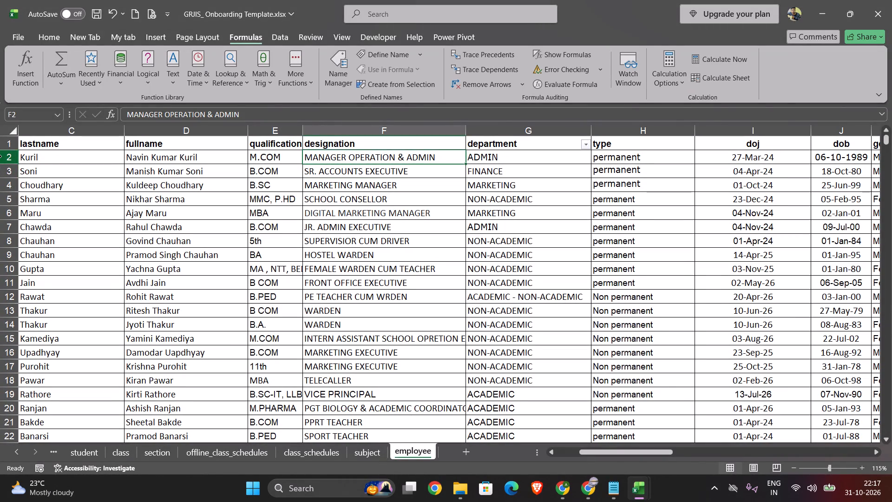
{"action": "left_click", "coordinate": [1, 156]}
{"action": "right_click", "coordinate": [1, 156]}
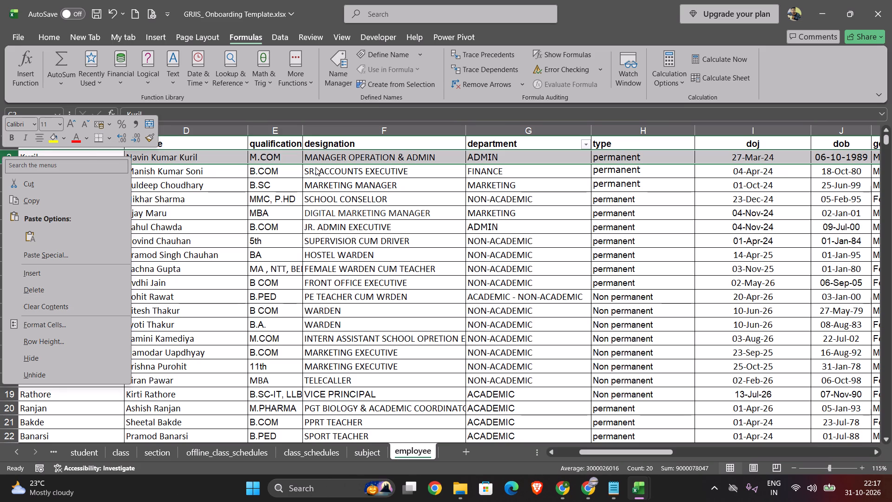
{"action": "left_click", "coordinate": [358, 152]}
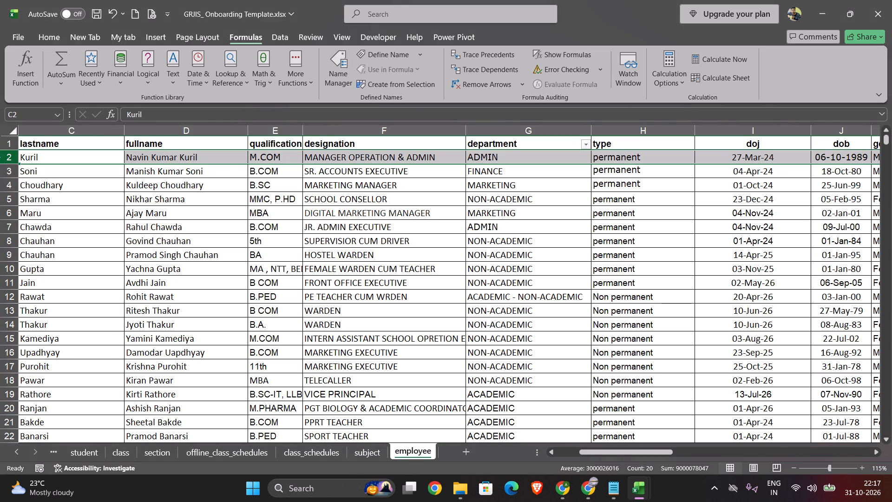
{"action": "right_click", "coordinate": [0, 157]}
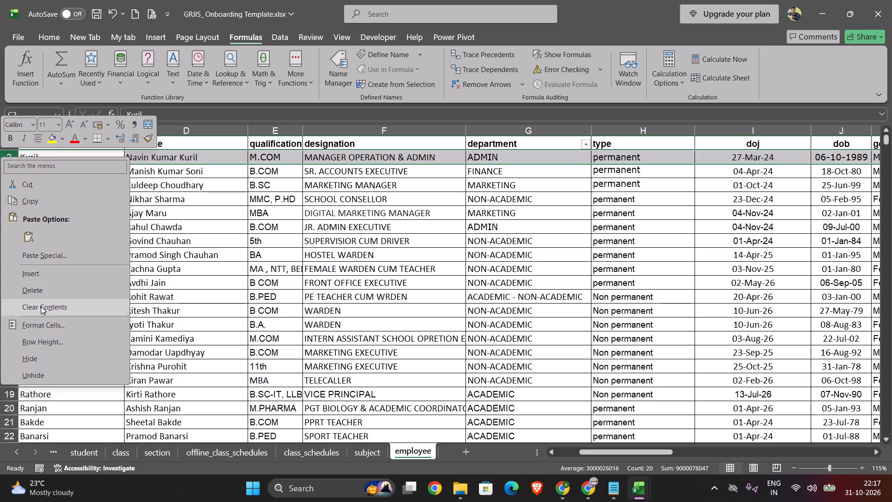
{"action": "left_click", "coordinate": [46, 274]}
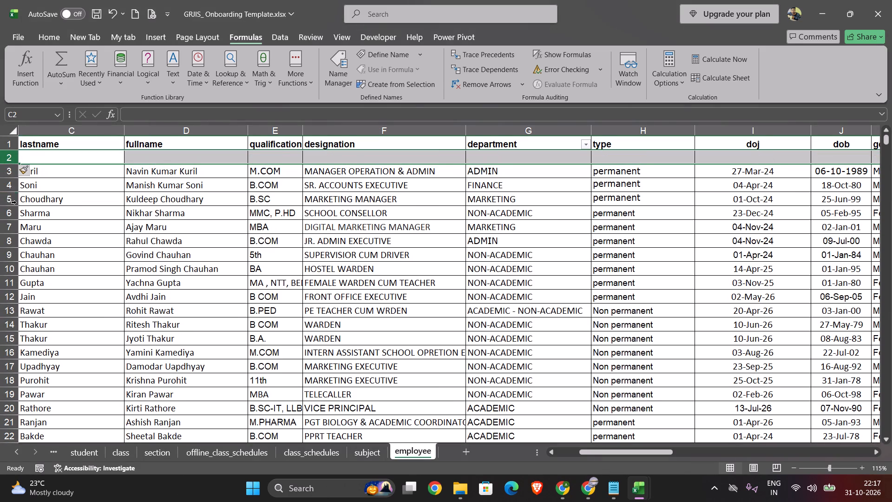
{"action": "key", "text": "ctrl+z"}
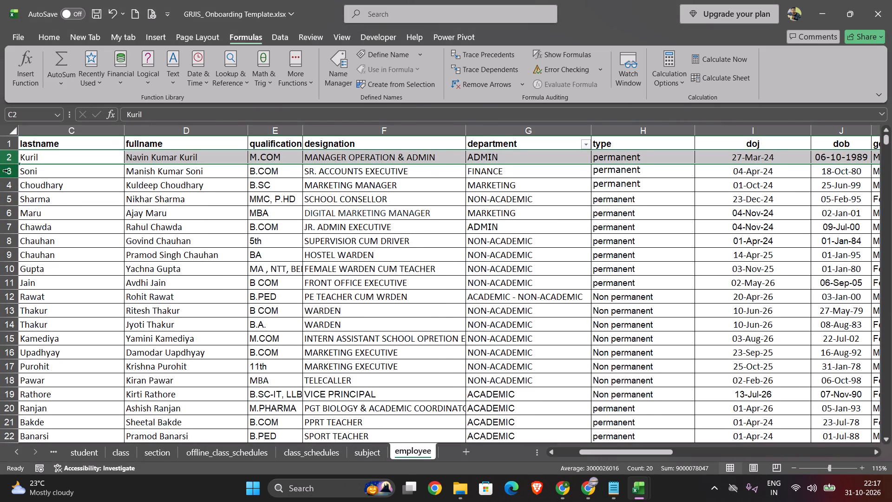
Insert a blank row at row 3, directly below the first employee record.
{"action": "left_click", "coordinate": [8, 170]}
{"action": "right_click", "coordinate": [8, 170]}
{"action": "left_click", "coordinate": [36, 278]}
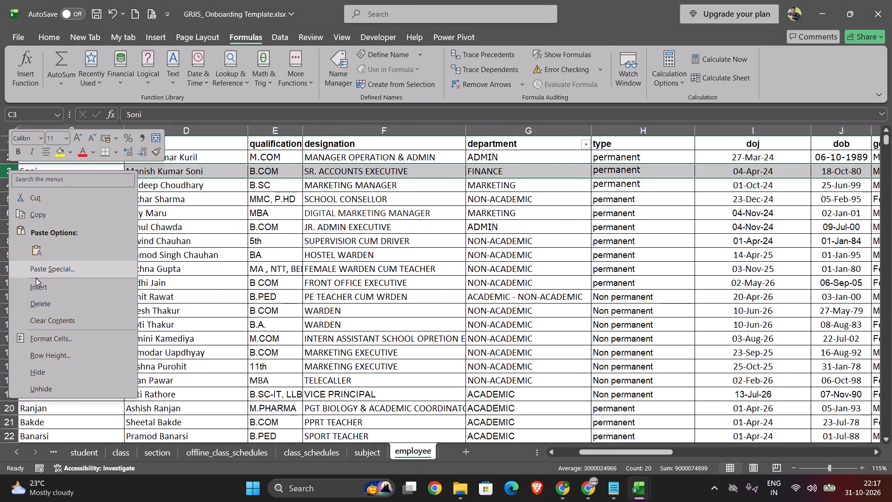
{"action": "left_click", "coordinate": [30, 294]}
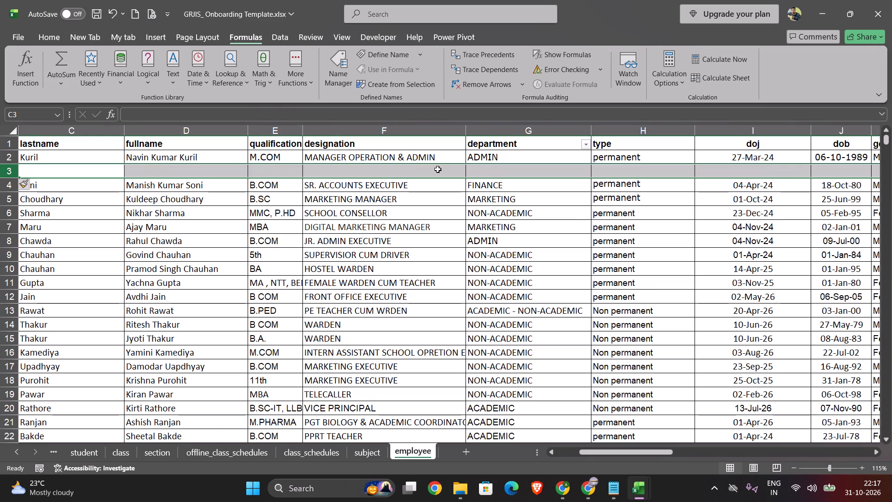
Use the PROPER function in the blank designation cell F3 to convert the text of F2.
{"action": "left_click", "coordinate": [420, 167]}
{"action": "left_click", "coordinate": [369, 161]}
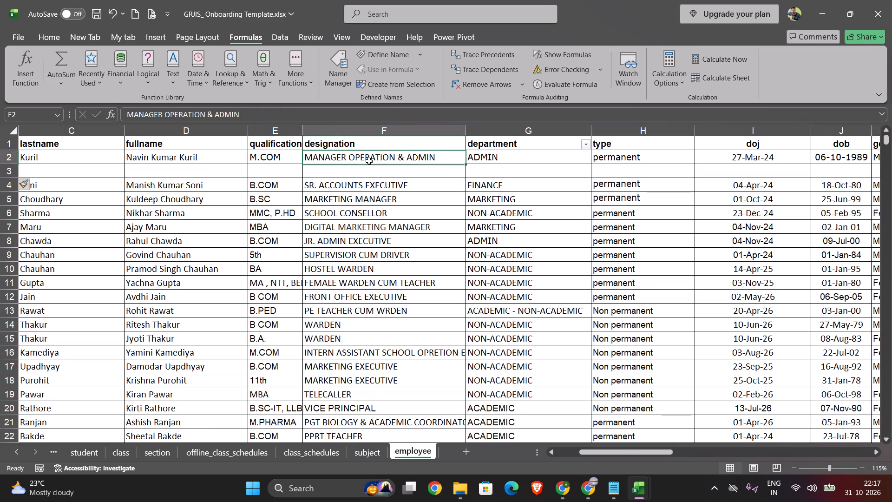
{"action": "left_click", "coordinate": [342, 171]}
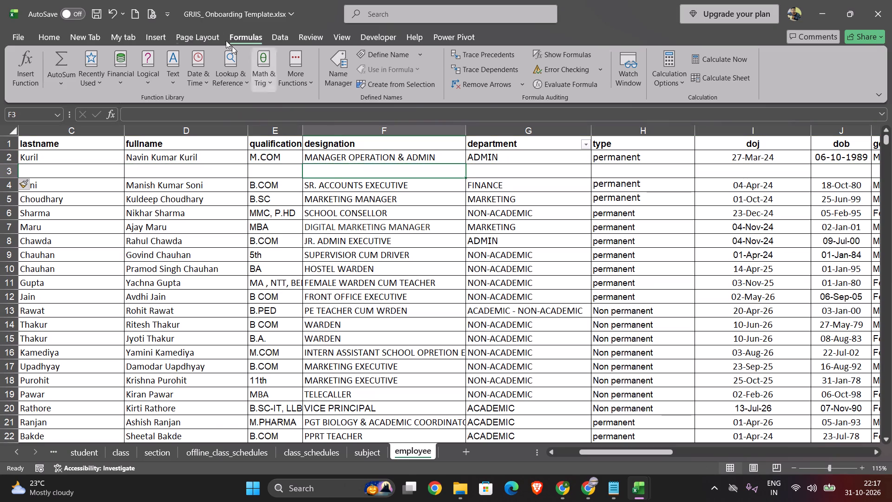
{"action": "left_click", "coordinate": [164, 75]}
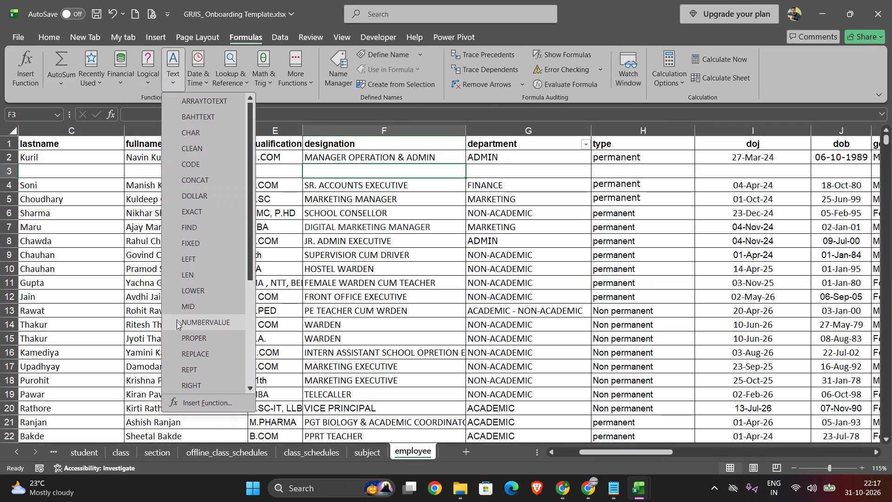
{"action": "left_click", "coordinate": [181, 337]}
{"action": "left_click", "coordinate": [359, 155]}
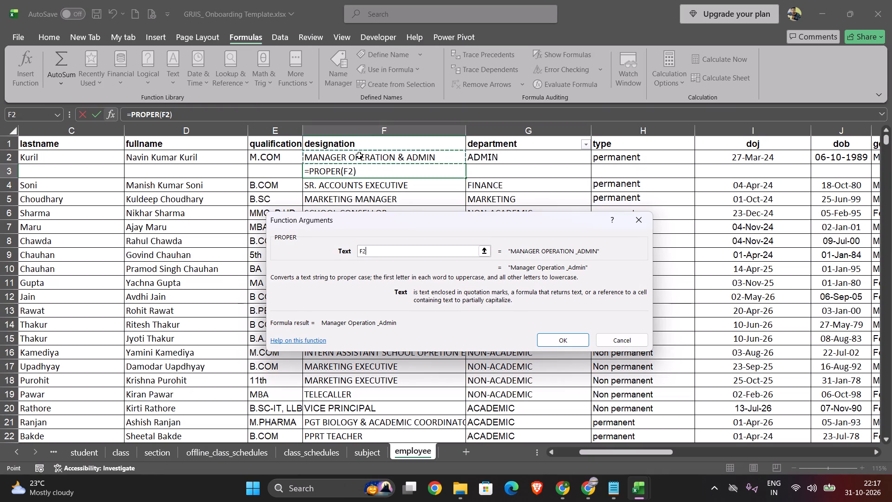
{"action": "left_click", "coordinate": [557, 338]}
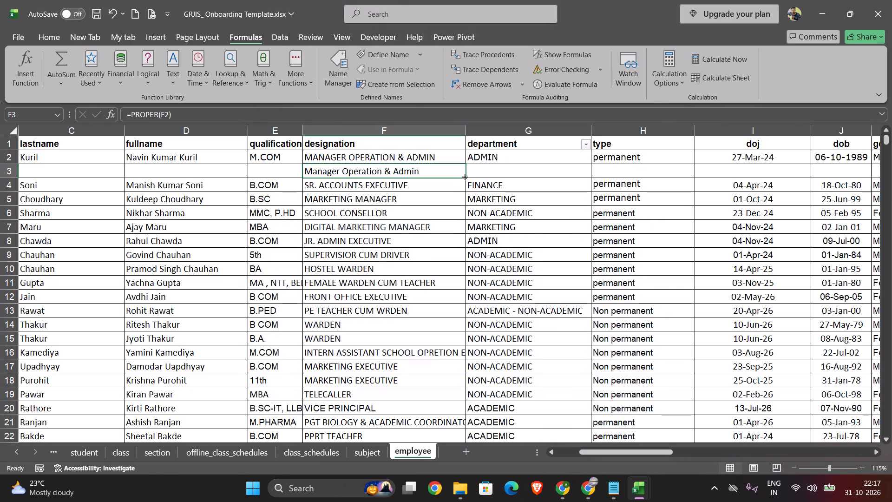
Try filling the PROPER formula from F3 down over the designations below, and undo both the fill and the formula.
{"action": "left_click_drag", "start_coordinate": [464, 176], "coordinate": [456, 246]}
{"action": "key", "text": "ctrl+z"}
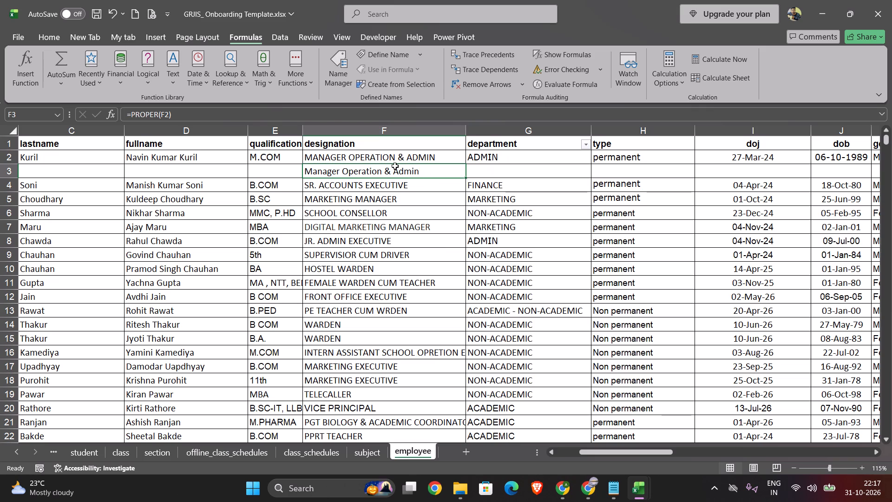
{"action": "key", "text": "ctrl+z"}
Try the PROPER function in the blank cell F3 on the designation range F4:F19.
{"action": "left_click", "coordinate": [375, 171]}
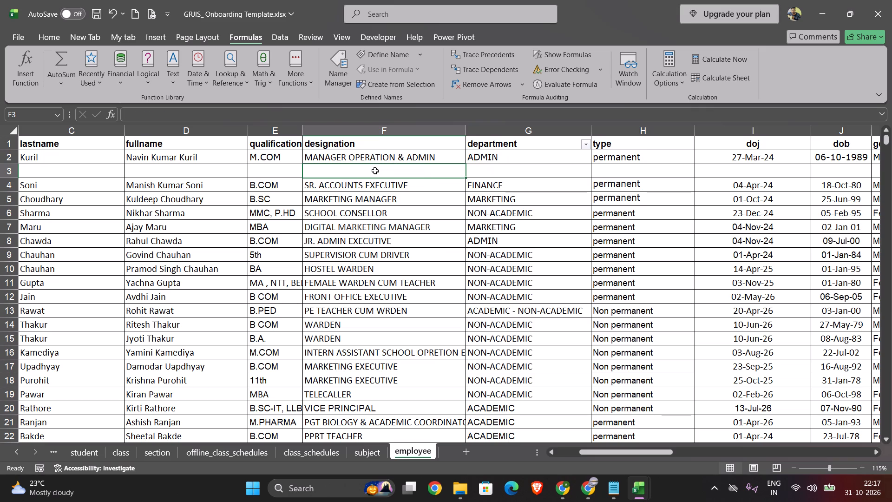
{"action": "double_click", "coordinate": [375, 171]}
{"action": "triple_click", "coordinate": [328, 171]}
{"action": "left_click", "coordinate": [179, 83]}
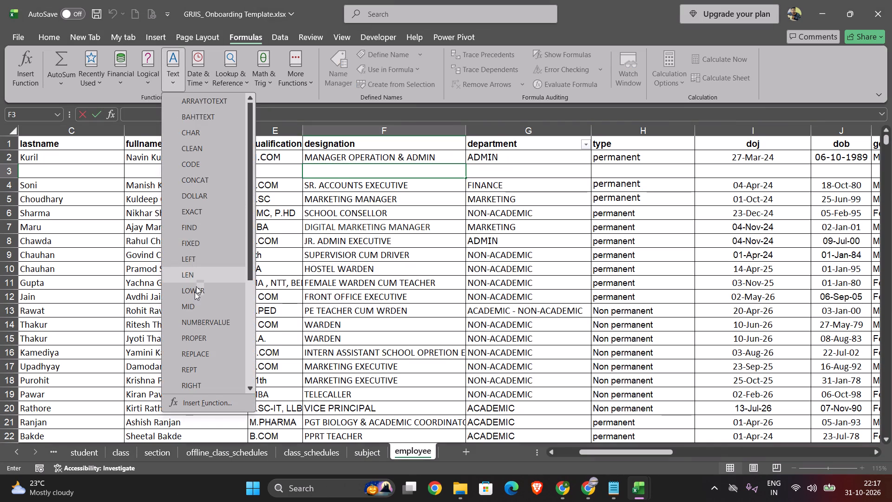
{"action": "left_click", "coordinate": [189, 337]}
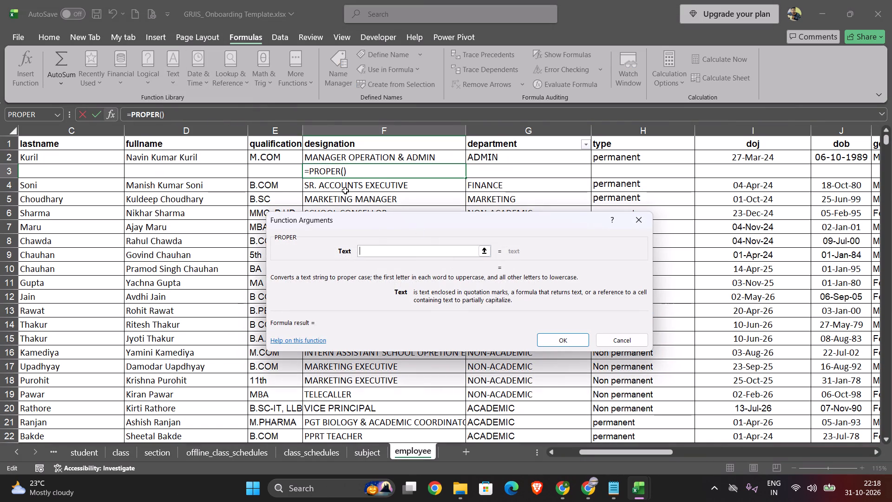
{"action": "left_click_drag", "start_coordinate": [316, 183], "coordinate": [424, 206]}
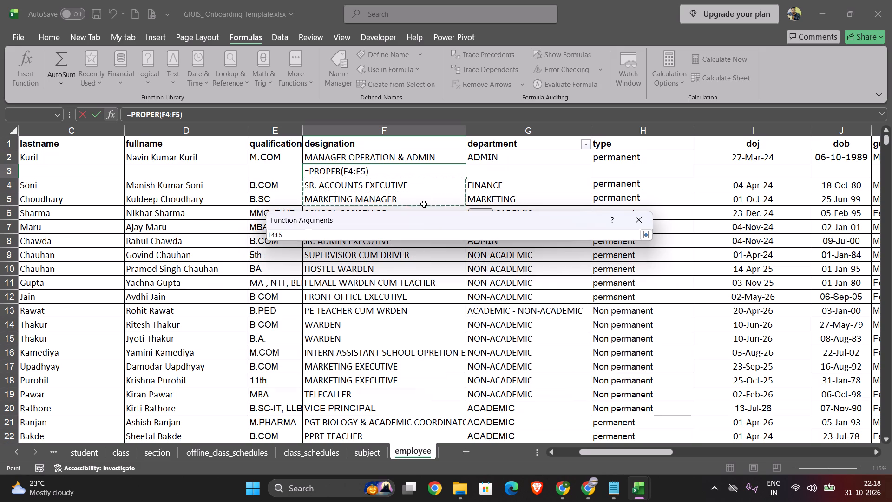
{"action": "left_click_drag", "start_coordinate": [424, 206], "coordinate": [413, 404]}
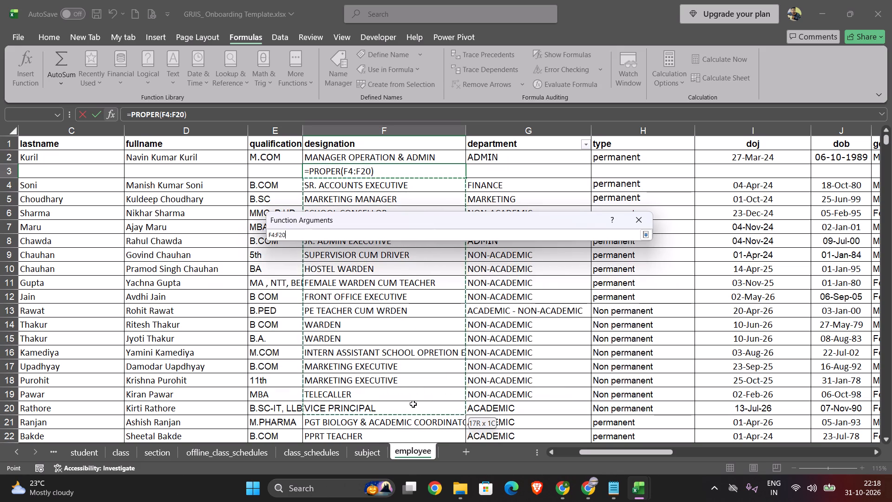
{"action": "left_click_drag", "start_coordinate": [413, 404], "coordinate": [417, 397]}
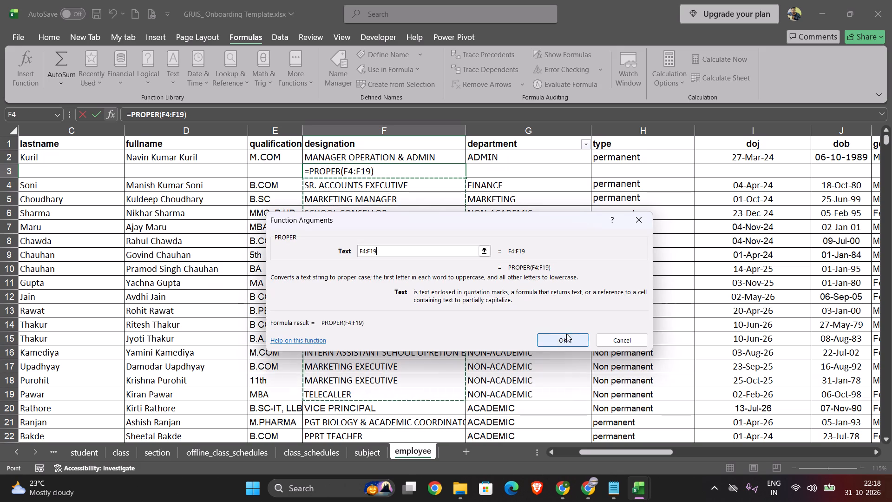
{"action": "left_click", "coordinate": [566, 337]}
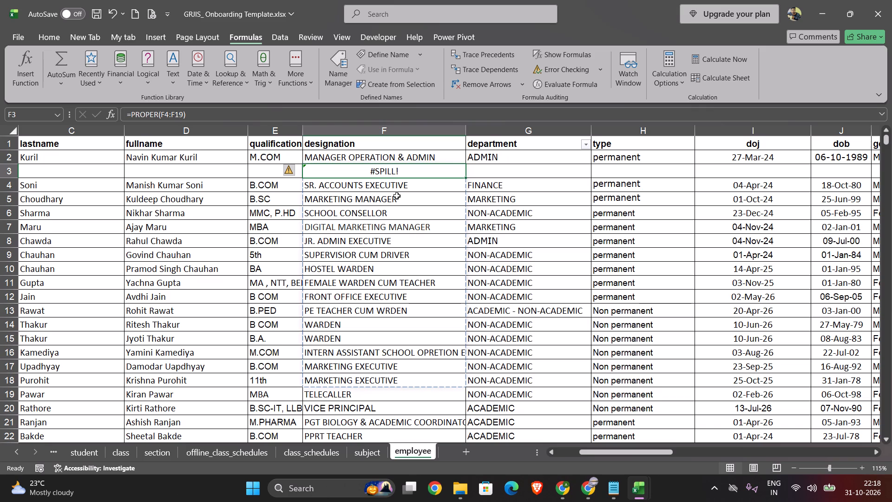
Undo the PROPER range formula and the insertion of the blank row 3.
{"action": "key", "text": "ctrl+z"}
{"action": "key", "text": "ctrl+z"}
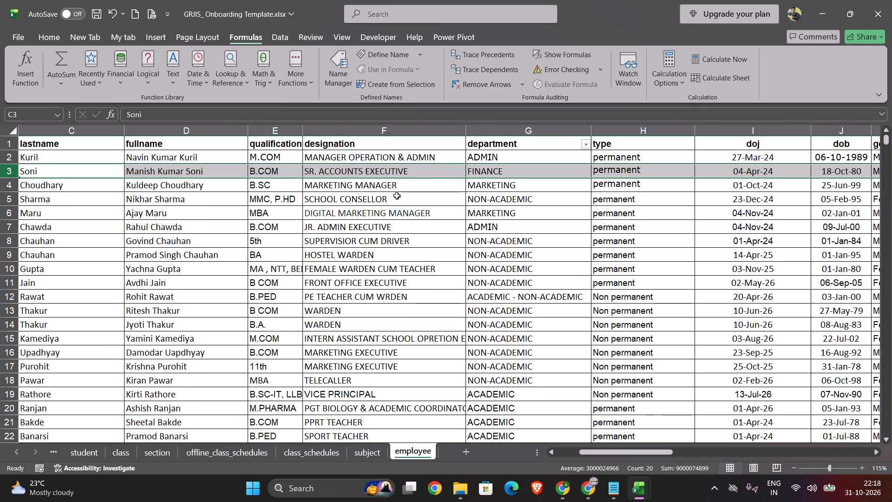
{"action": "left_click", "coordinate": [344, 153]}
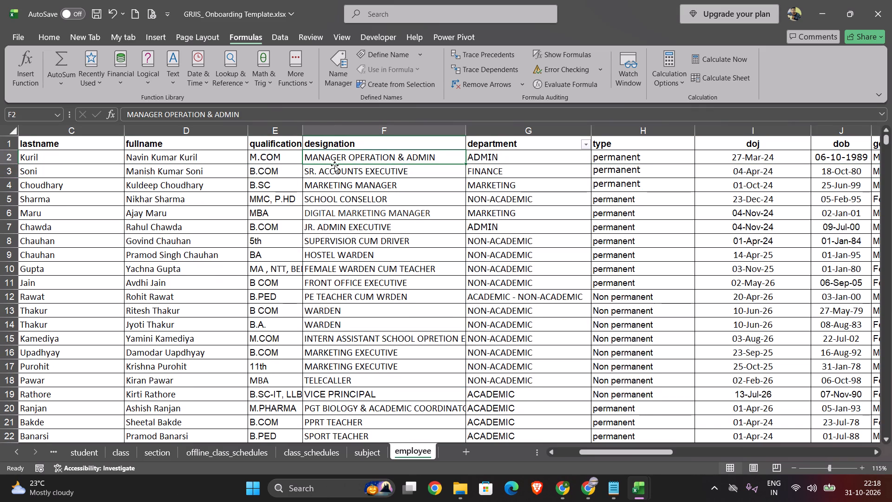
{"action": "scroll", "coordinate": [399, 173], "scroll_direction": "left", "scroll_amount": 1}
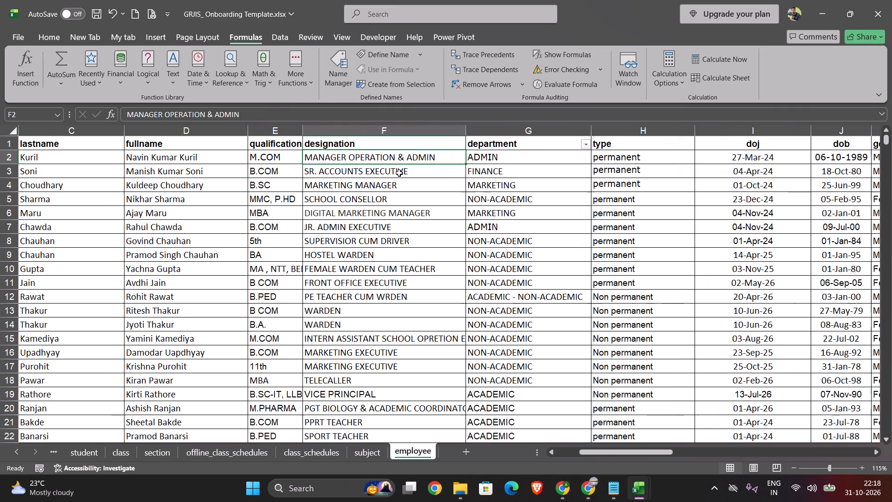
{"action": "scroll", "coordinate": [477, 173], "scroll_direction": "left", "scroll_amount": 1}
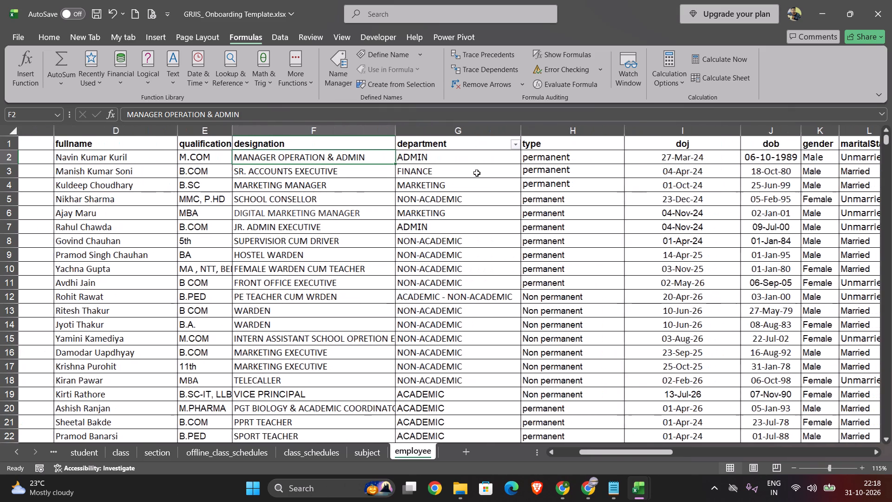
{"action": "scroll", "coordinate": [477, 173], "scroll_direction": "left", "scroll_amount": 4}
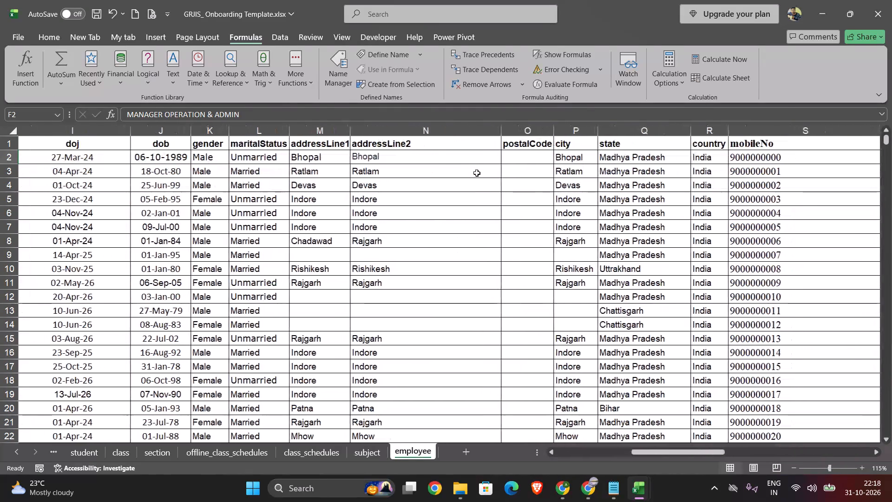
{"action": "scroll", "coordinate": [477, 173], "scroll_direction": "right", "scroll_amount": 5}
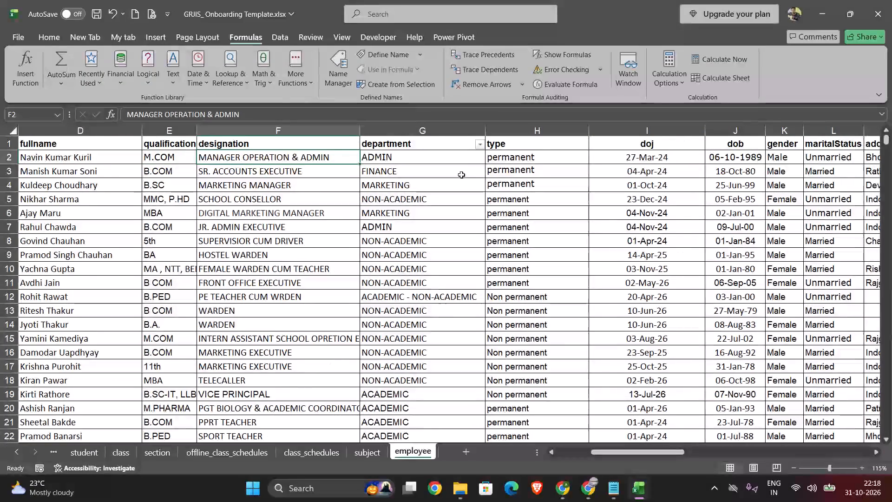
Insert a blank column before the designation column and copy the designation column into it.
{"action": "scroll", "coordinate": [402, 181], "scroll_direction": "right", "scroll_amount": 1}
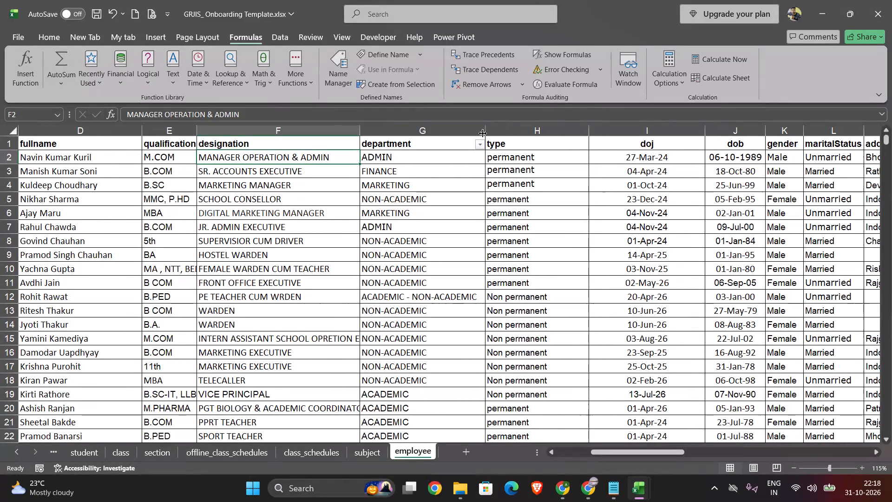
{"action": "left_click", "coordinate": [242, 132]}
{"action": "right_click", "coordinate": [242, 132]}
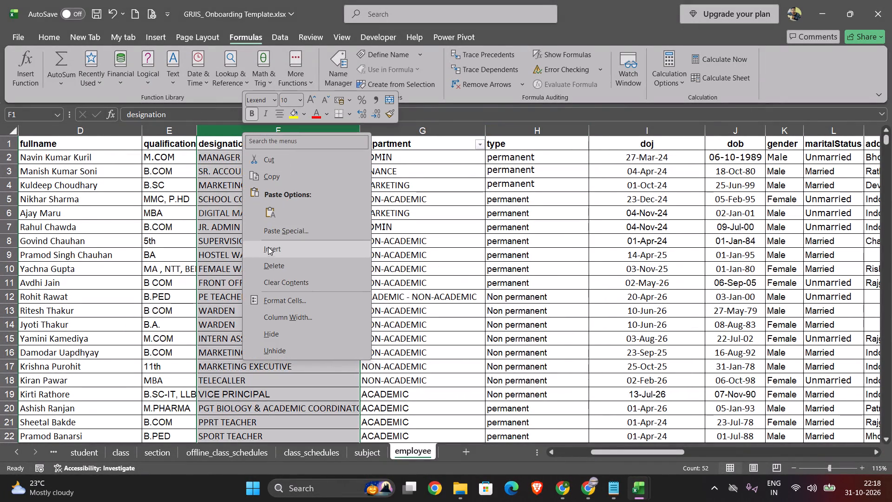
{"action": "left_click", "coordinate": [275, 242]}
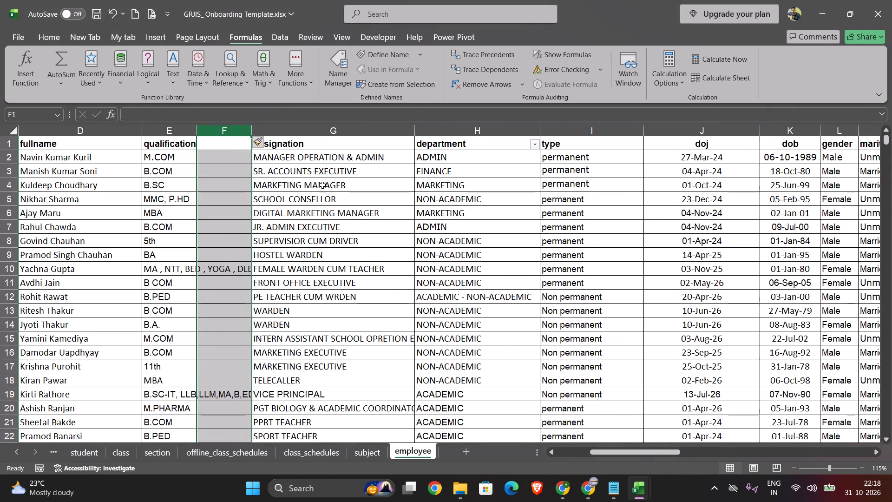
{"action": "left_click", "coordinate": [327, 131]}
{"action": "key", "text": "ctrl+c"}
{"action": "left_click", "coordinate": [224, 128]}
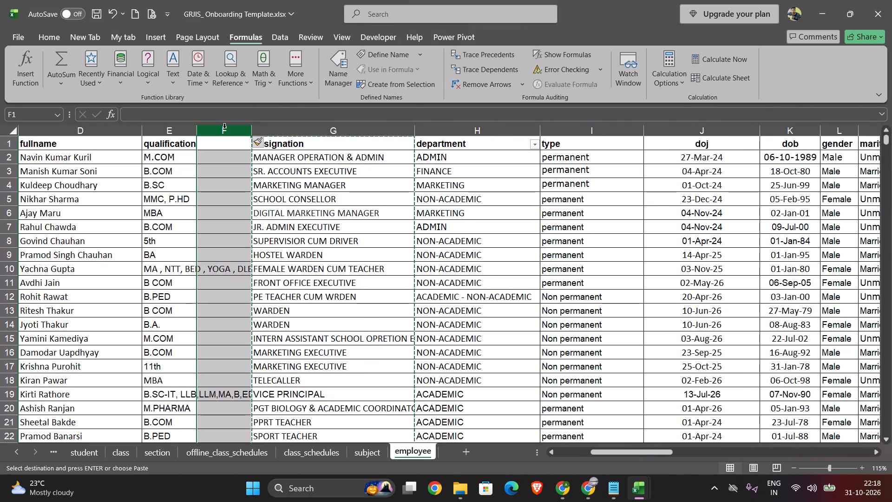
{"action": "key", "text": "ctrl+v"}
{"action": "left_click", "coordinate": [435, 136]}
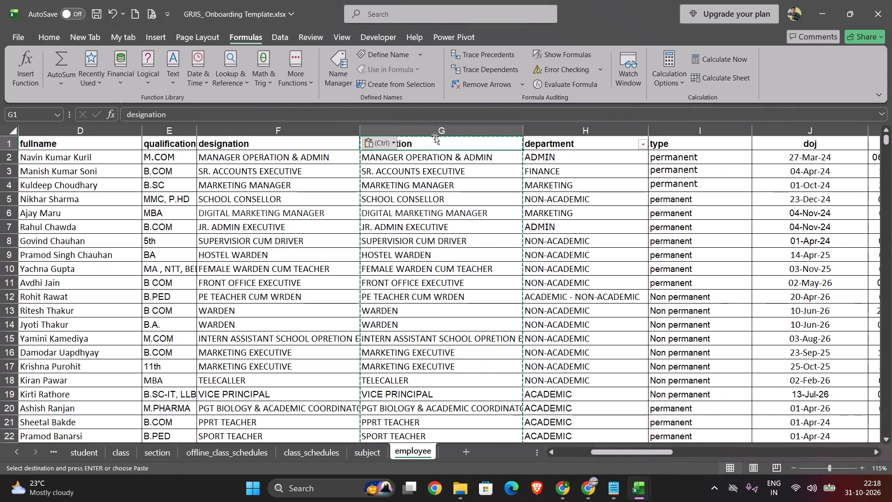
{"action": "left_click", "coordinate": [425, 131]}
{"action": "left_click", "coordinate": [260, 135]}
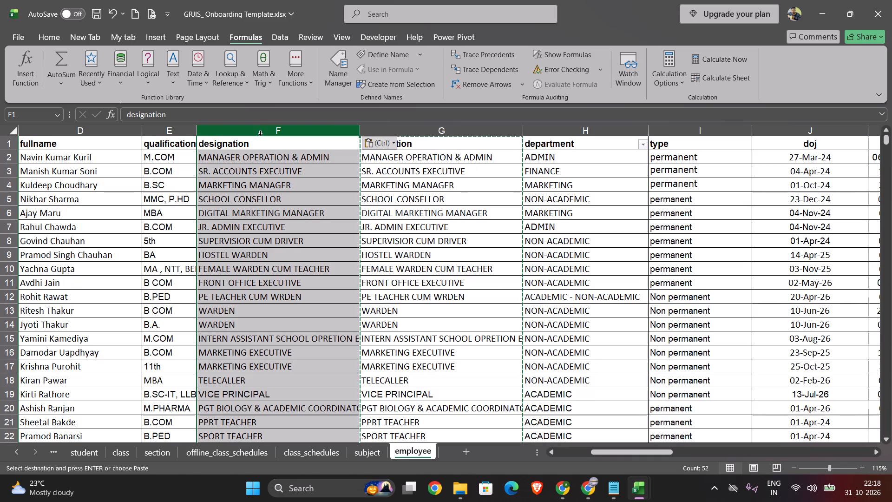
Apply PROPER to F2 in cell G2 and fill the formula down the second designation column to row 52.
{"action": "left_click", "coordinate": [453, 156]}
{"action": "left_click", "coordinate": [453, 156]}
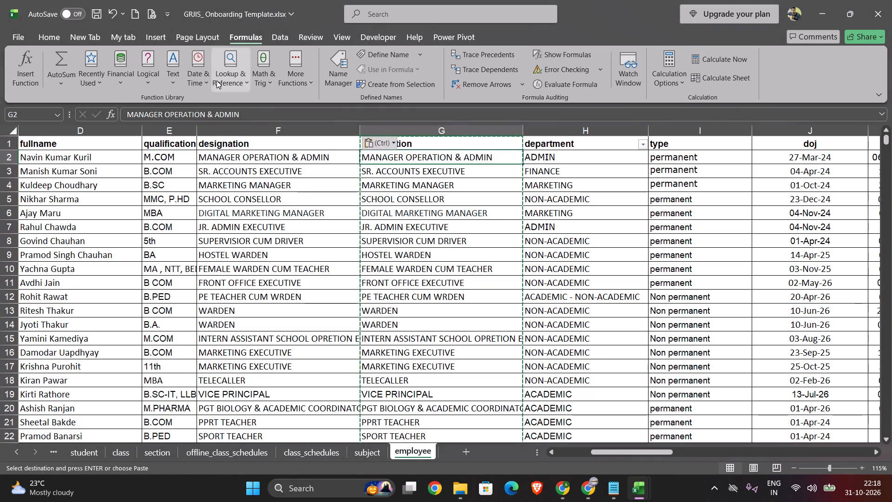
{"action": "left_click", "coordinate": [140, 73]}
{"action": "left_click", "coordinate": [172, 79]}
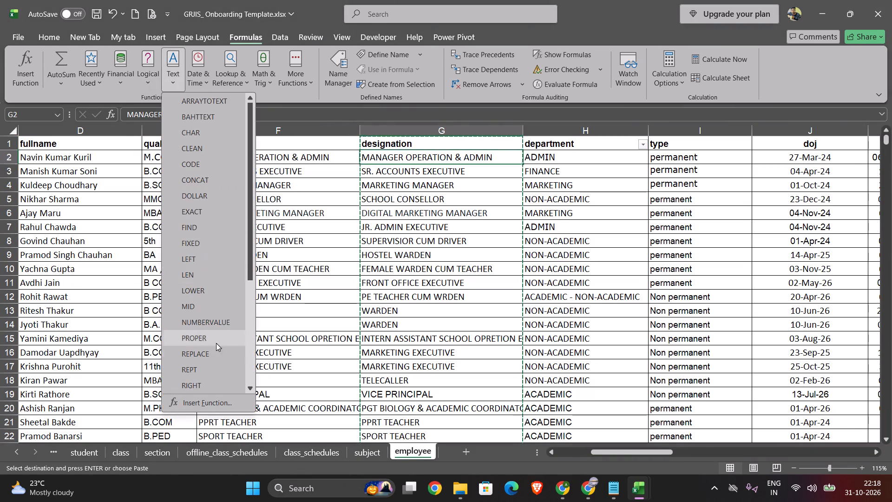
{"action": "left_click", "coordinate": [208, 337]}
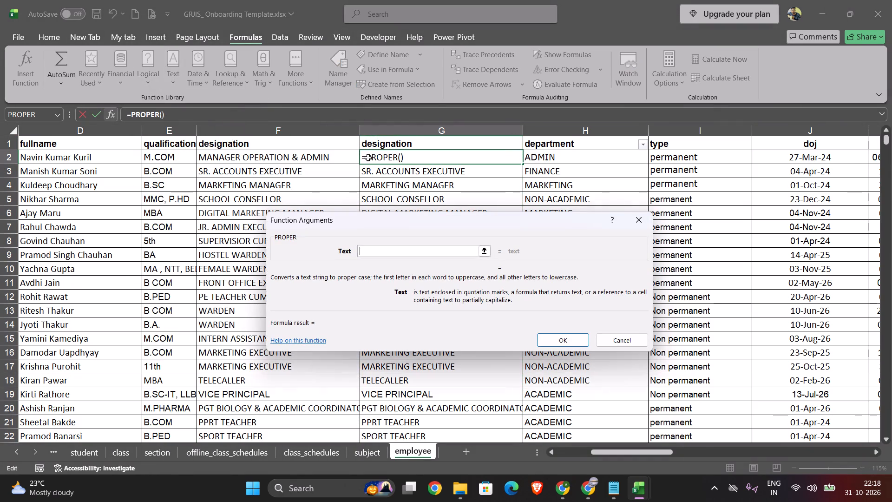
{"action": "left_click", "coordinate": [280, 154]}
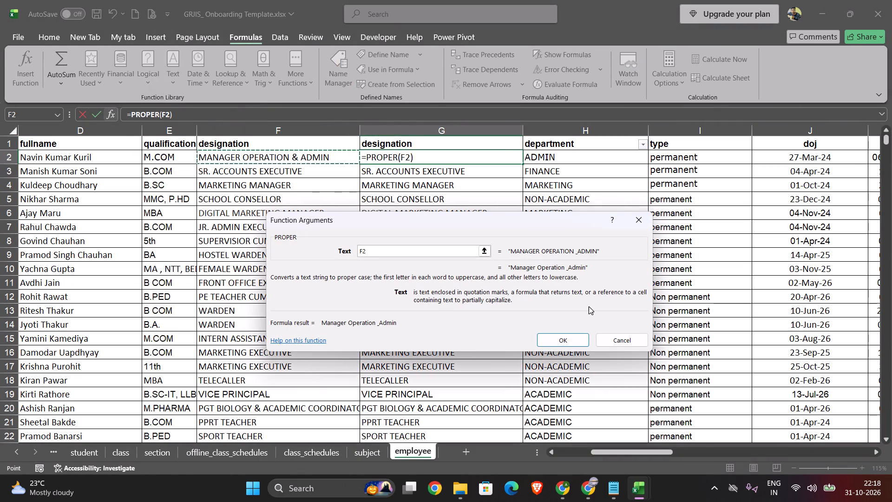
{"action": "left_click", "coordinate": [559, 345]}
{"action": "left_click_drag", "start_coordinate": [523, 165], "coordinate": [489, 456]}
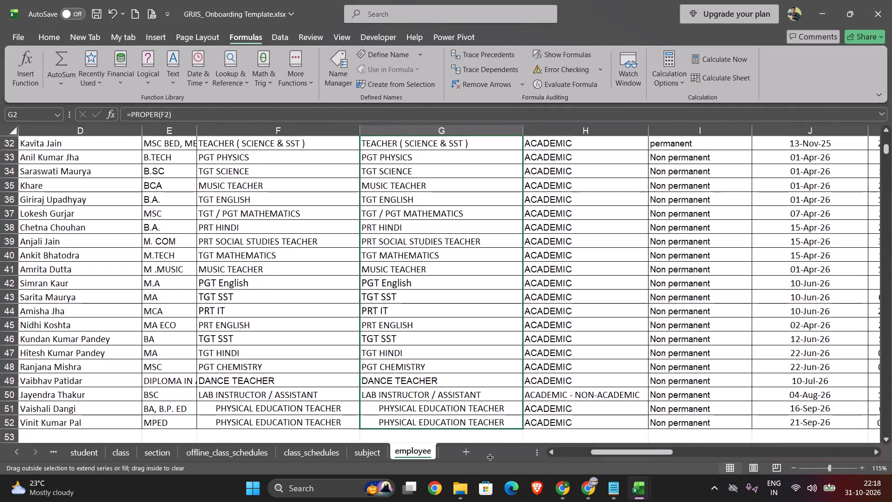
{"action": "left_click_drag", "start_coordinate": [489, 456], "coordinate": [487, 416]}
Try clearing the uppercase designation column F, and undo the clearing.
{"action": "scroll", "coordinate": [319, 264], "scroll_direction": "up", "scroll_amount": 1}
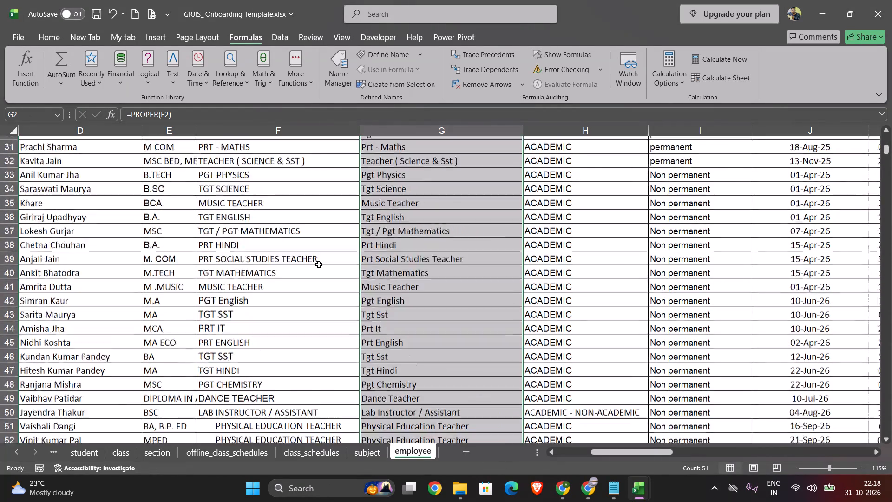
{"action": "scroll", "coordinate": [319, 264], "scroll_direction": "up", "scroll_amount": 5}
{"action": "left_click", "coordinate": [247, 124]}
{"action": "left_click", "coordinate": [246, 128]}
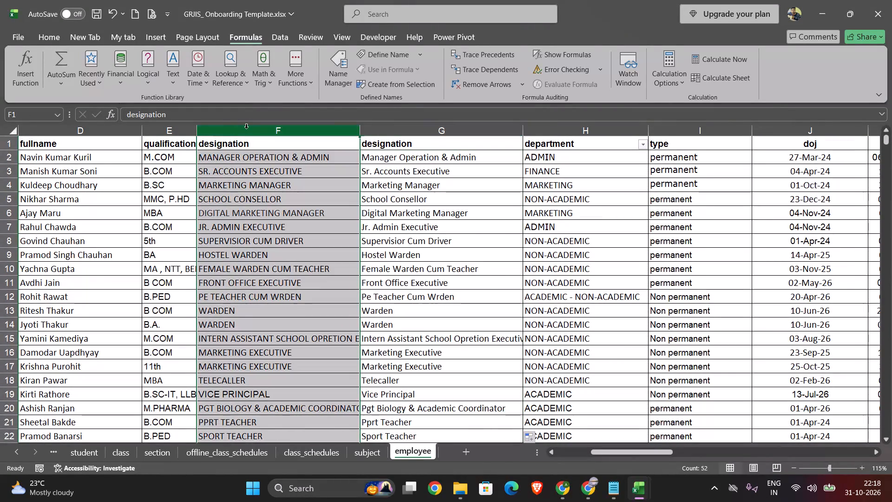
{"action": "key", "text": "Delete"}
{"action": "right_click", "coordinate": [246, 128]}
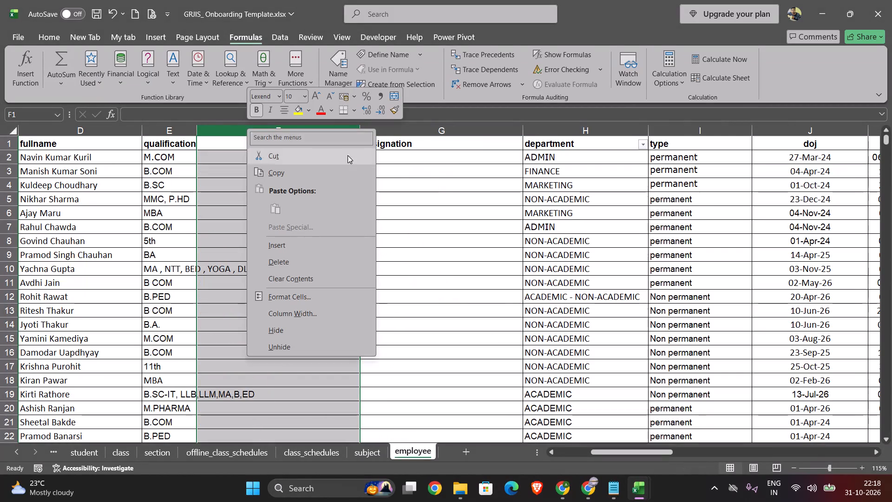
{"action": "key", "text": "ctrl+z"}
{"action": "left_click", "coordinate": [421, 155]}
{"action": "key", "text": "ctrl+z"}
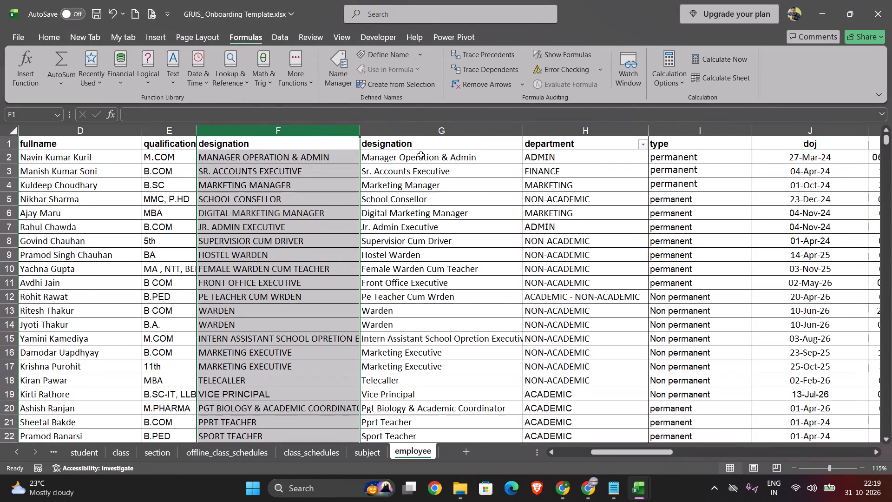
Replace the PROPER formulas in designation column G with their values, using Paste Special with the Values option.
{"action": "left_click", "coordinate": [418, 127]}
{"action": "right_click", "coordinate": [418, 127]}
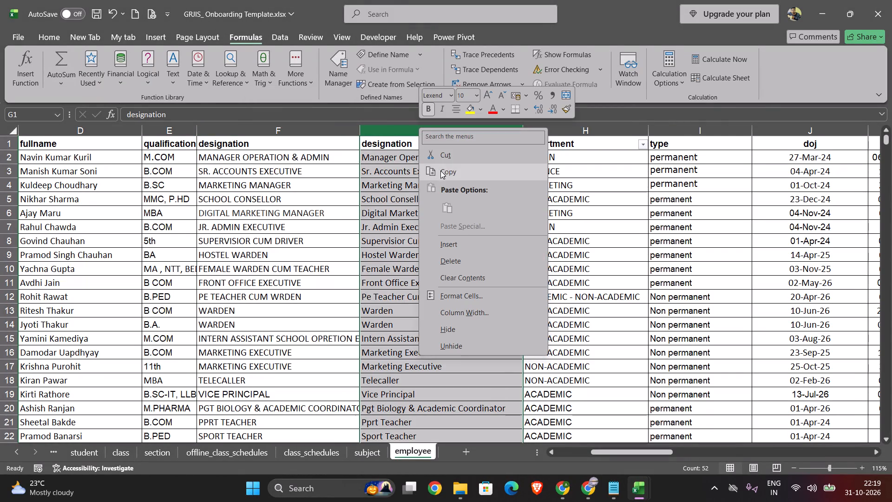
{"action": "key", "text": "ctrl+c"}
{"action": "left_click", "coordinate": [403, 130]}
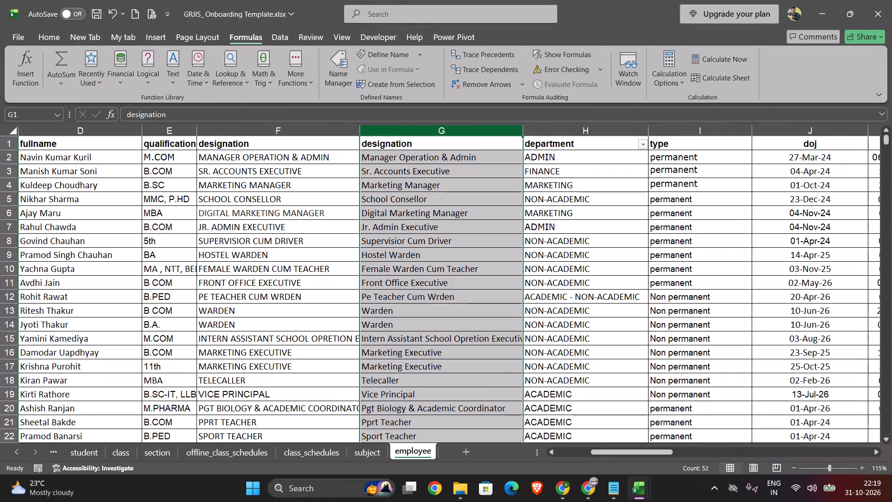
{"action": "key", "text": "ctrl+c"}
{"action": "right_click", "coordinate": [403, 133]}
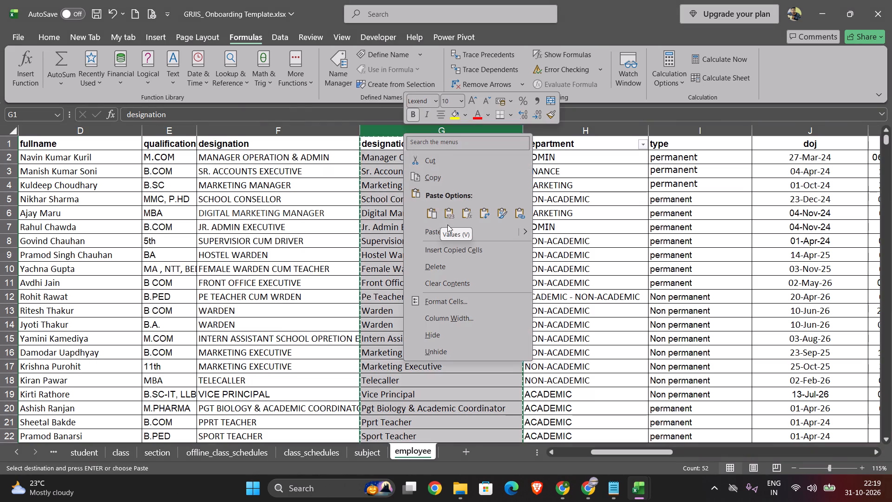
{"action": "left_click", "coordinate": [447, 226]}
{"action": "left_click", "coordinate": [335, 194]}
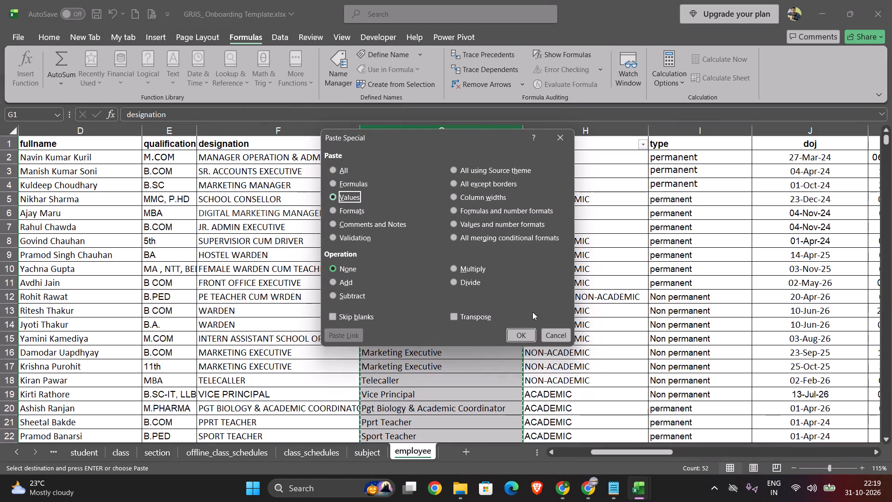
{"action": "left_click", "coordinate": [523, 333]}
Clear and delete the uppercase designation column F.
{"action": "left_click", "coordinate": [253, 131]}
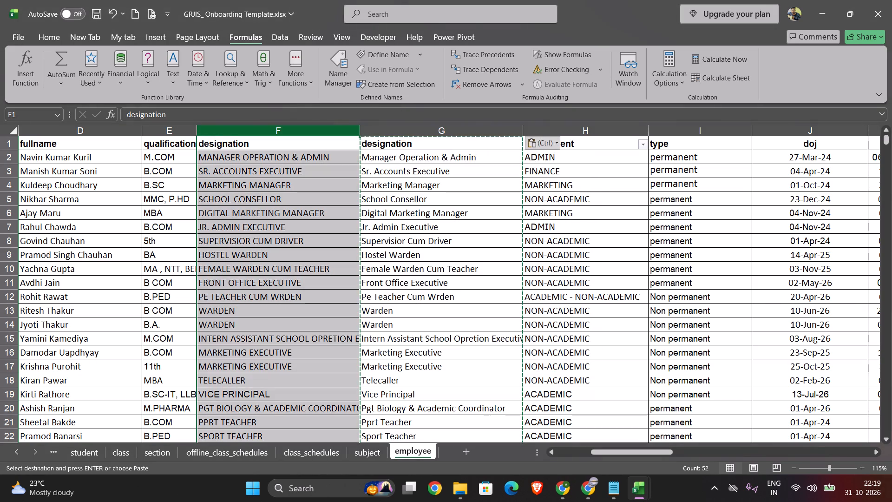
{"action": "key", "text": "Delete"}
{"action": "right_click", "coordinate": [254, 131]}
{"action": "left_click", "coordinate": [280, 263]}
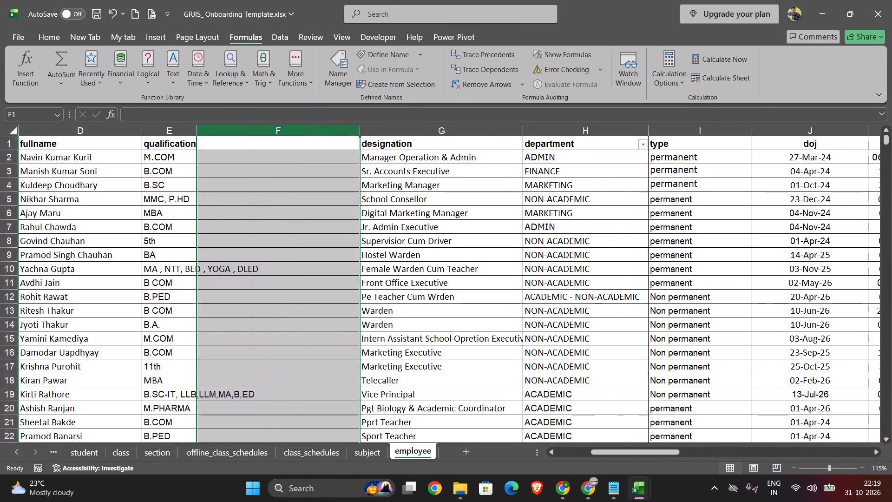
Insert a blank column before the type column and copy the type column into it.
{"action": "scroll", "coordinate": [338, 249], "scroll_direction": "left", "scroll_amount": 1}
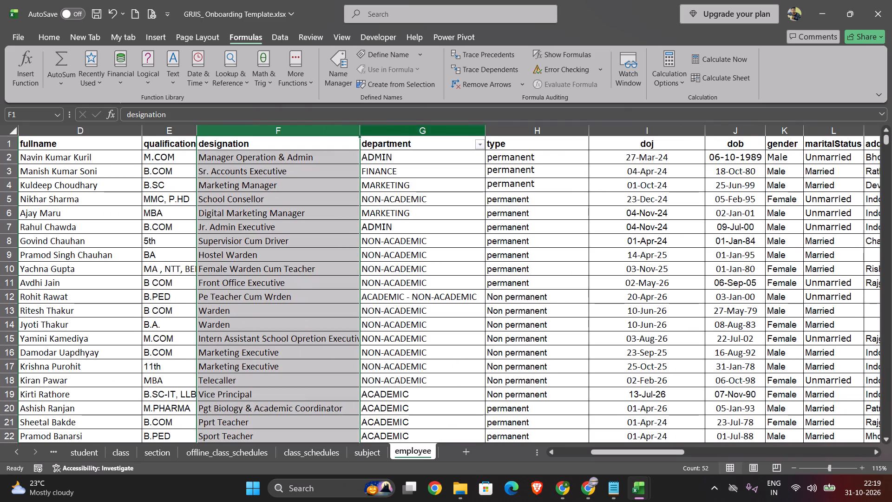
{"action": "scroll", "coordinate": [468, 139], "scroll_direction": "left", "scroll_amount": 2}
{"action": "left_click", "coordinate": [428, 134]}
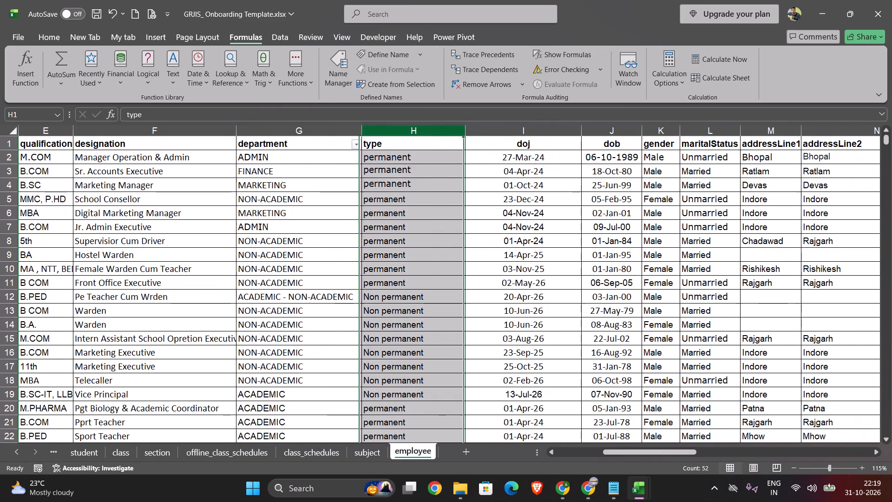
{"action": "right_click", "coordinate": [428, 134]}
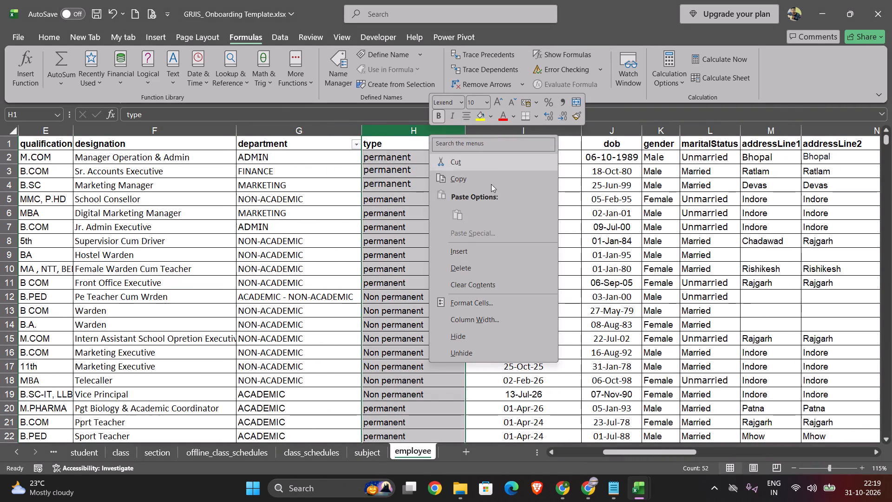
{"action": "left_click", "coordinate": [388, 260]}
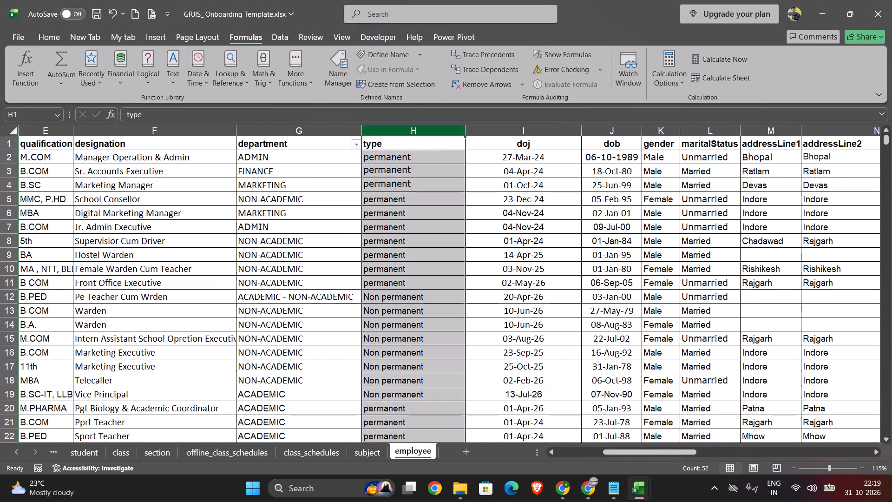
{"action": "left_click", "coordinate": [435, 135]}
{"action": "left_click", "coordinate": [486, 132]}
{"action": "right_click", "coordinate": [434, 130]}
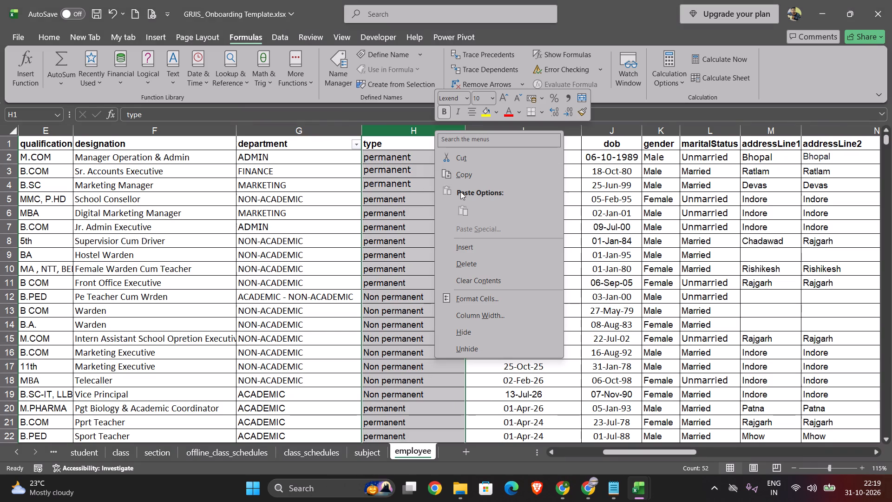
{"action": "left_click", "coordinate": [473, 245]}
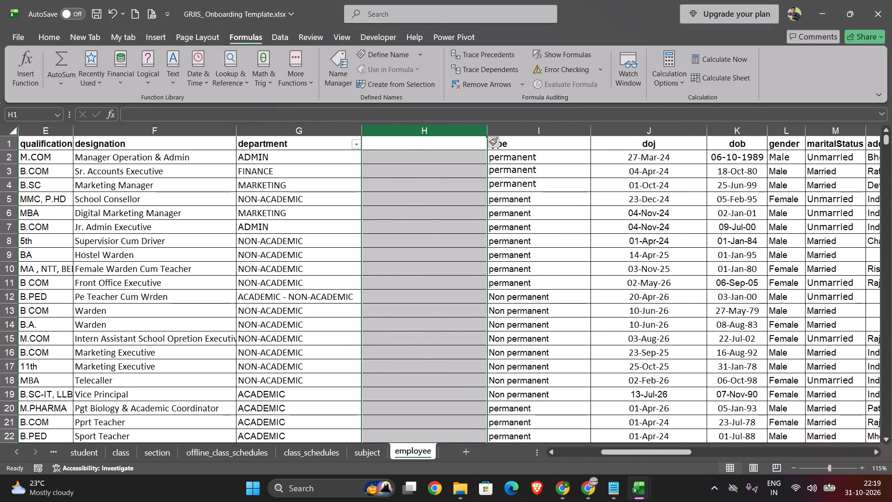
{"action": "left_click", "coordinate": [524, 126]}
{"action": "key", "text": "ctrl+c"}
{"action": "left_click", "coordinate": [425, 133]}
{"action": "key", "text": "ctrl+v"}
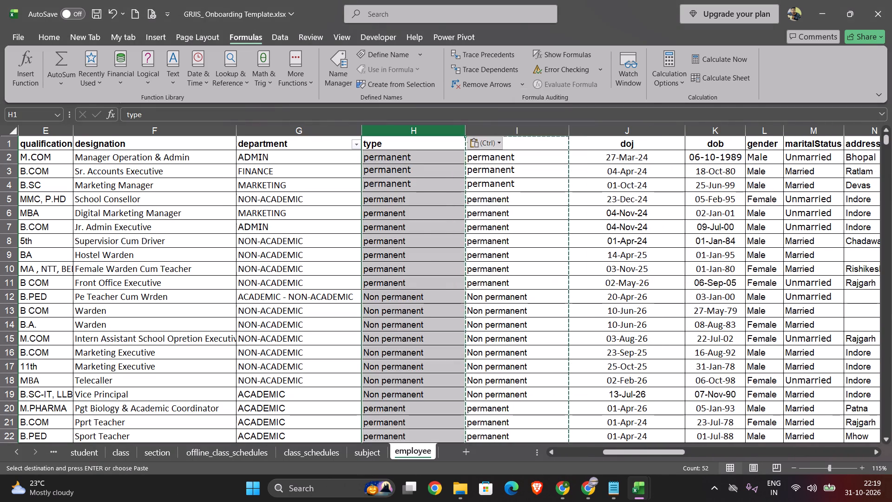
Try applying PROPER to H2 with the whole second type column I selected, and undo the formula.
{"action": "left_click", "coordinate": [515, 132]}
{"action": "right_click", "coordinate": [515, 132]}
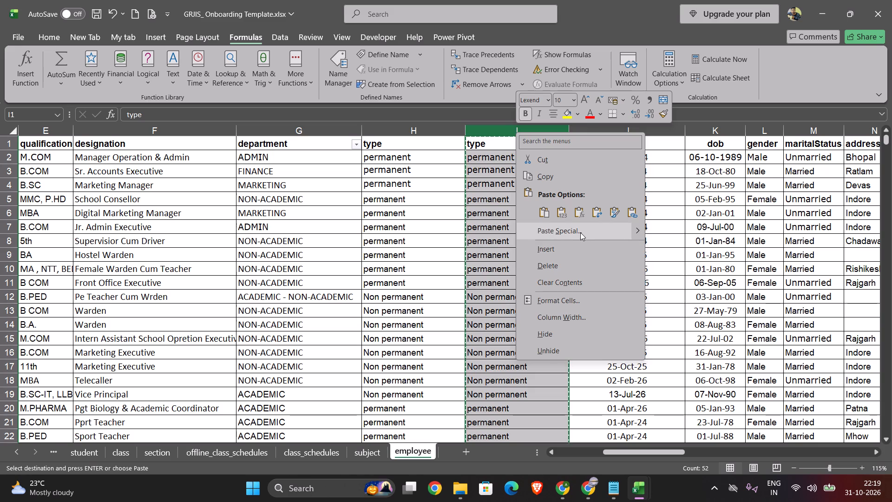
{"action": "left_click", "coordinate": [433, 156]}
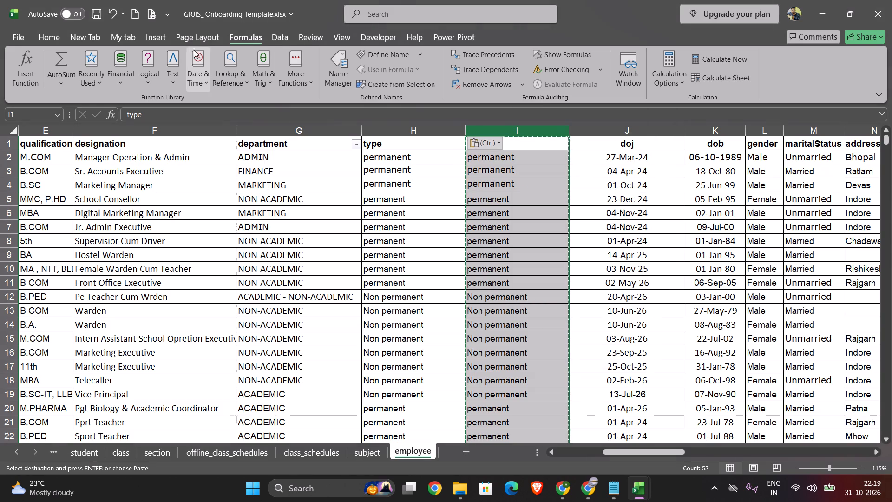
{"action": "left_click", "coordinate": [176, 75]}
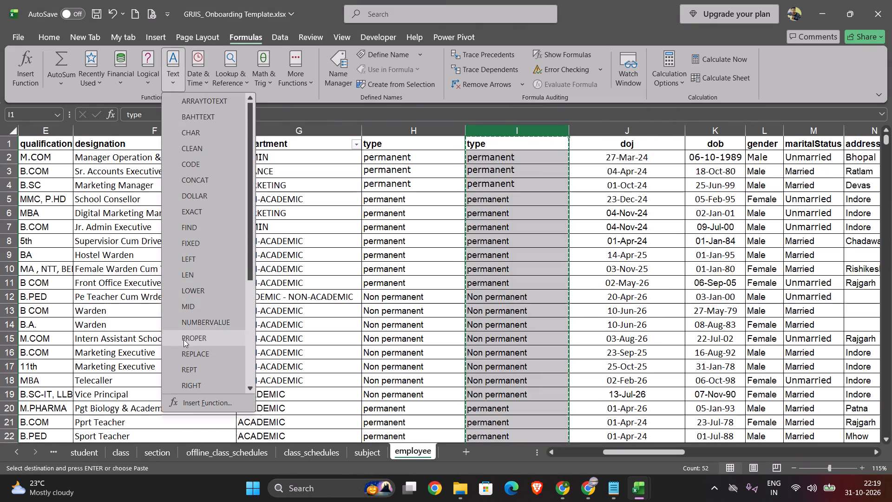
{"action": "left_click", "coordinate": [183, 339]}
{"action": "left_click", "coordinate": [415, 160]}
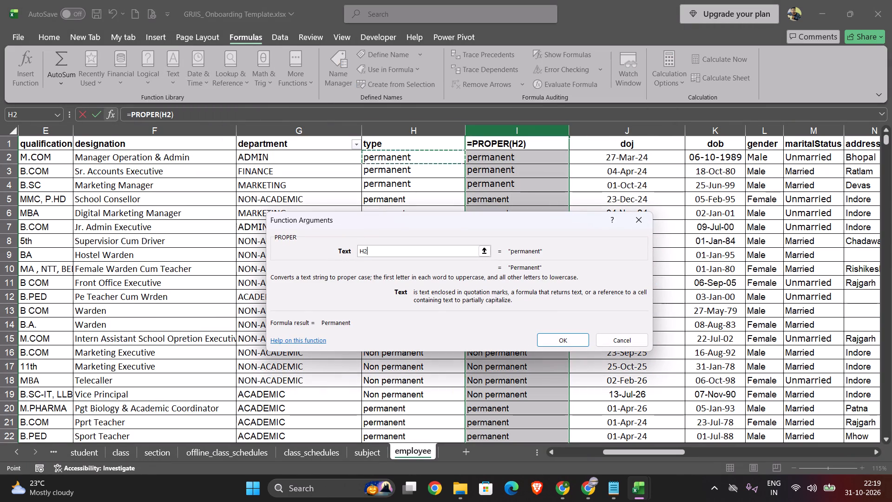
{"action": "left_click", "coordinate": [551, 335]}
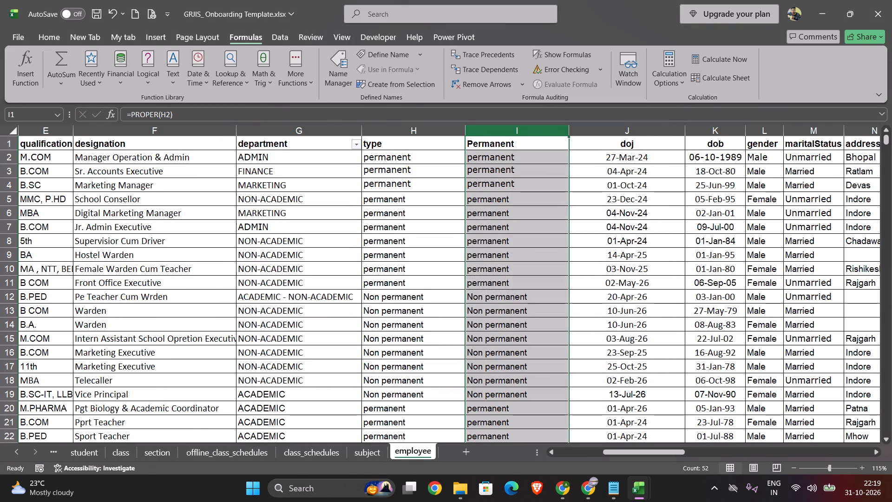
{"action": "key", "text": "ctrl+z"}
Enter a PROPER formula referencing H2 in cell I2 of the second type column.
{"action": "left_click", "coordinate": [518, 165]}
{"action": "left_click", "coordinate": [502, 155]}
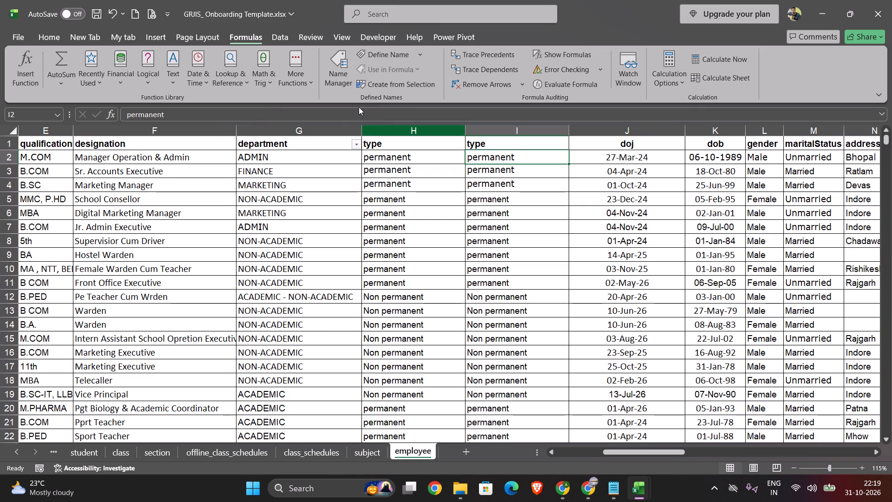
{"action": "left_click", "coordinate": [177, 84]}
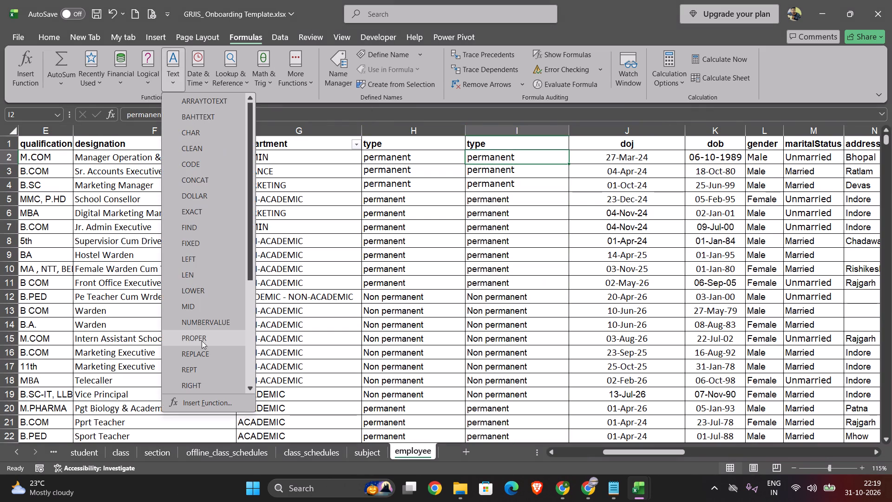
{"action": "left_click", "coordinate": [200, 338]}
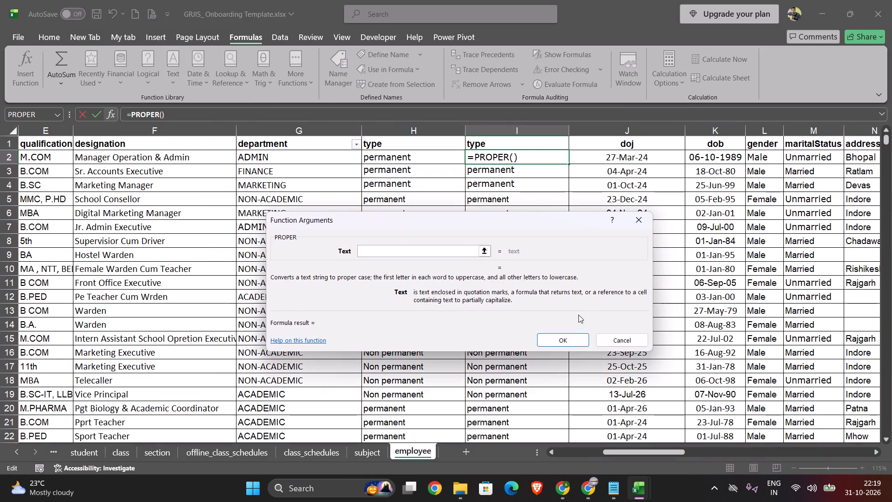
{"action": "left_click", "coordinate": [559, 338]}
{"action": "left_click", "coordinate": [510, 306]}
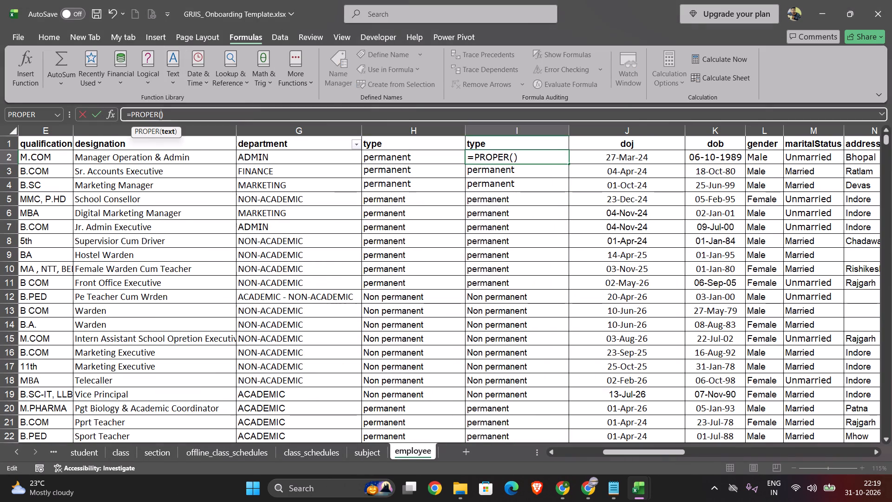
{"action": "left_click", "coordinate": [439, 159]}
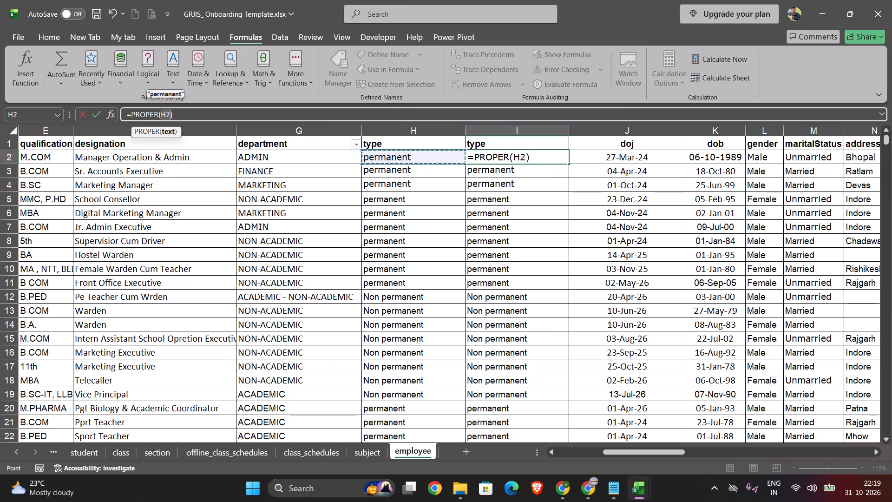
{"action": "key", "text": "Return"}
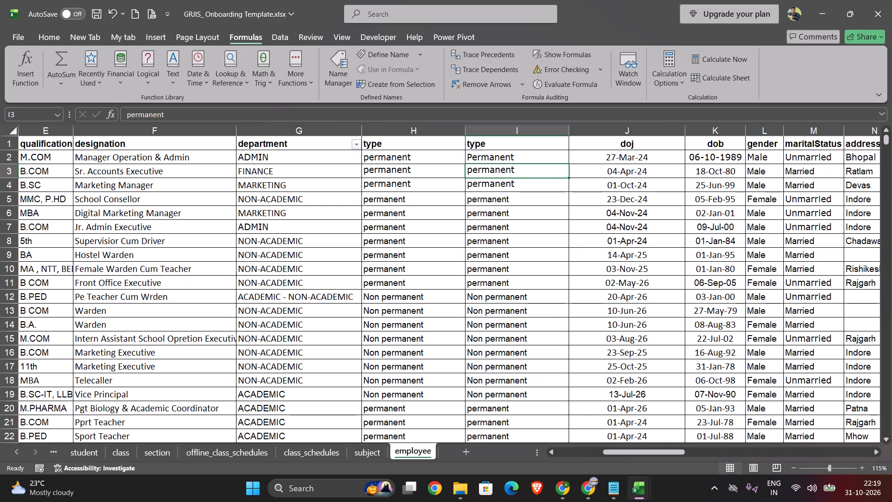
Fill the PROPER formula from I2 down the second type column through row 52.
{"action": "left_click", "coordinate": [559, 159]}
{"action": "left_click_drag", "start_coordinate": [569, 163], "coordinate": [560, 242]}
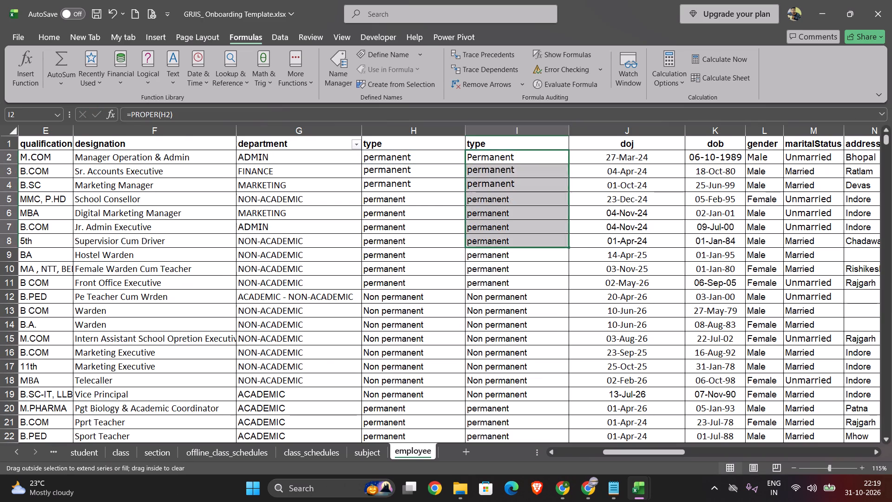
{"action": "left_click", "coordinate": [565, 246]}
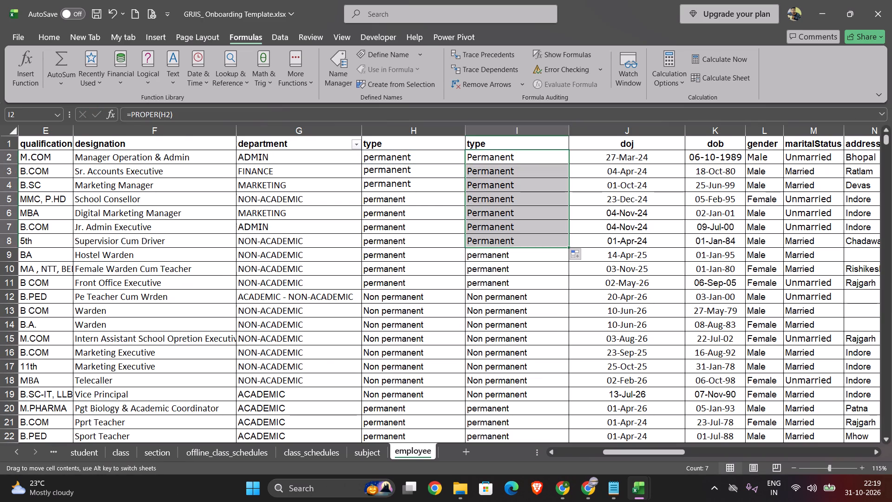
{"action": "left_click_drag", "start_coordinate": [569, 245], "coordinate": [549, 346]}
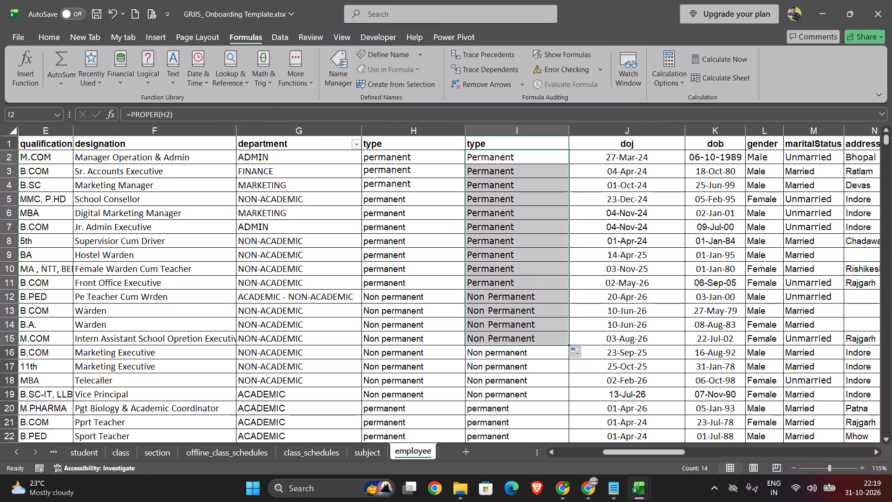
{"action": "left_click_drag", "start_coordinate": [568, 345], "coordinate": [538, 501]}
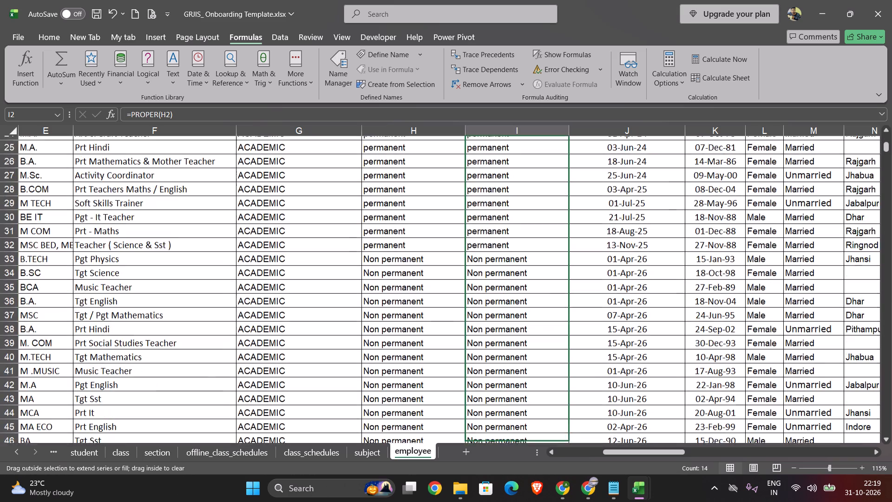
{"action": "left_click_drag", "start_coordinate": [538, 501], "coordinate": [535, 427]}
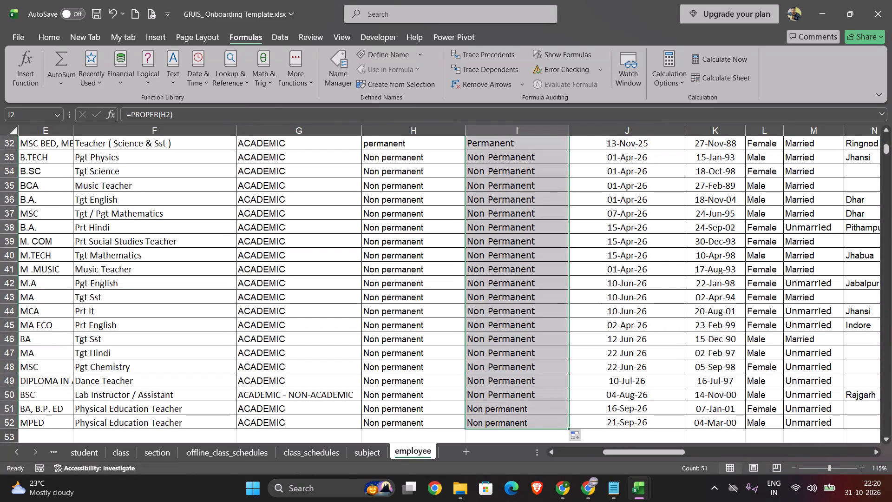
Replace the PROPER formulas in type column I with their values, using Paste Special with the Values option.
{"action": "scroll", "coordinate": [481, 276], "scroll_direction": "up", "scroll_amount": 9}
{"action": "left_click", "coordinate": [412, 131]}
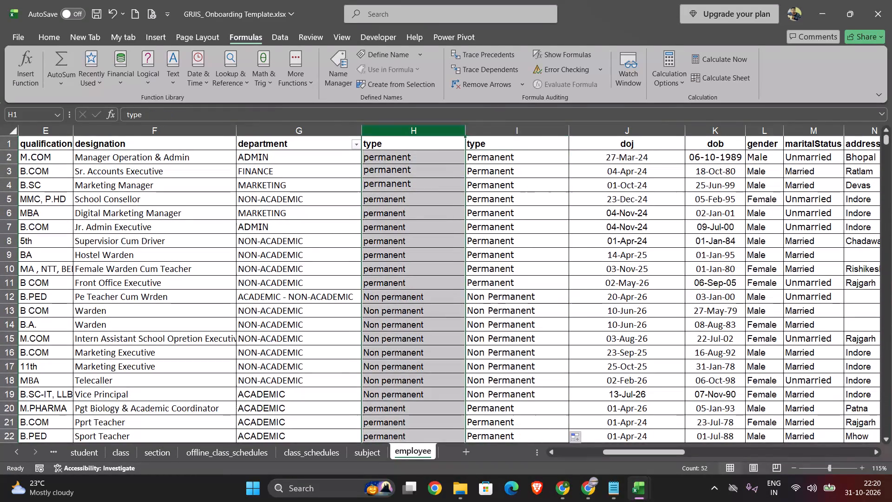
{"action": "left_click", "coordinate": [473, 132]}
{"action": "key", "text": "ctrl+c"}
{"action": "right_click", "coordinate": [473, 132]}
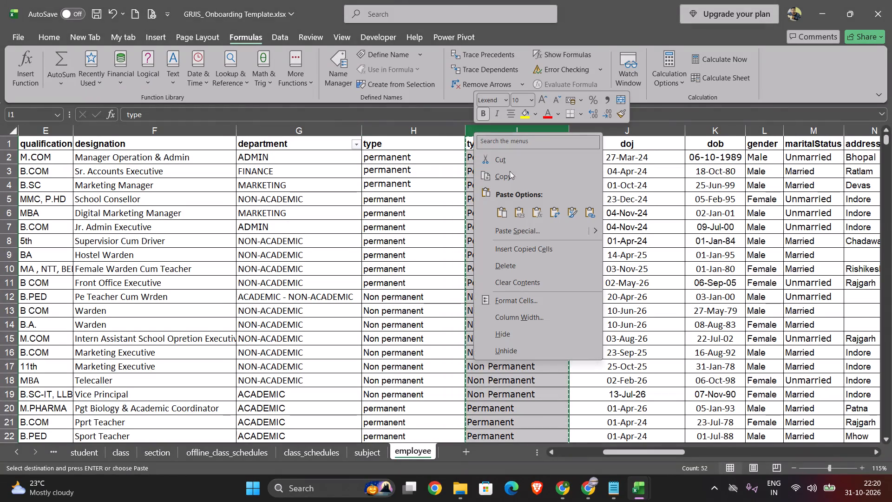
{"action": "left_click", "coordinate": [517, 229]}
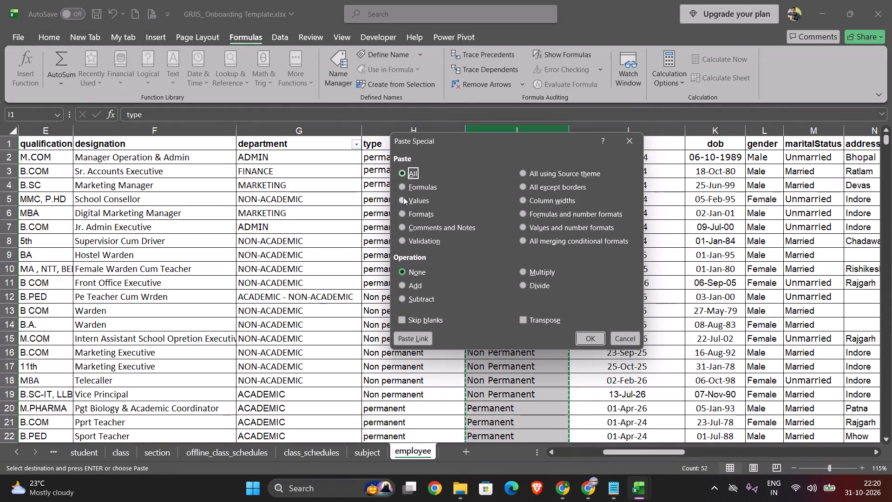
{"action": "left_click", "coordinate": [403, 198]}
{"action": "left_click", "coordinate": [590, 338]}
Clear and delete the original type column H.
{"action": "left_click", "coordinate": [412, 128]}
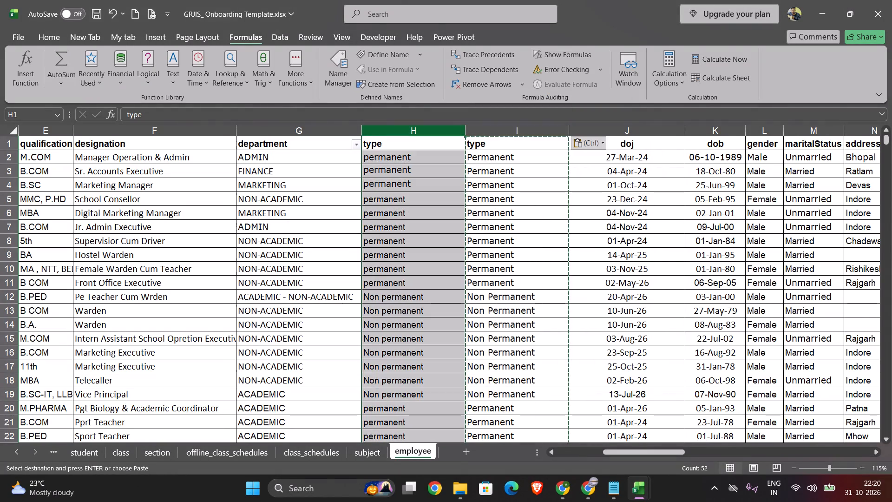
{"action": "key", "text": "Delete"}
{"action": "right_click", "coordinate": [412, 128]}
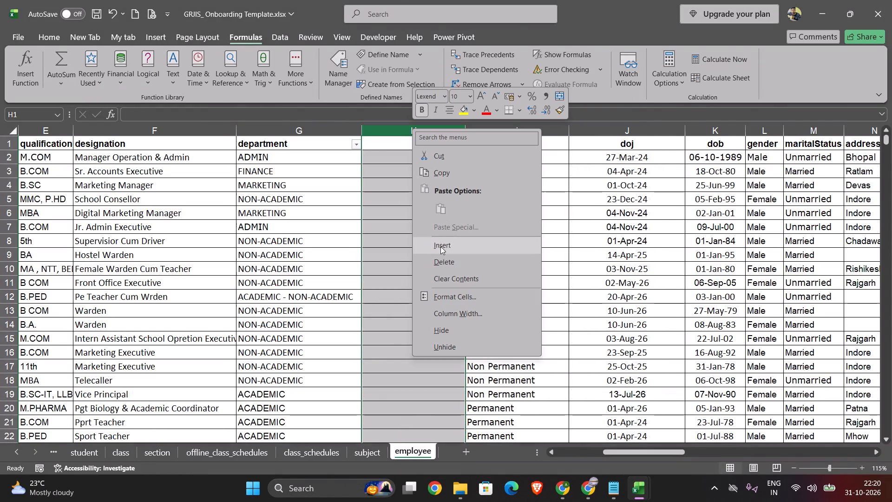
{"action": "left_click", "coordinate": [436, 256]}
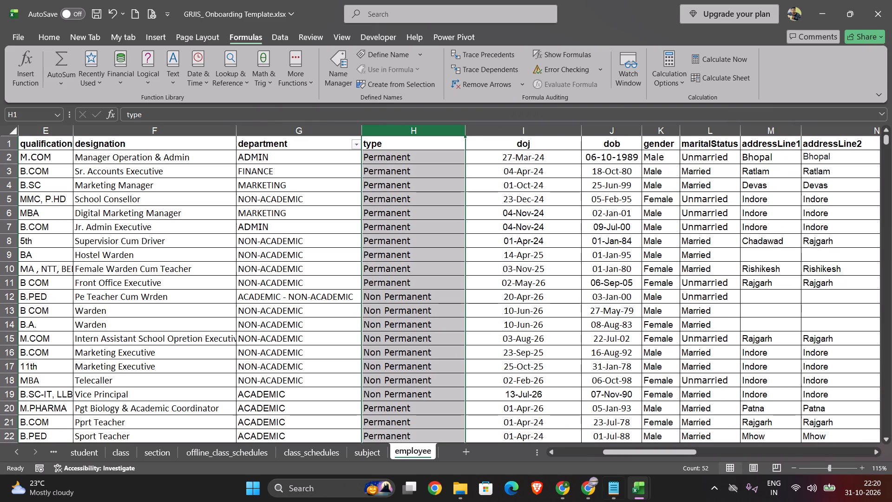
Switch to the Chrome work-profile window that holds the Agastya project tabs.
{"action": "left_click", "coordinate": [591, 482]}
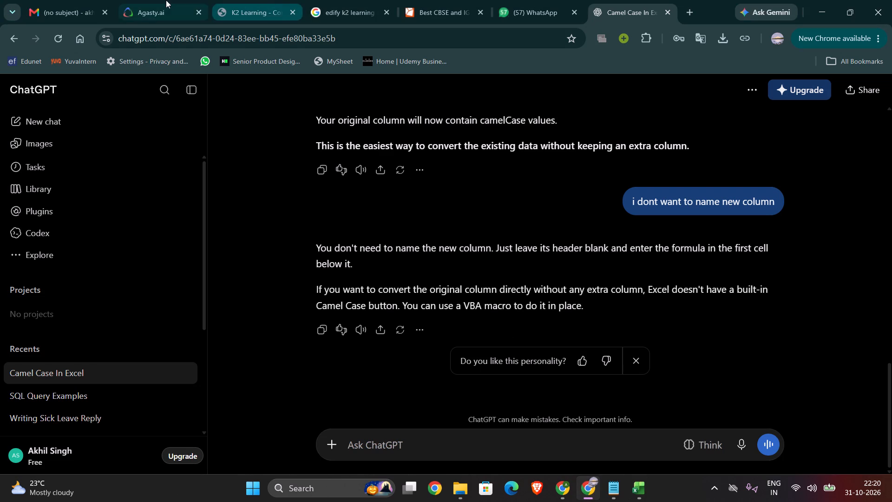
{"action": "left_click", "coordinate": [555, 489]}
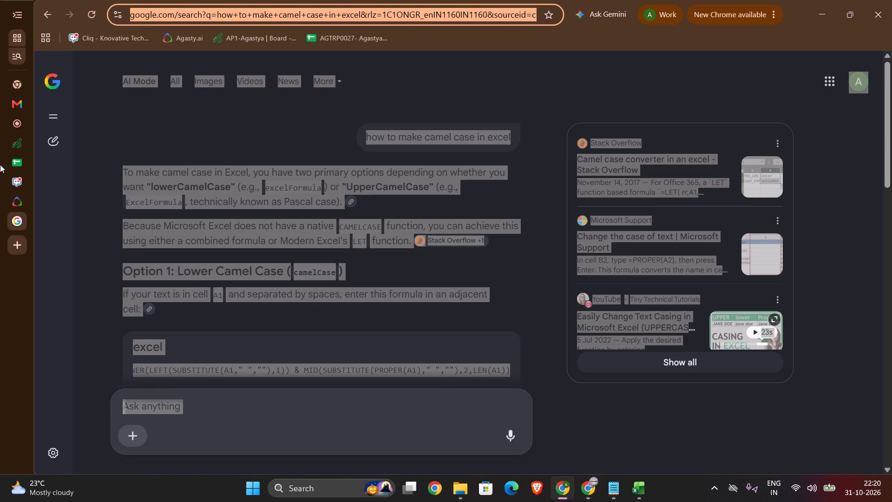
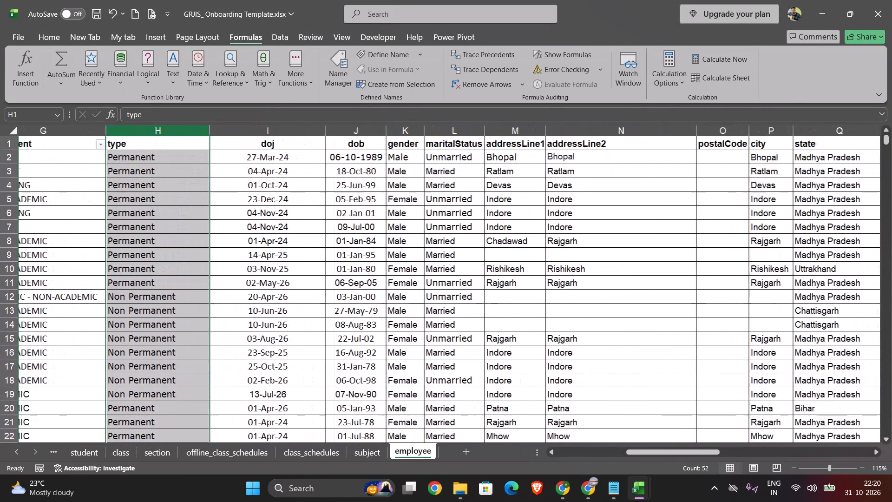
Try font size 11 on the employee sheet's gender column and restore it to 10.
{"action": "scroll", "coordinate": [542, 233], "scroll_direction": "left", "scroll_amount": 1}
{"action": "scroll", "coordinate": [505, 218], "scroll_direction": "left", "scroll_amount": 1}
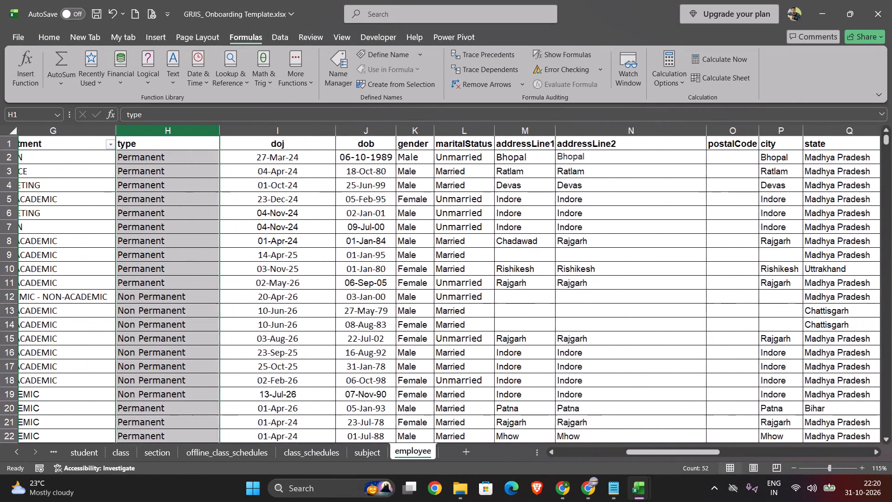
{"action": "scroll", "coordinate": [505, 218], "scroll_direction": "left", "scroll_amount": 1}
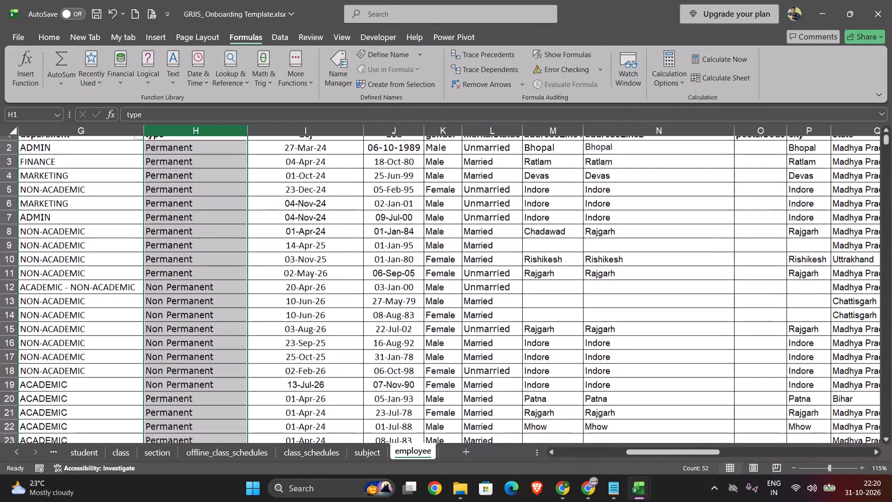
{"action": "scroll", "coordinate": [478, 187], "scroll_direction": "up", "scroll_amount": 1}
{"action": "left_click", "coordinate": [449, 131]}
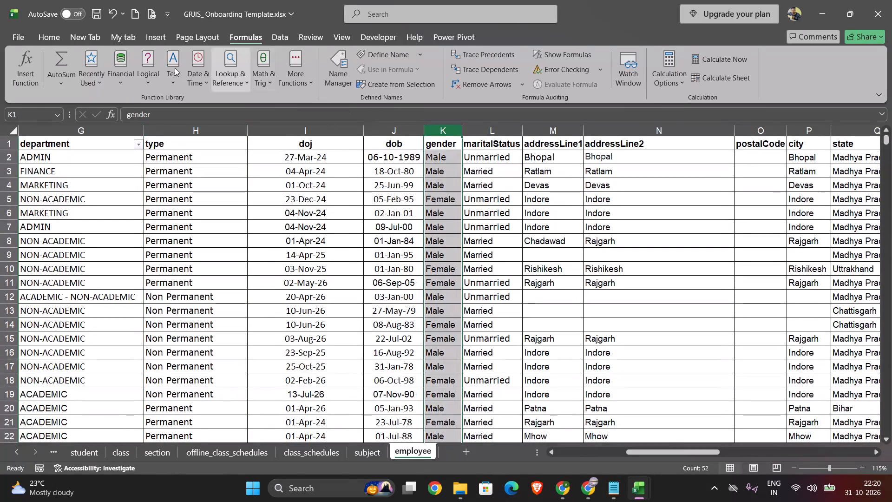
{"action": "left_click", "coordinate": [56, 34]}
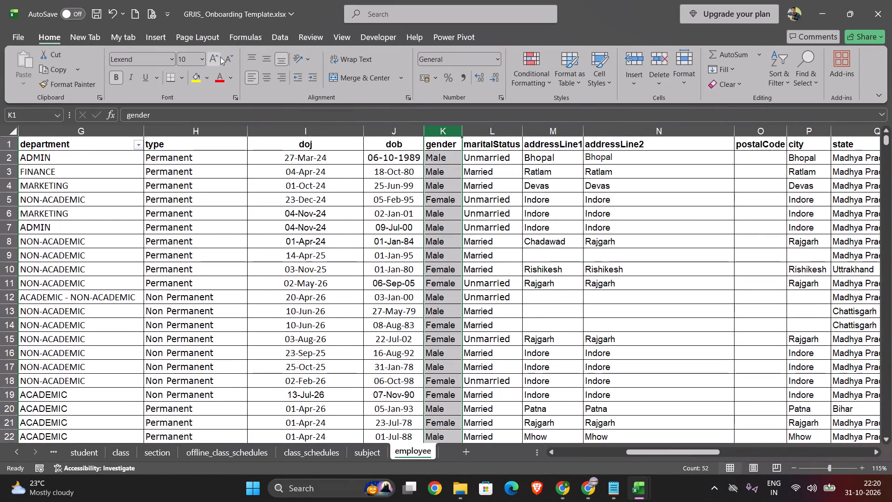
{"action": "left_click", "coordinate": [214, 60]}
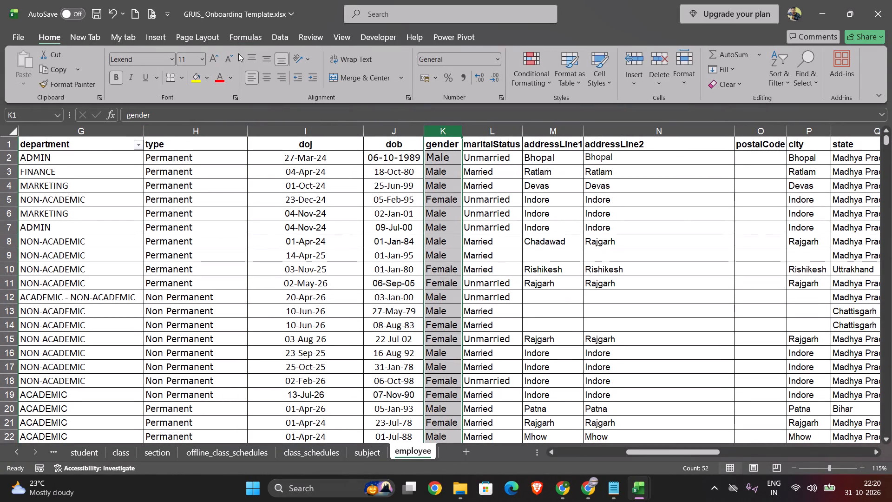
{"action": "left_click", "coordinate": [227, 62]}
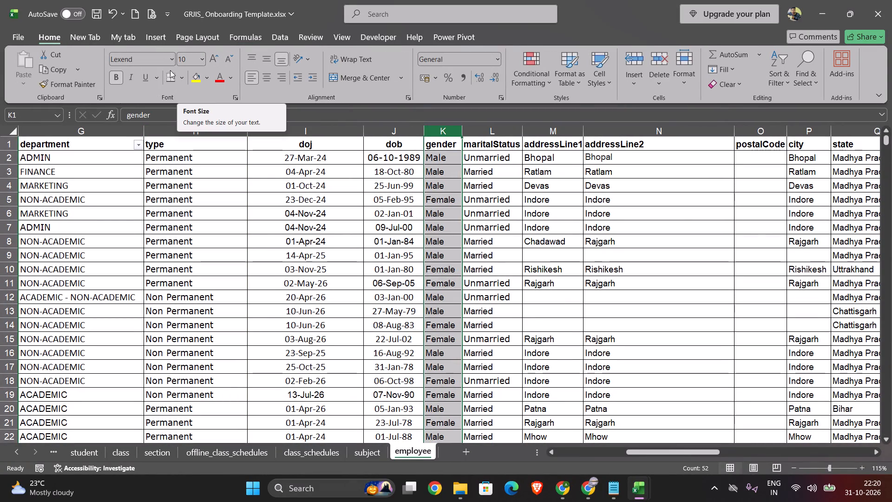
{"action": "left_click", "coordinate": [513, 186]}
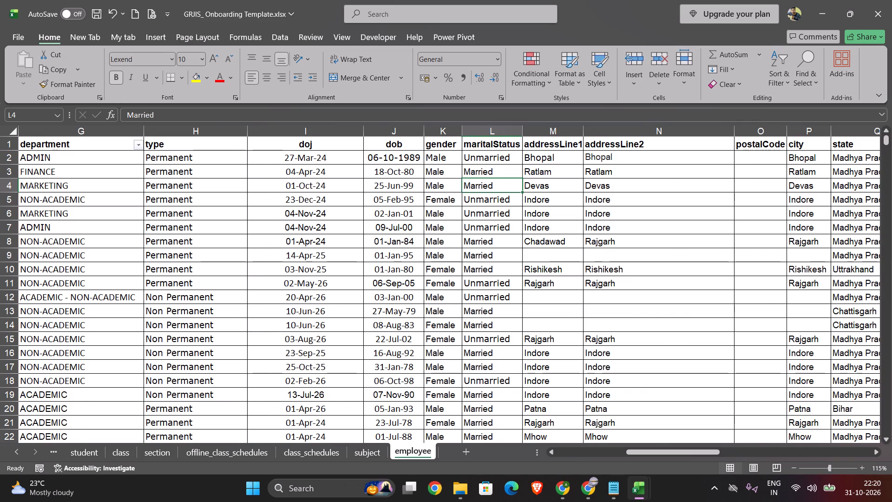
Examine the employee columns from marital status to blood group, comparing the font formatting of the state and email columns.
{"action": "scroll", "coordinate": [428, 184], "scroll_direction": "left", "scroll_amount": 5}
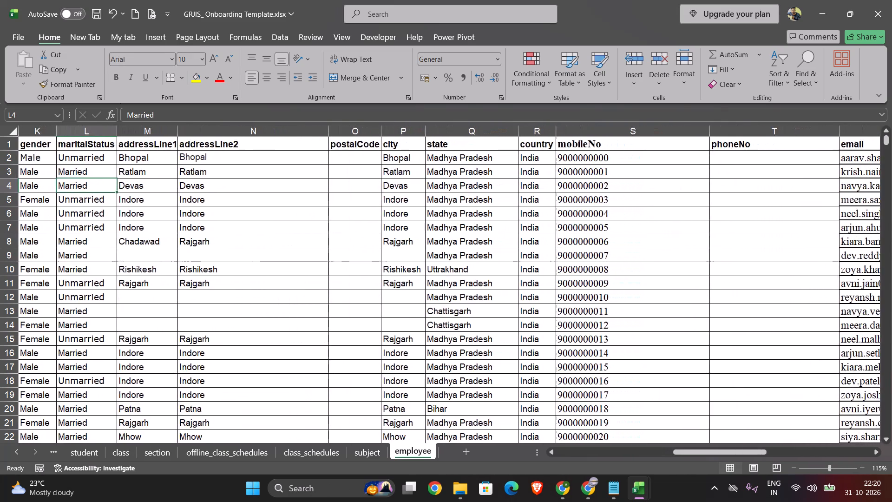
{"action": "scroll", "coordinate": [428, 184], "scroll_direction": "down", "scroll_amount": 3}
{"action": "scroll", "coordinate": [579, 245], "scroll_direction": "left", "scroll_amount": 4}
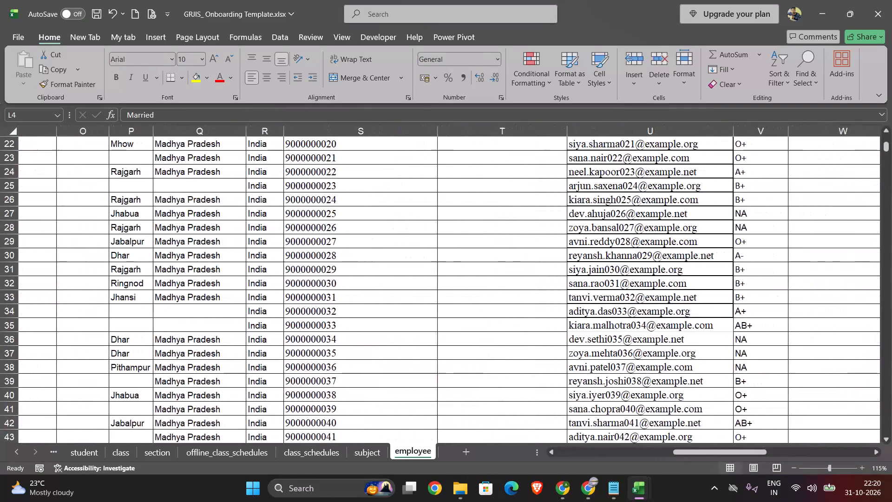
{"action": "scroll", "coordinate": [579, 245], "scroll_direction": "left", "scroll_amount": 1}
{"action": "scroll", "coordinate": [579, 245], "scroll_direction": "up", "scroll_amount": 6}
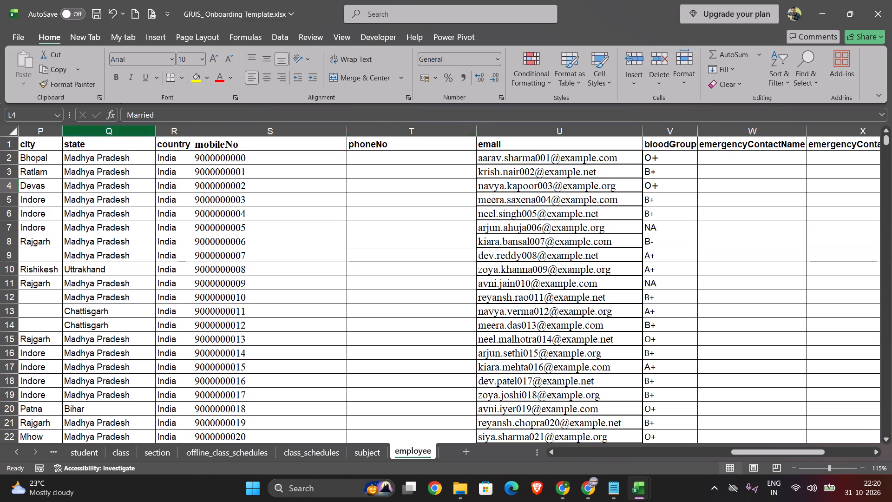
{"action": "left_click", "coordinate": [111, 134]}
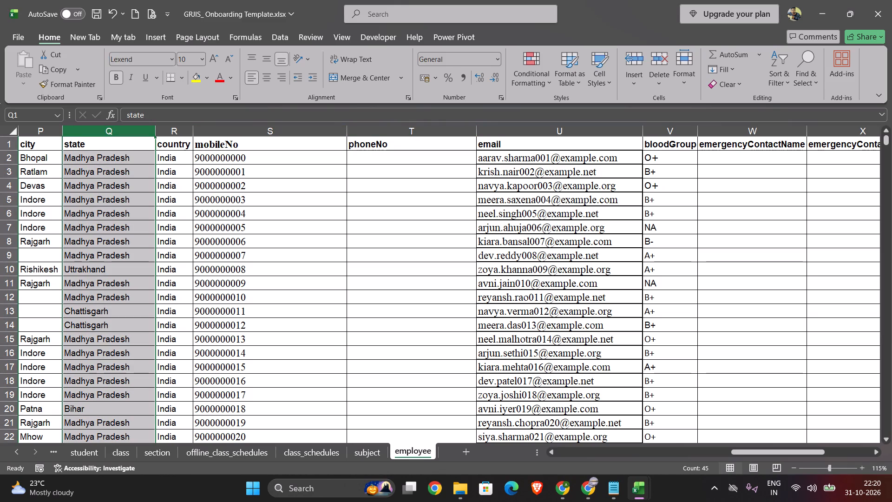
{"action": "left_click", "coordinate": [513, 132]}
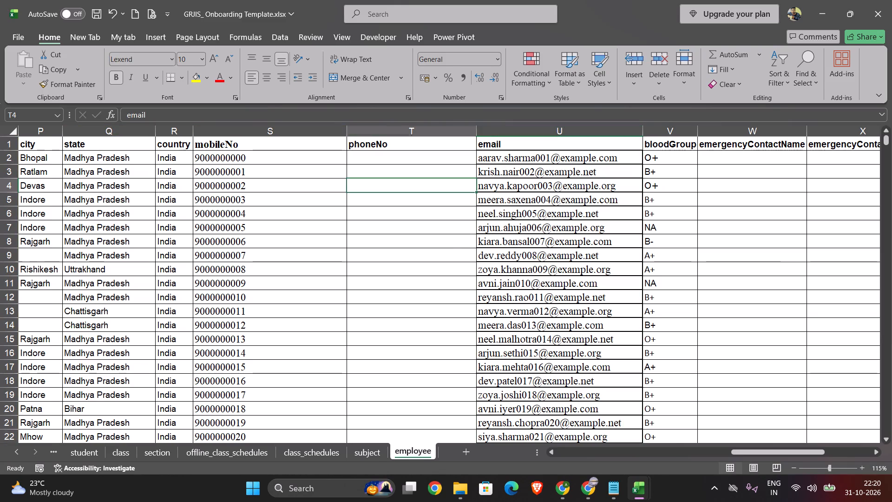
{"action": "left_click", "coordinate": [469, 190]}
{"action": "left_click", "coordinate": [511, 193]}
{"action": "left_click", "coordinate": [116, 167]}
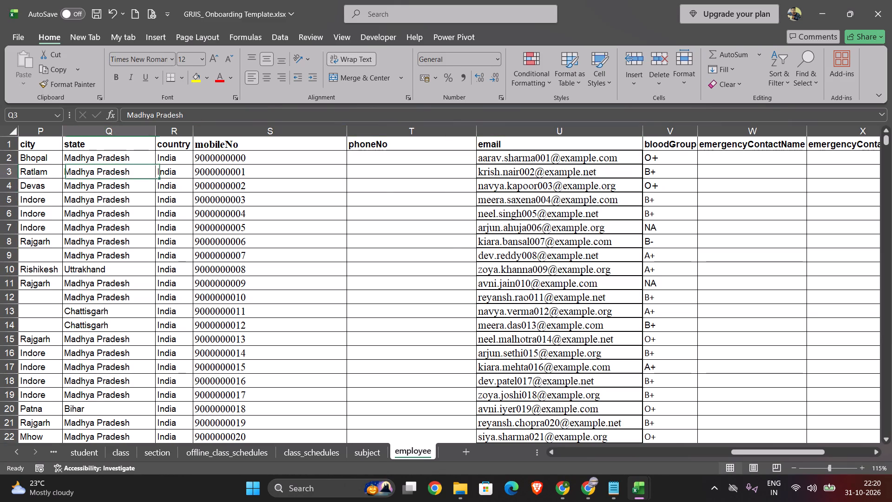
{"action": "left_click", "coordinate": [506, 205]}
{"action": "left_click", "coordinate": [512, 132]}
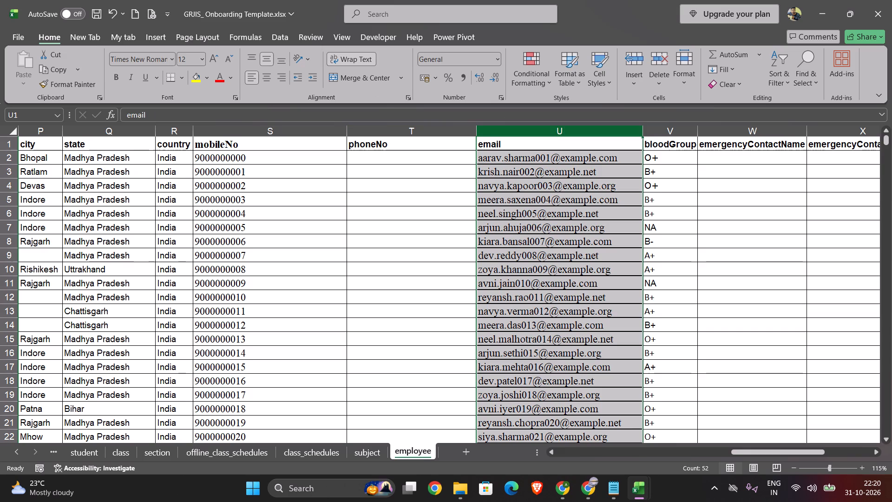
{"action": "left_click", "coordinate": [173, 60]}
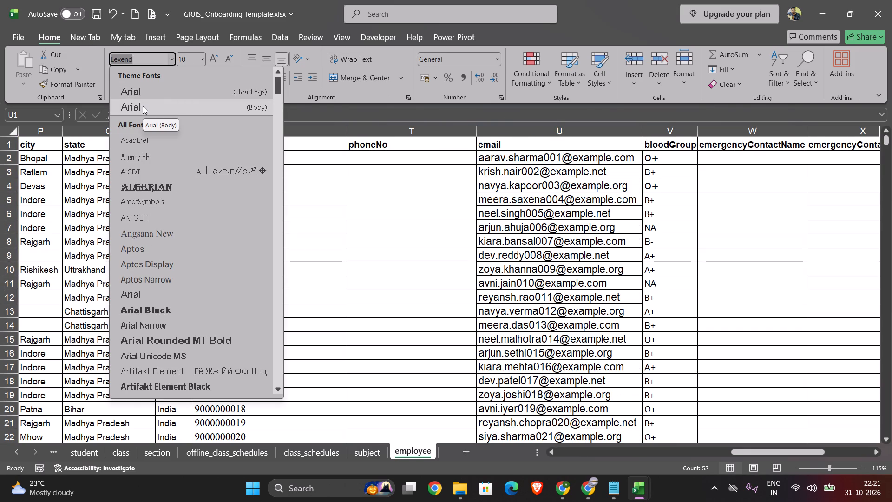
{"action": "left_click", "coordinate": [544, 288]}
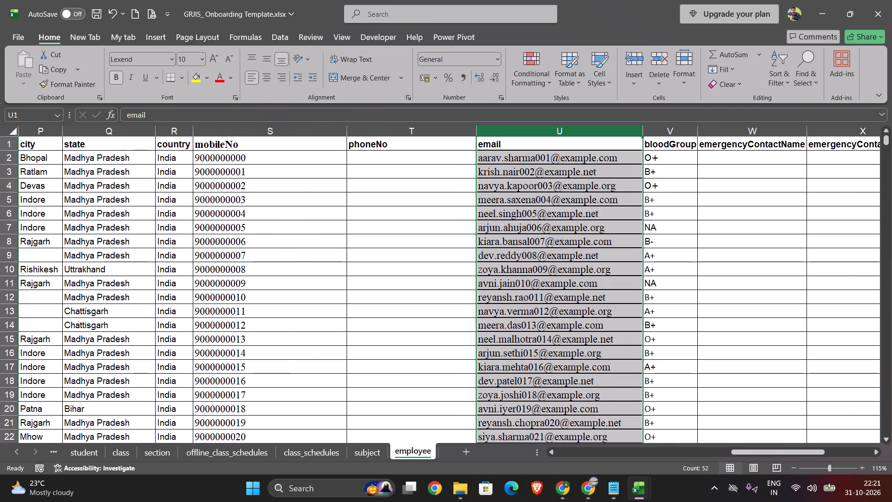
Review the employee sheet's columns from email back to first name, checking the name, designation, department and type entries down the rows.
{"action": "scroll", "coordinate": [675, 293], "scroll_direction": "left", "scroll_amount": 3}
{"action": "scroll", "coordinate": [496, 278], "scroll_direction": "right", "scroll_amount": 3}
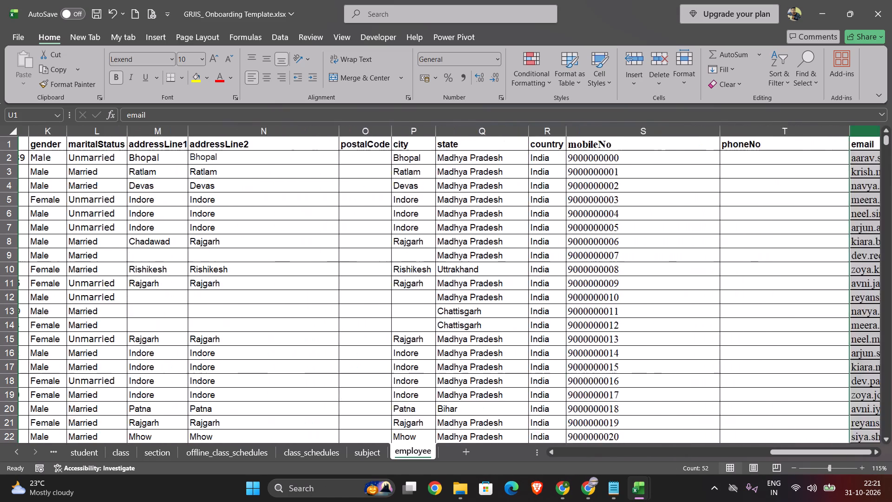
{"action": "scroll", "coordinate": [496, 278], "scroll_direction": "right", "scroll_amount": 3}
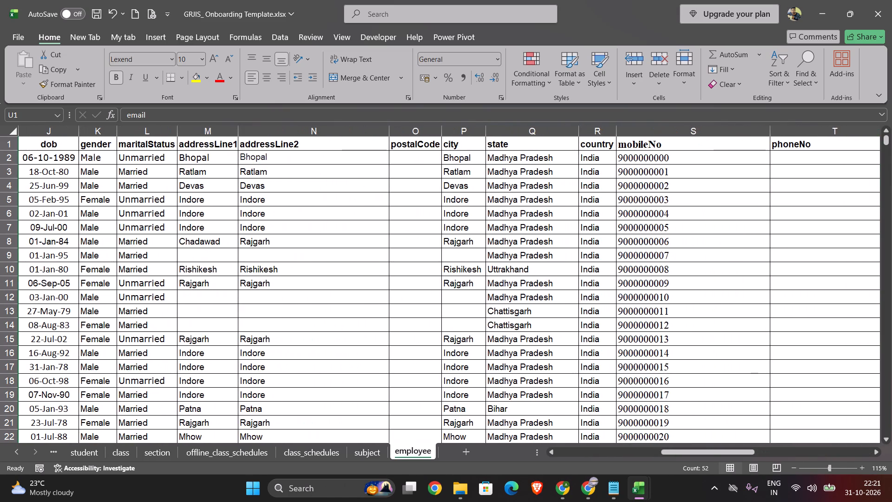
{"action": "scroll", "coordinate": [496, 278], "scroll_direction": "right", "scroll_amount": 3}
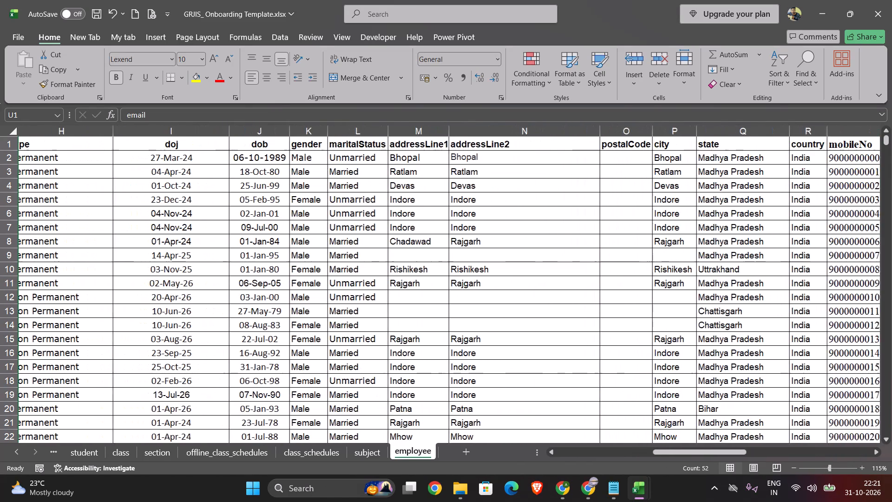
{"action": "scroll", "coordinate": [496, 278], "scroll_direction": "right", "scroll_amount": 5}
{"action": "scroll", "coordinate": [496, 278], "scroll_direction": "left", "scroll_amount": 1}
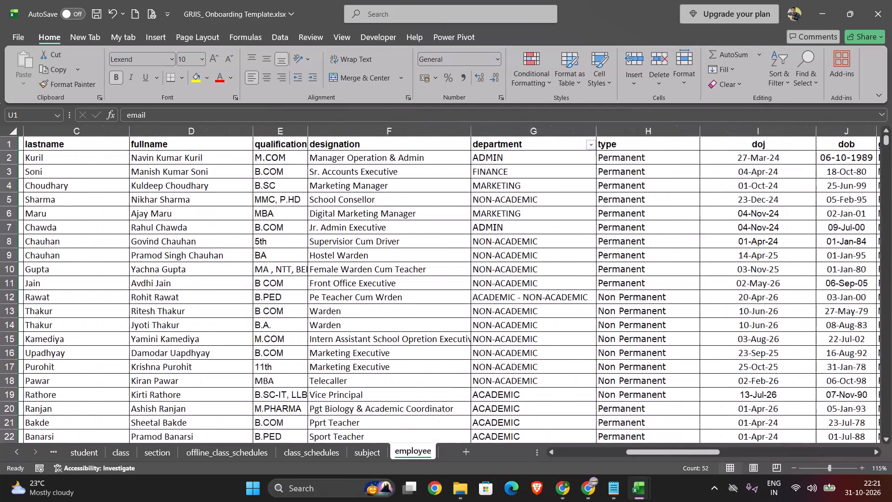
{"action": "scroll", "coordinate": [496, 278], "scroll_direction": "left", "scroll_amount": 4}
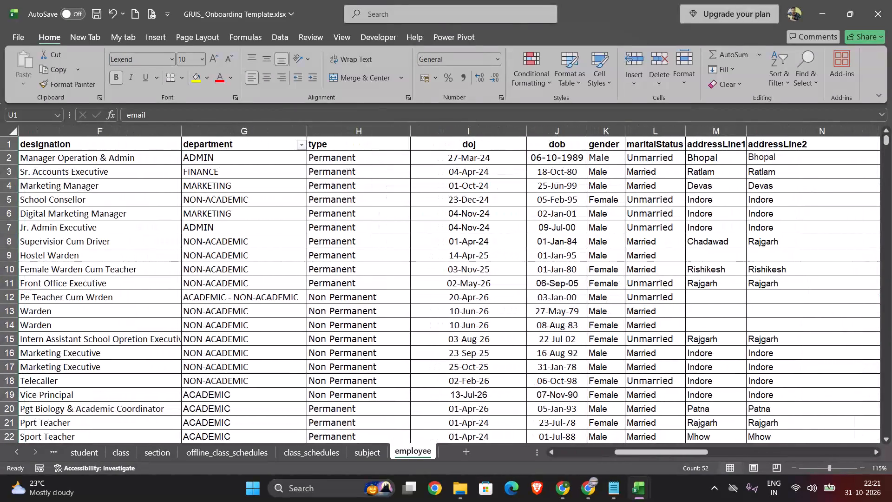
{"action": "scroll", "coordinate": [496, 278], "scroll_direction": "right", "scroll_amount": 5}
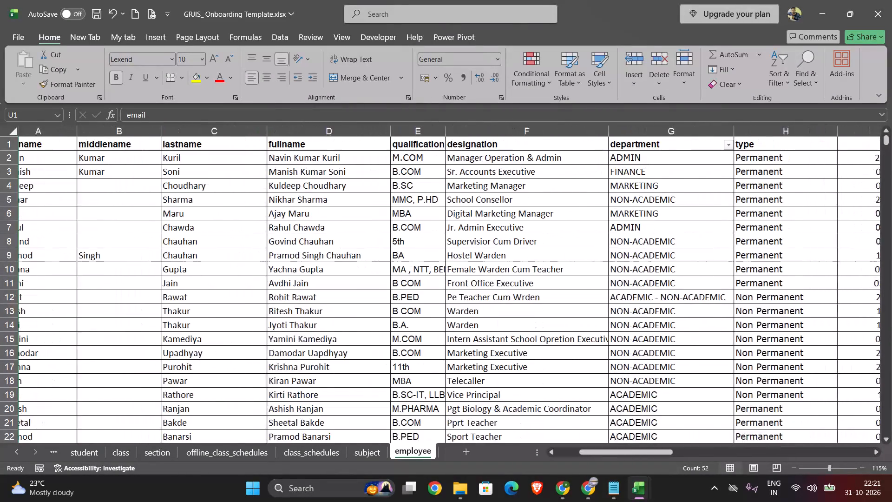
{"action": "scroll", "coordinate": [496, 278], "scroll_direction": "right", "scroll_amount": 3}
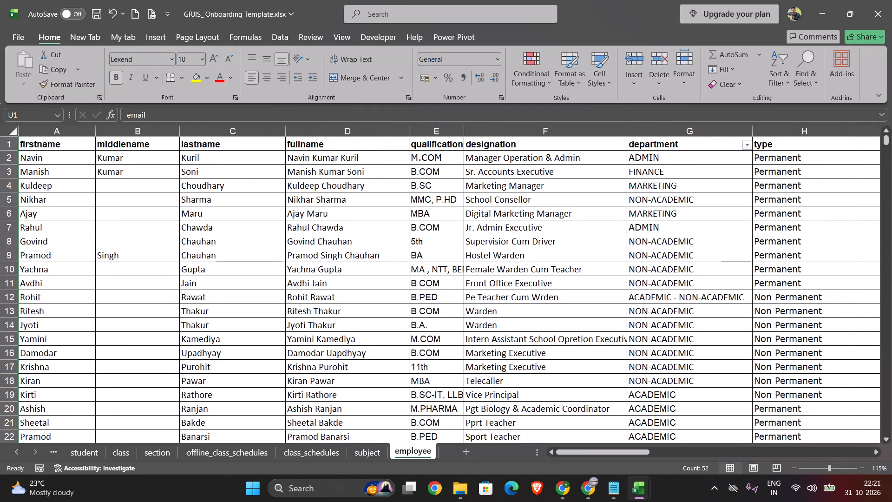
{"action": "scroll", "coordinate": [496, 278], "scroll_direction": "down", "scroll_amount": 4}
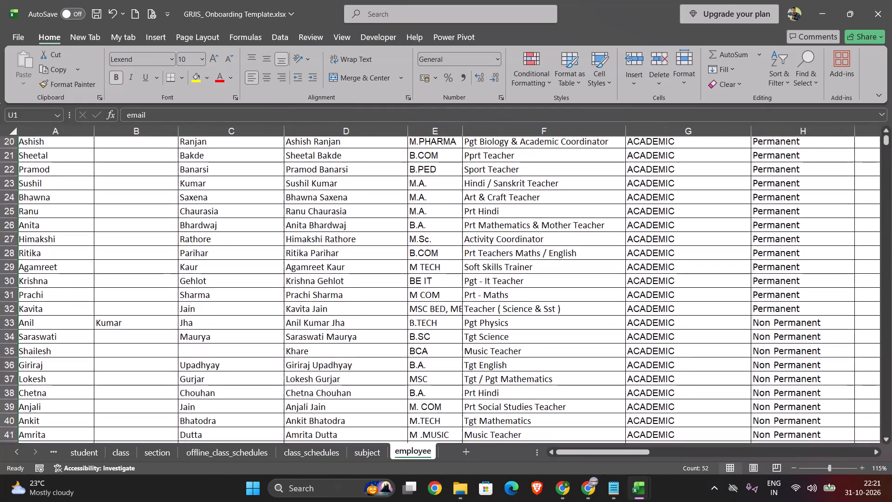
{"action": "scroll", "coordinate": [496, 278], "scroll_direction": "down", "scroll_amount": 3}
{"action": "scroll", "coordinate": [496, 278], "scroll_direction": "up", "scroll_amount": 7}
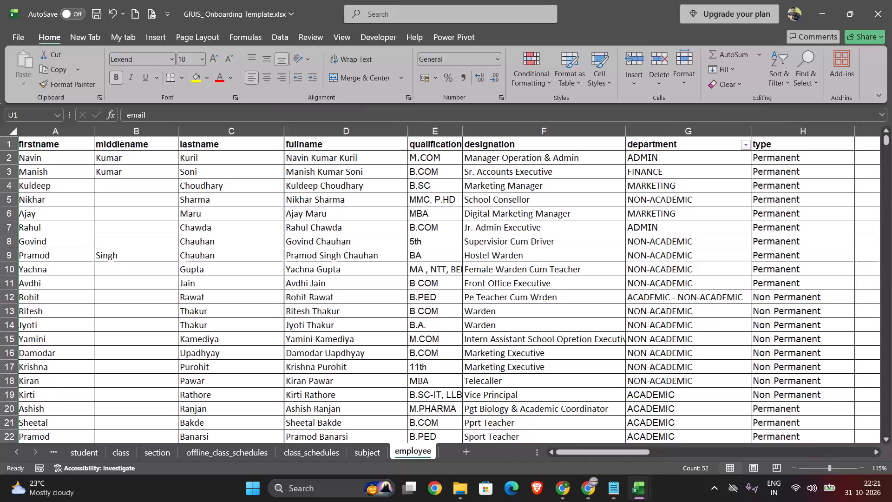
{"action": "scroll", "coordinate": [496, 278], "scroll_direction": "left", "scroll_amount": 1}
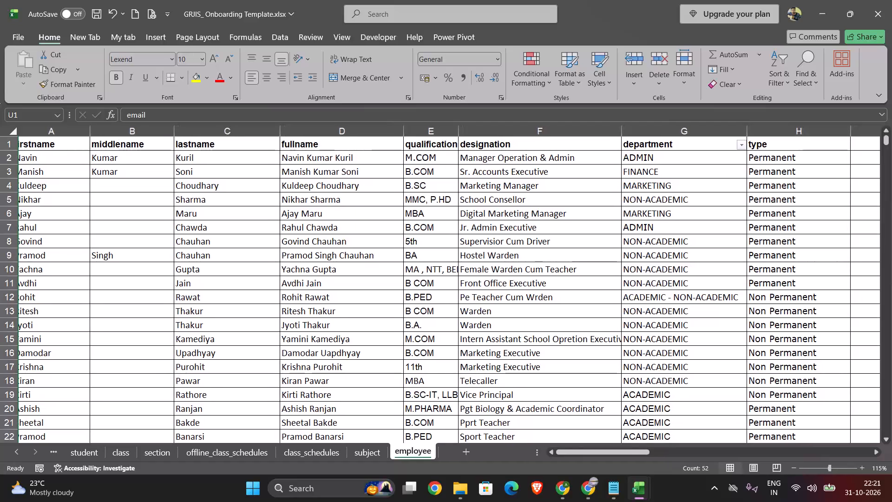
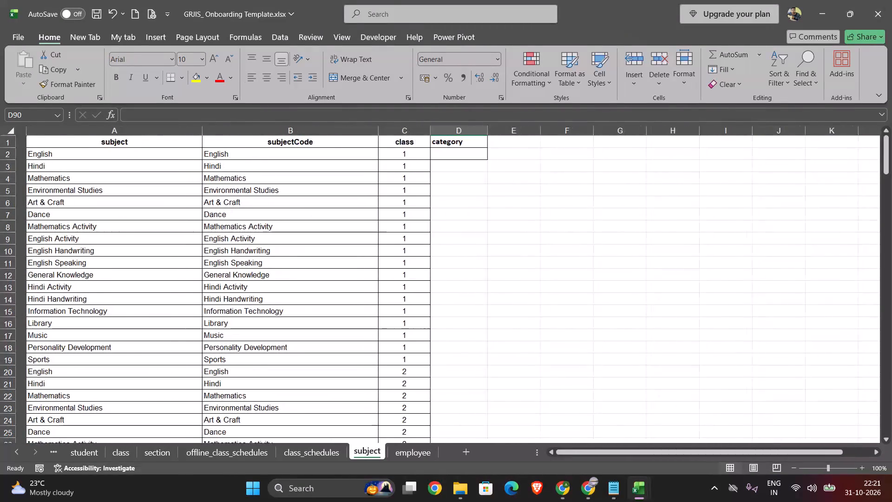
Review the subject sheet's subject, subjectCode and class entries down to the last filled row.
{"action": "scroll", "coordinate": [271, 341], "scroll_direction": "down", "scroll_amount": 8}
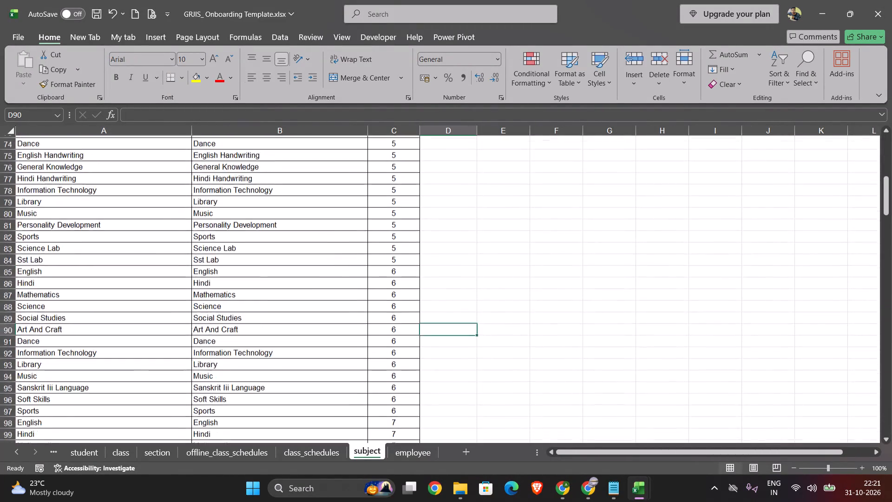
{"action": "scroll", "coordinate": [271, 341], "scroll_direction": "down", "scroll_amount": 9}
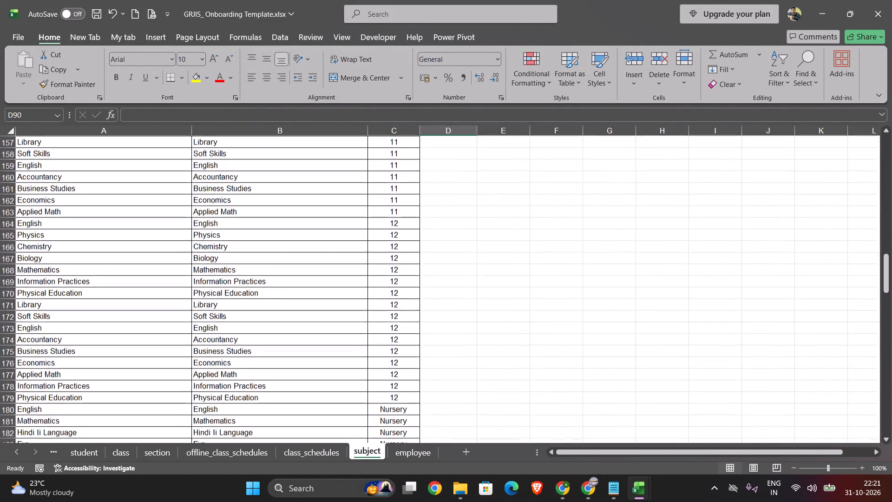
{"action": "scroll", "coordinate": [271, 341], "scroll_direction": "down", "scroll_amount": 4}
{"action": "scroll", "coordinate": [271, 341], "scroll_direction": "up", "scroll_amount": 1}
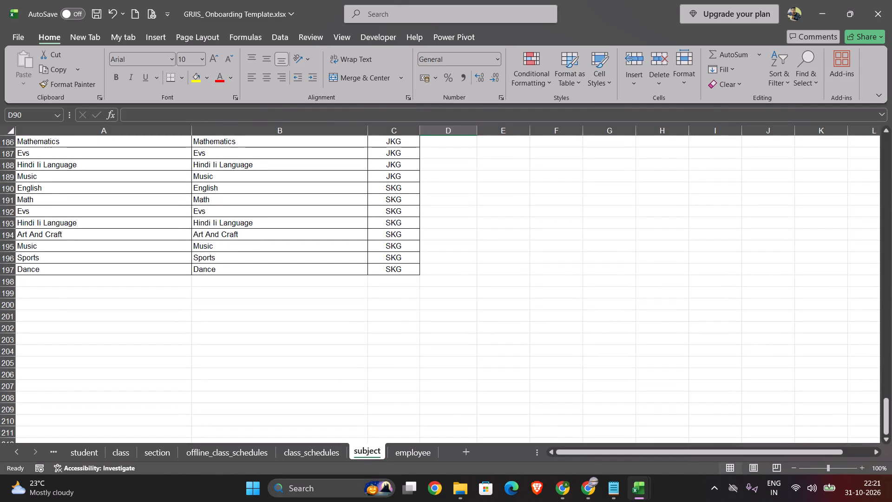
{"action": "scroll", "coordinate": [287, 316], "scroll_direction": "up", "scroll_amount": 9}
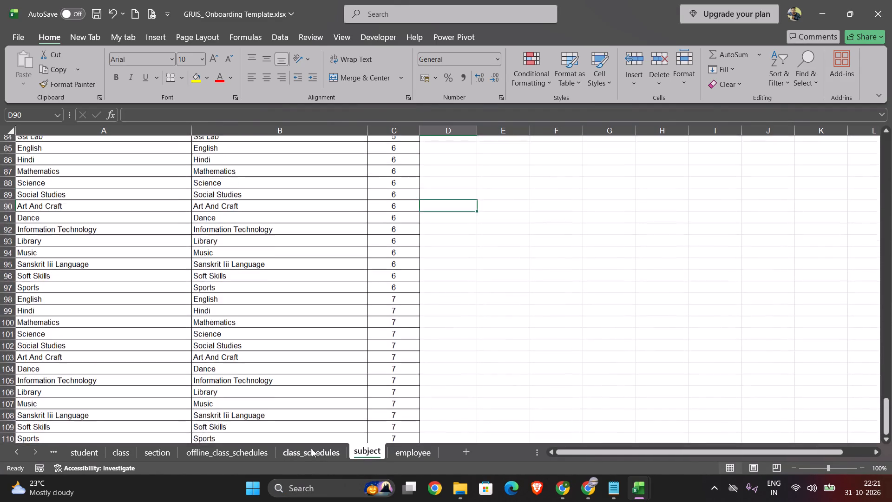
Review the class_schedules sheet's day, period, class, section, subject and teacher entries down the rows.
{"action": "left_click", "coordinate": [307, 449]}
{"action": "scroll", "coordinate": [265, 297], "scroll_direction": "up", "scroll_amount": 1}
{"action": "scroll", "coordinate": [265, 297], "scroll_direction": "down", "scroll_amount": 6}
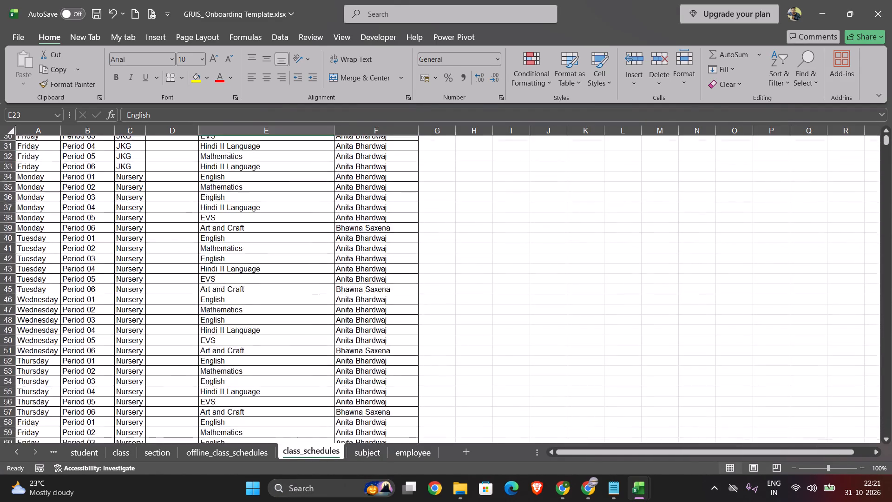
{"action": "scroll", "coordinate": [265, 297], "scroll_direction": "down", "scroll_amount": 15}
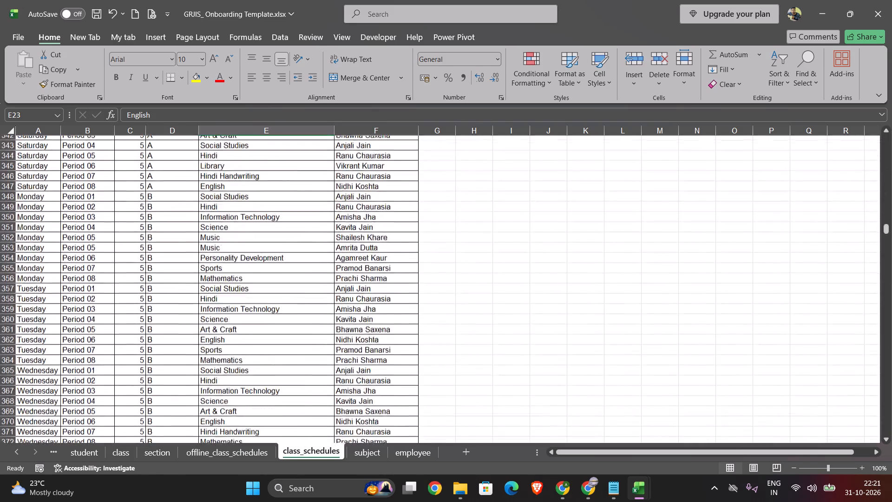
{"action": "scroll", "coordinate": [265, 297], "scroll_direction": "down", "scroll_amount": 8}
{"action": "scroll", "coordinate": [265, 297], "scroll_direction": "up", "scroll_amount": 20}
{"action": "scroll", "coordinate": [265, 297], "scroll_direction": "up", "scroll_amount": 3}
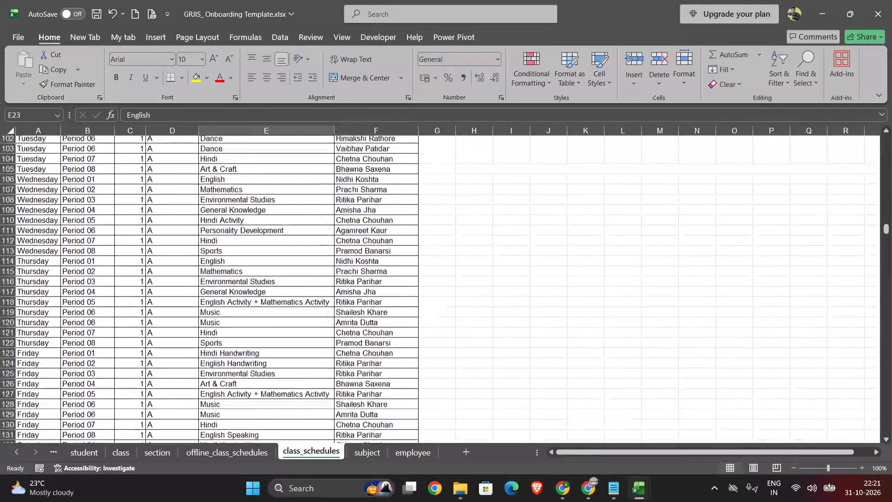
Check the offline_class_schedules, class and section sheets, bringing the section sheet's className and sectionName columns into view.
{"action": "left_click", "coordinate": [233, 450]}
{"action": "scroll", "coordinate": [203, 304], "scroll_direction": "up", "scroll_amount": 5}
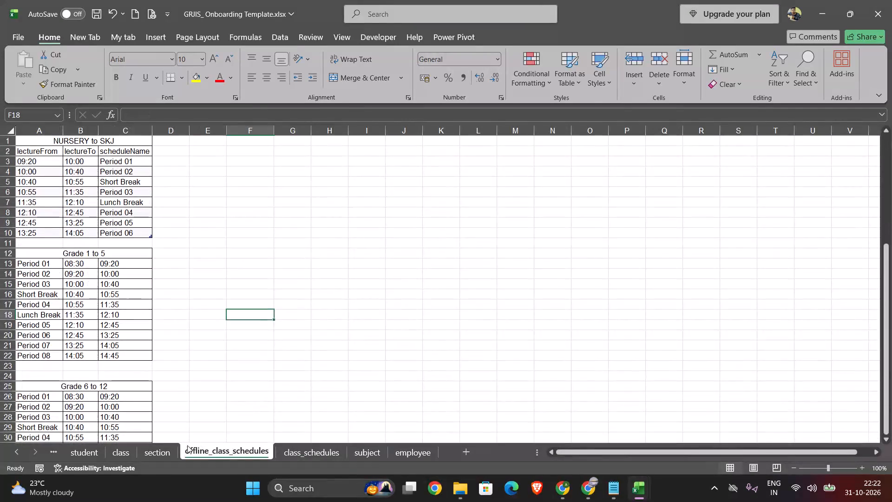
{"action": "left_click", "coordinate": [155, 447]}
{"action": "scroll", "coordinate": [135, 272], "scroll_direction": "up", "scroll_amount": 11}
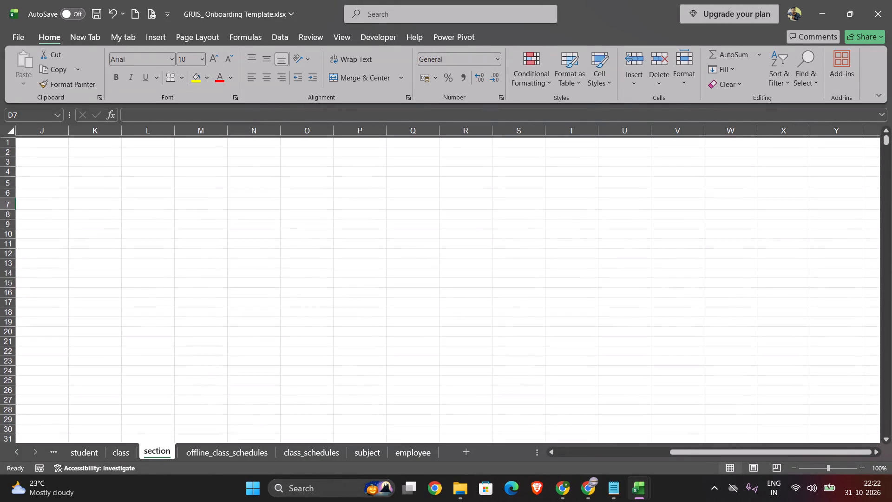
{"action": "scroll", "coordinate": [142, 348], "scroll_direction": "right", "scroll_amount": 2}
{"action": "scroll", "coordinate": [142, 348], "scroll_direction": "up", "scroll_amount": 2}
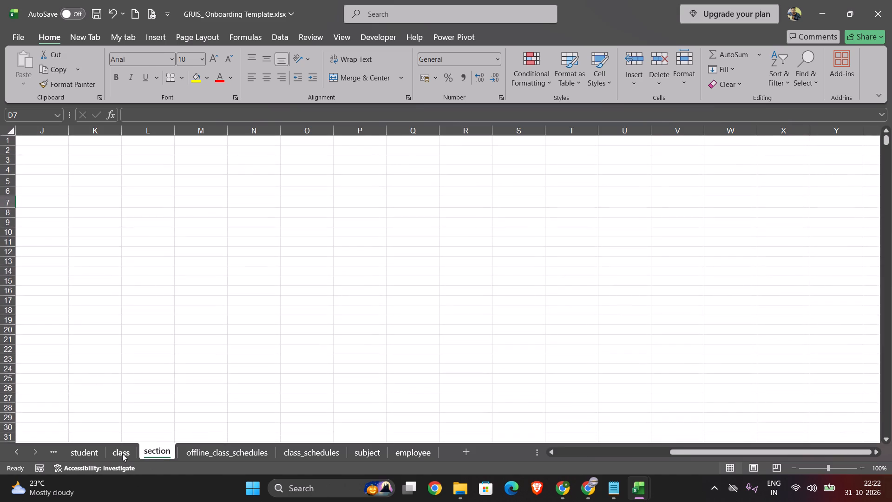
{"action": "left_click", "coordinate": [120, 451]}
{"action": "scroll", "coordinate": [156, 326], "scroll_direction": "up", "scroll_amount": 1}
{"action": "left_click", "coordinate": [158, 450]}
{"action": "scroll", "coordinate": [178, 299], "scroll_direction": "up", "scroll_amount": 2}
{"action": "scroll", "coordinate": [107, 221], "scroll_direction": "right", "scroll_amount": 5}
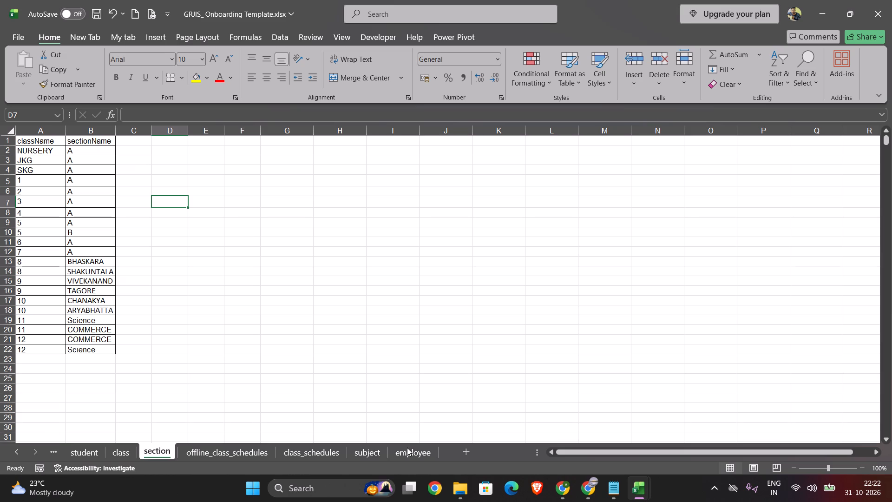
Examine the student sheet from its first columns down through the class 9 rows for inconsistent formatting.
{"action": "left_click", "coordinate": [85, 452]}
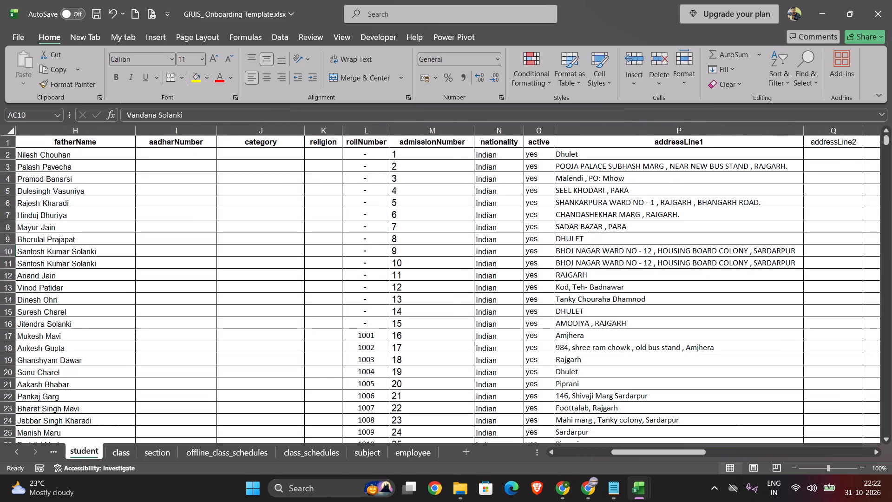
{"action": "scroll", "coordinate": [329, 316], "scroll_direction": "left", "scroll_amount": 1}
{"action": "scroll", "coordinate": [329, 316], "scroll_direction": "down", "scroll_amount": 2}
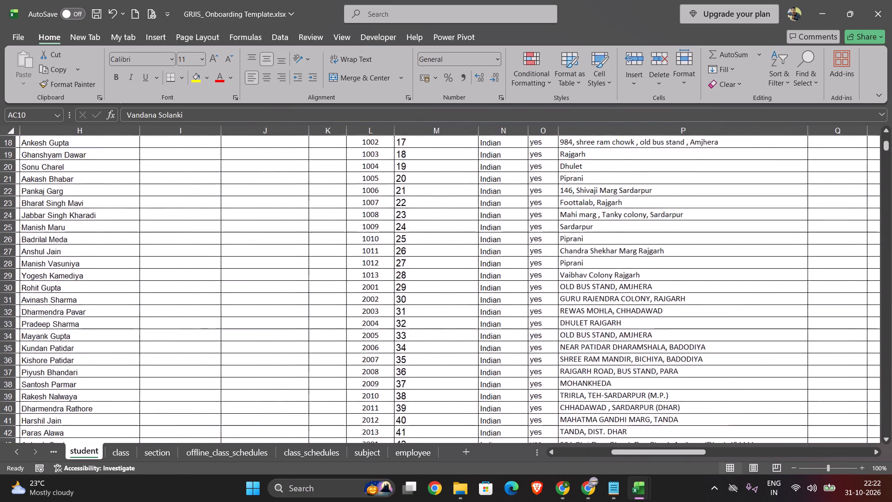
{"action": "scroll", "coordinate": [329, 316], "scroll_direction": "down", "scroll_amount": 1}
{"action": "scroll", "coordinate": [329, 316], "scroll_direction": "right", "scroll_amount": 3}
{"action": "scroll", "coordinate": [329, 316], "scroll_direction": "up", "scroll_amount": 2}
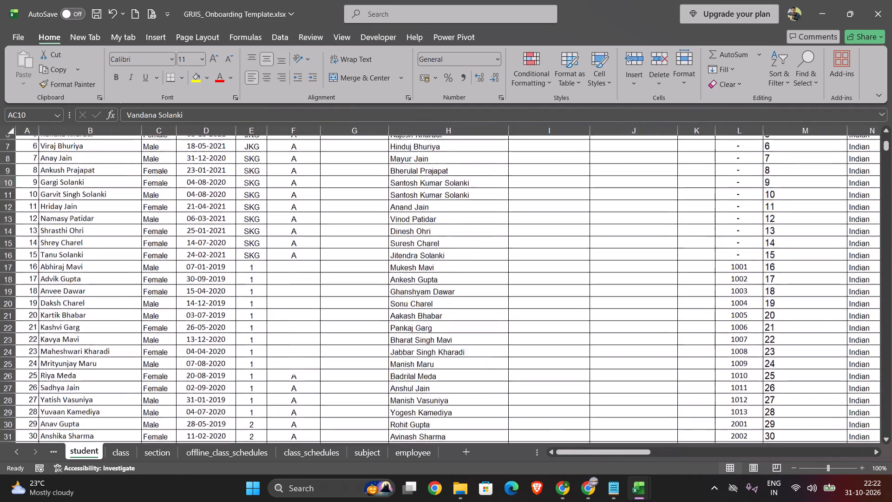
{"action": "scroll", "coordinate": [329, 316], "scroll_direction": "up", "scroll_amount": 1}
{"action": "scroll", "coordinate": [329, 316], "scroll_direction": "down", "scroll_amount": 12}
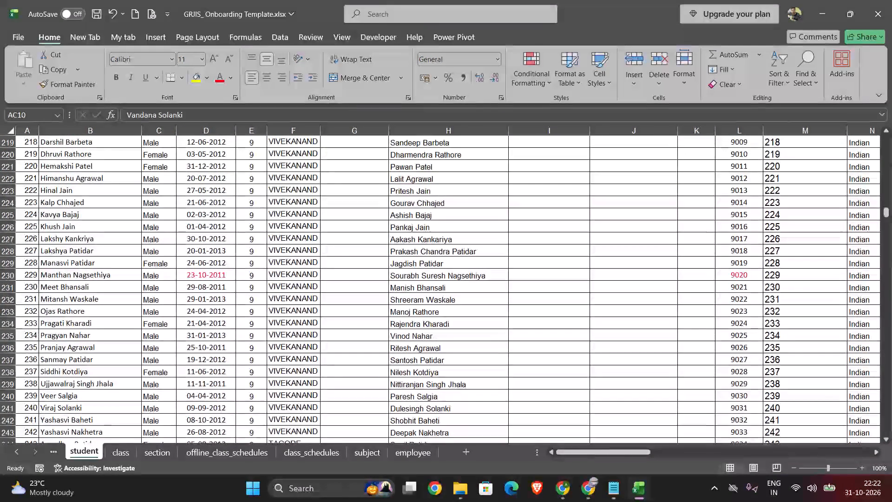
Change the font colour of the red date in cell D230 of the student sheet to black.
{"action": "left_click", "coordinate": [176, 271]}
{"action": "left_click", "coordinate": [196, 273]}
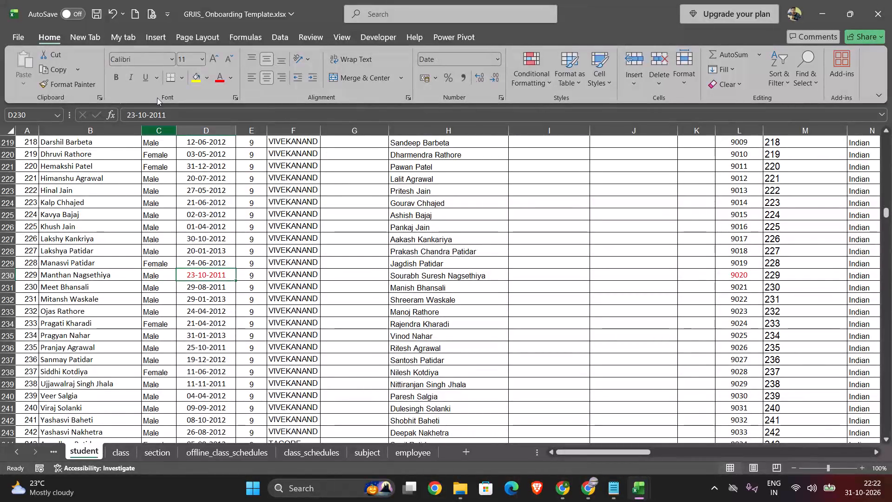
{"action": "left_click", "coordinate": [230, 76]}
{"action": "left_click", "coordinate": [236, 151]}
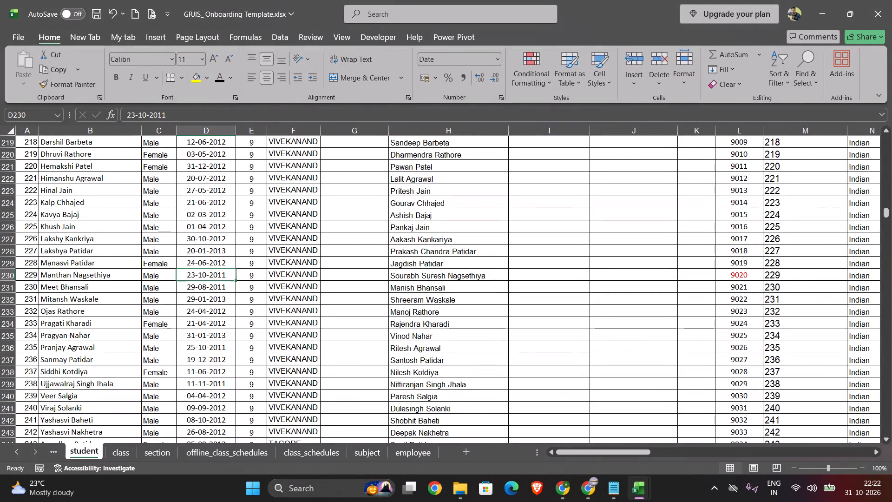
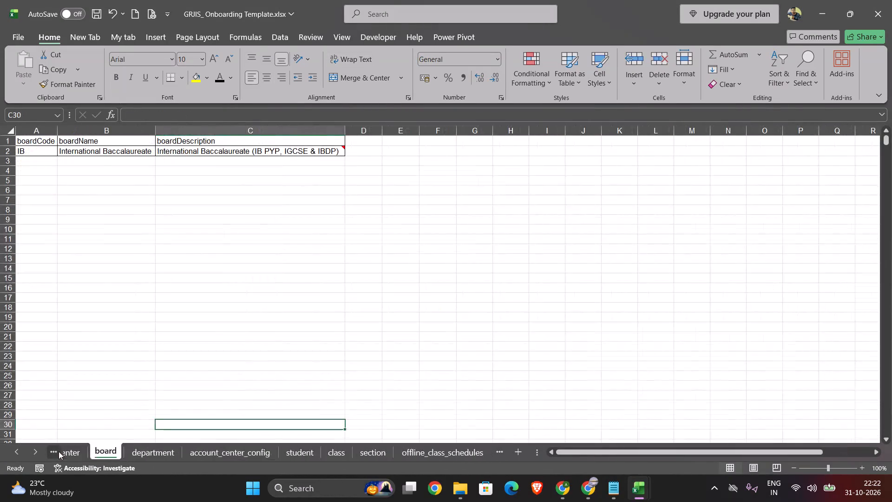
Review the account sheet's school details across all columns, from name and address through pin_code, website, establishedOn and logo.
{"action": "left_click", "coordinate": [98, 451]}
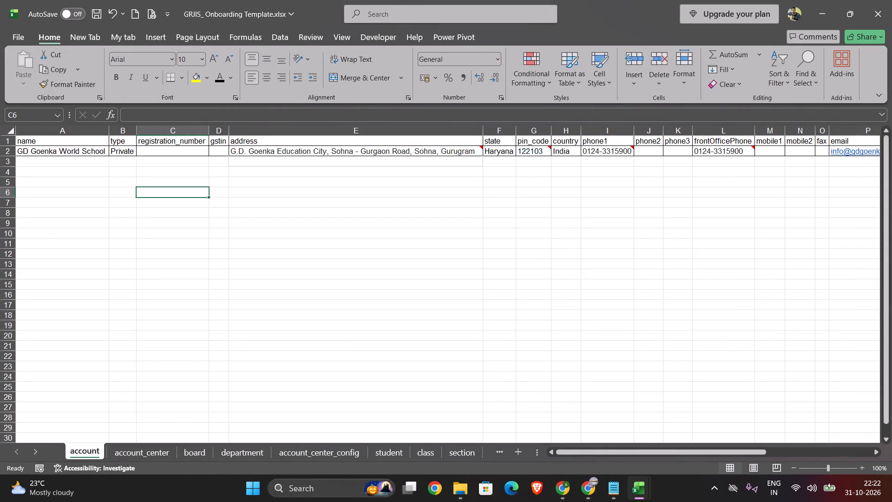
{"action": "scroll", "coordinate": [339, 182], "scroll_direction": "left", "scroll_amount": 1}
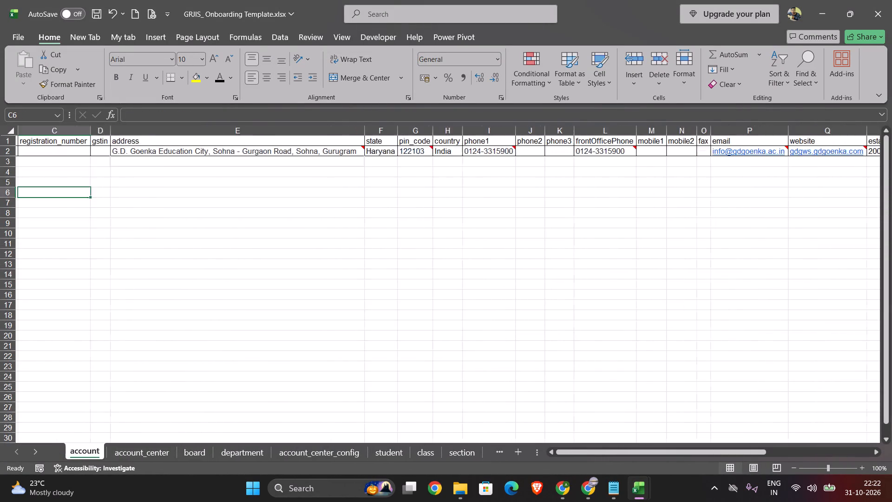
{"action": "scroll", "coordinate": [339, 182], "scroll_direction": "left", "scroll_amount": 1}
{"action": "scroll", "coordinate": [535, 183], "scroll_direction": "left", "scroll_amount": 3}
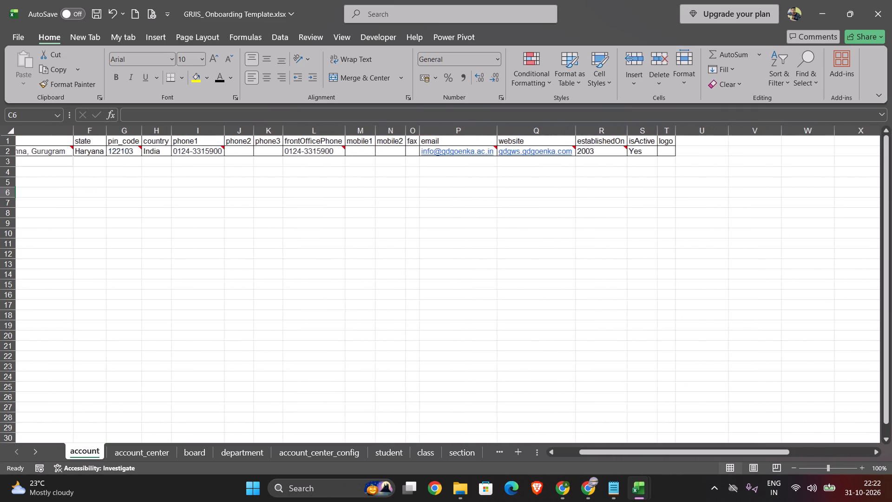
{"action": "left_click", "coordinate": [523, 239]}
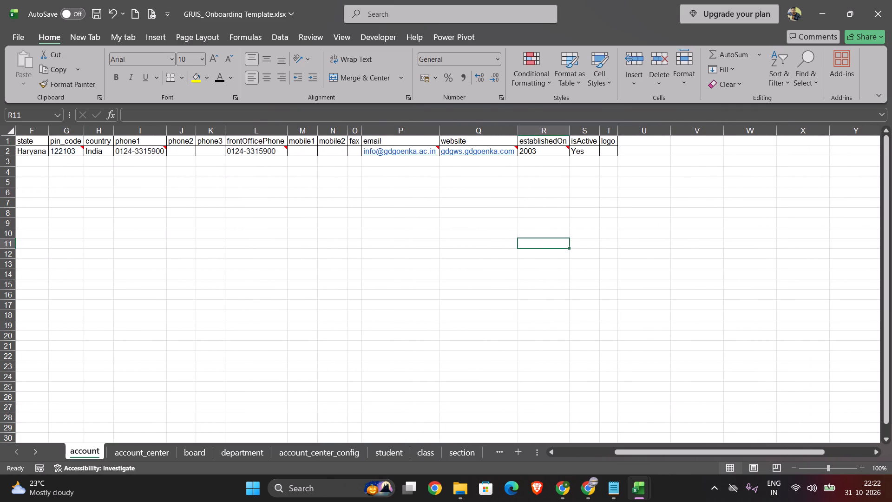
{"action": "scroll", "coordinate": [318, 211], "scroll_direction": "right", "scroll_amount": 9}
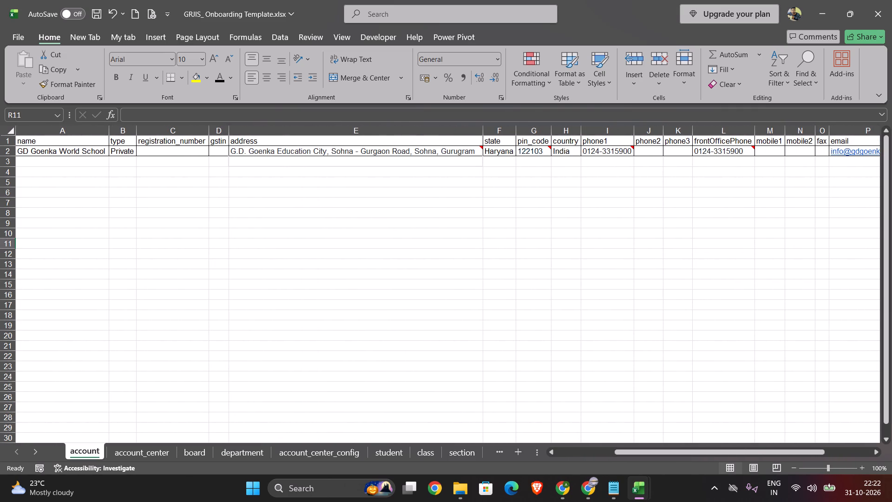
{"action": "left_click", "coordinate": [541, 152]}
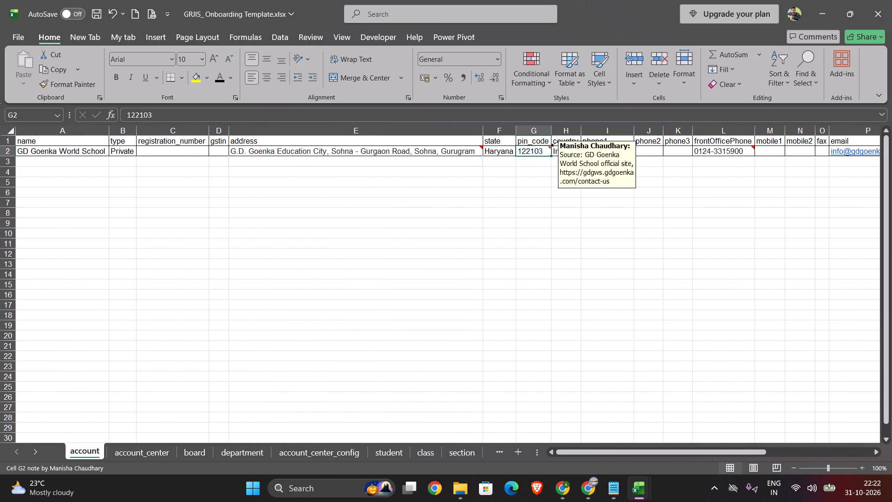
{"action": "left_click", "coordinate": [503, 152]}
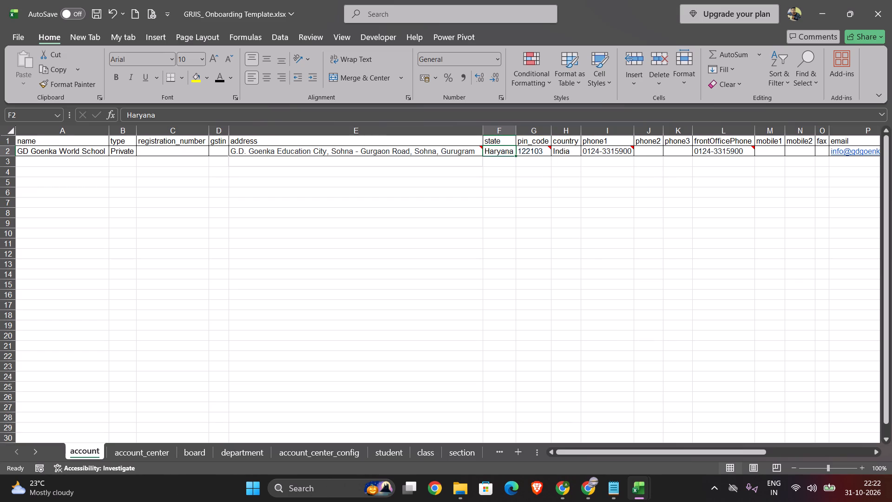
{"action": "left_click", "coordinate": [472, 152]}
{"action": "left_click", "coordinate": [294, 202]}
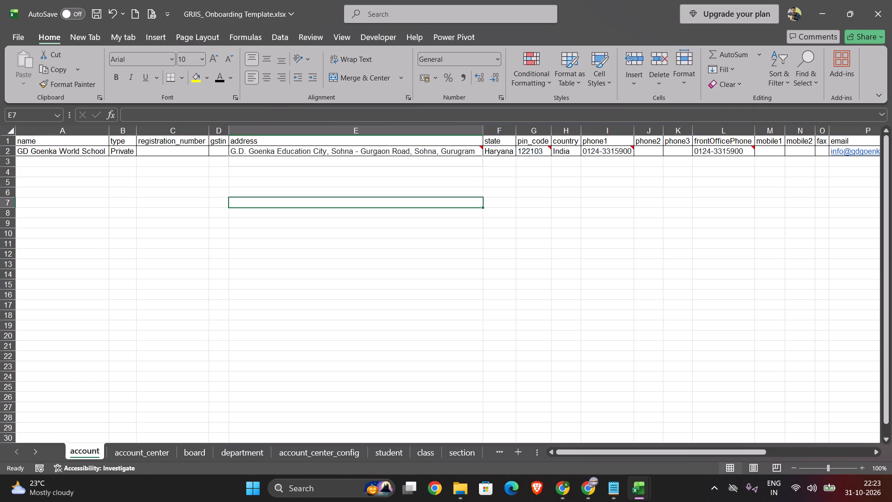
{"action": "scroll", "coordinate": [278, 173], "scroll_direction": "left", "scroll_amount": 1}
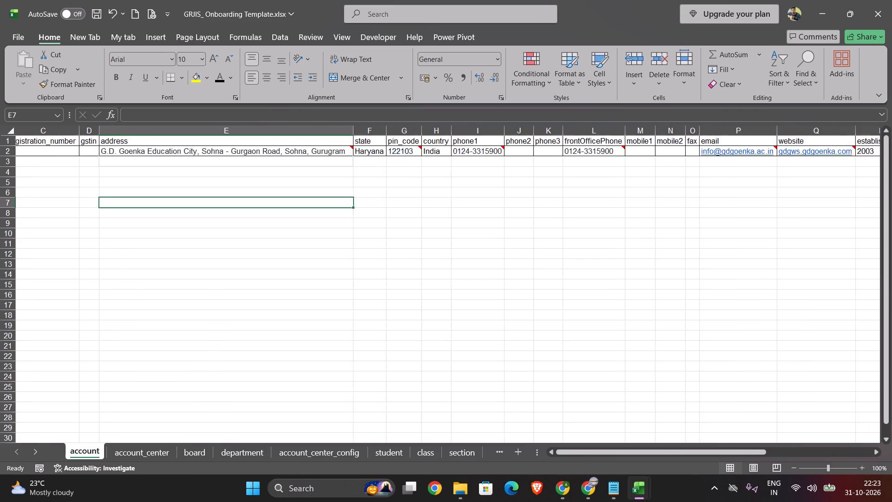
{"action": "scroll", "coordinate": [278, 173], "scroll_direction": "left", "scroll_amount": 5}
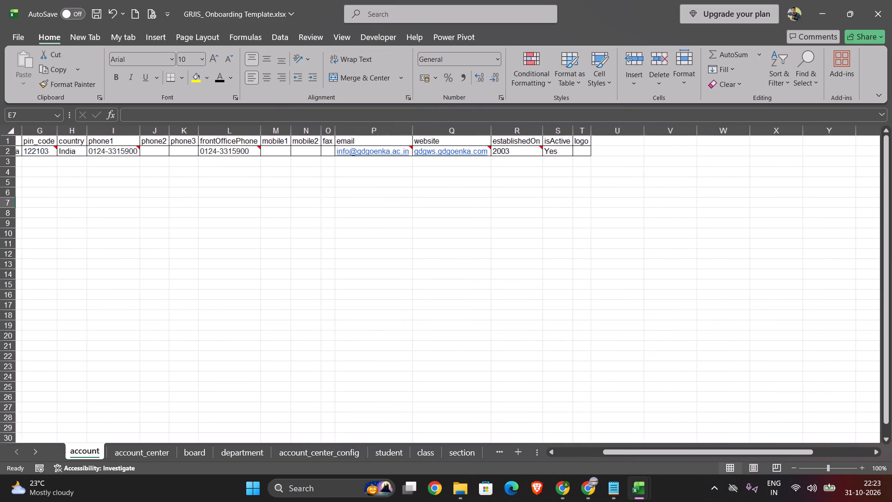
Check the account_center sheet's columns across to transport_km_rate, along with the board sheet's code, name and description.
{"action": "left_click", "coordinate": [130, 457]}
{"action": "scroll", "coordinate": [231, 309], "scroll_direction": "left", "scroll_amount": 3}
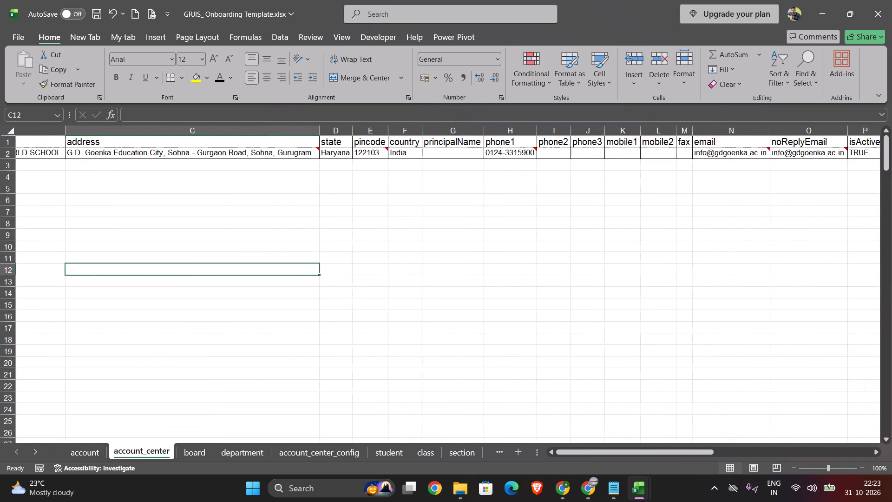
{"action": "scroll", "coordinate": [231, 309], "scroll_direction": "left", "scroll_amount": 6}
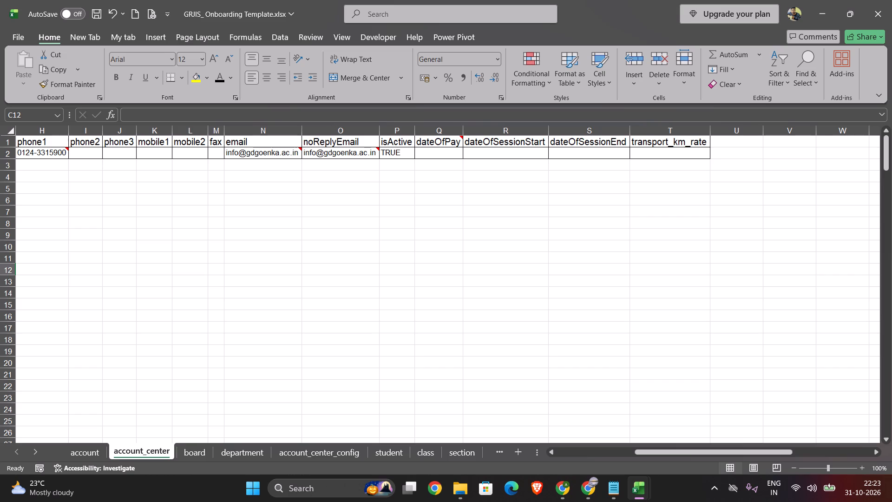
{"action": "left_click", "coordinate": [191, 449]}
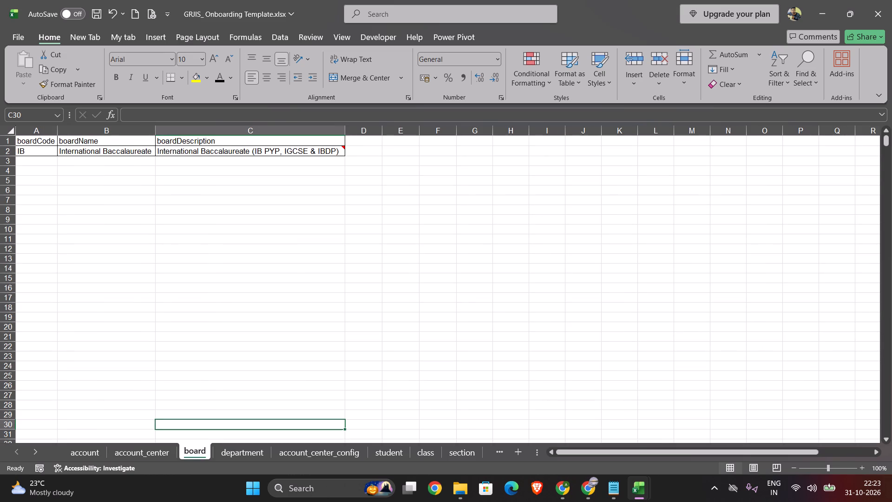
Examine the department sheet's departmentName column and the account_center_config sheet's property names and values.
{"action": "left_click", "coordinate": [218, 448]}
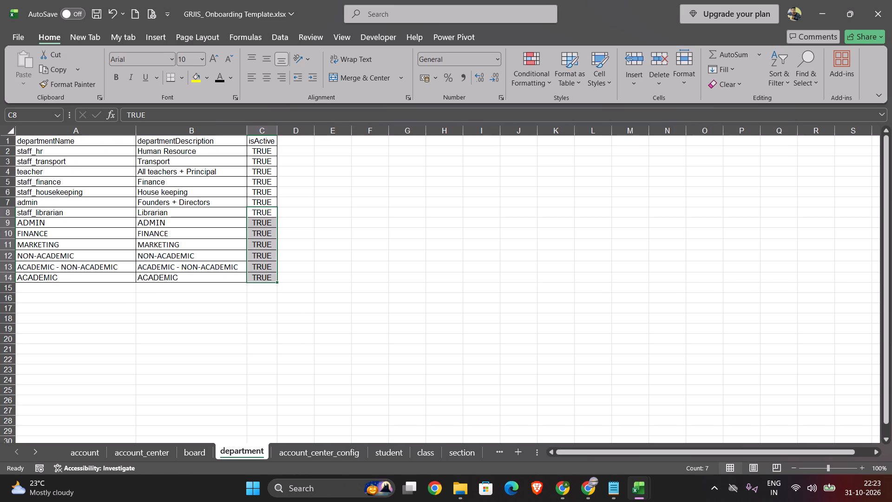
{"action": "left_click", "coordinate": [62, 150]}
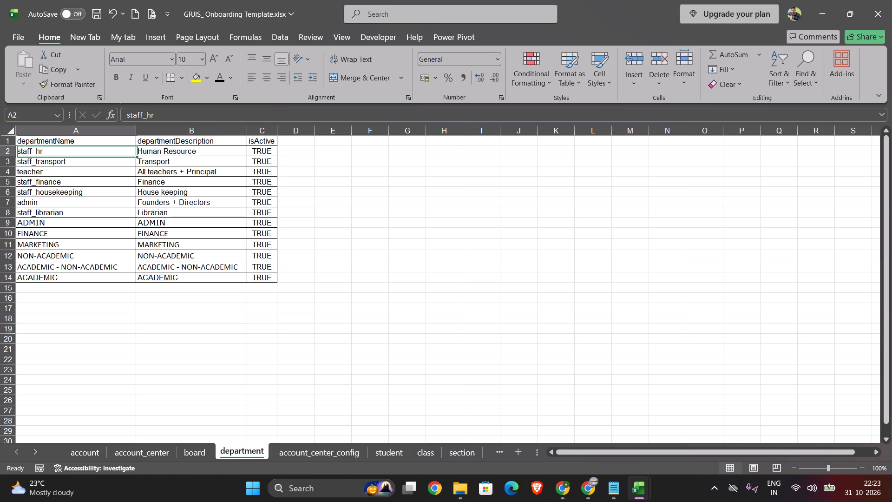
{"action": "left_click", "coordinate": [62, 150]}
{"action": "left_click", "coordinate": [92, 133]}
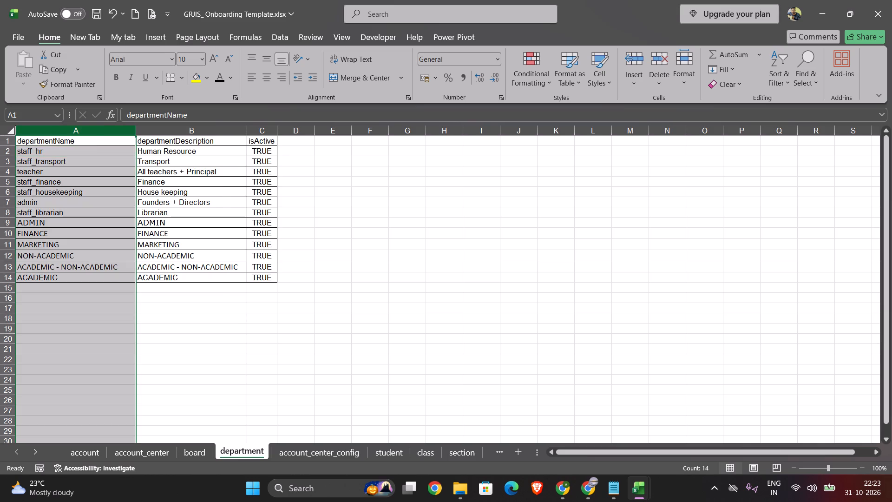
{"action": "right_click", "coordinate": [92, 133]}
{"action": "left_click", "coordinate": [358, 315]}
{"action": "left_click", "coordinate": [320, 452]}
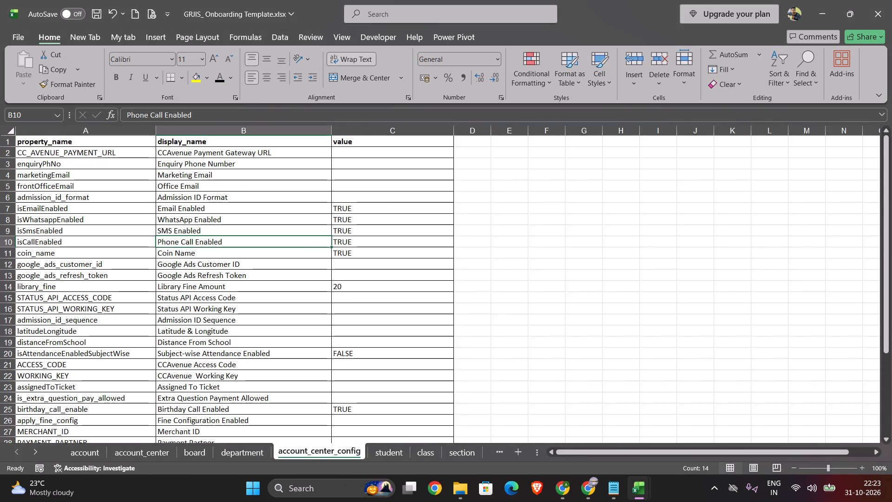
{"action": "scroll", "coordinate": [346, 354], "scroll_direction": "up", "scroll_amount": 1}
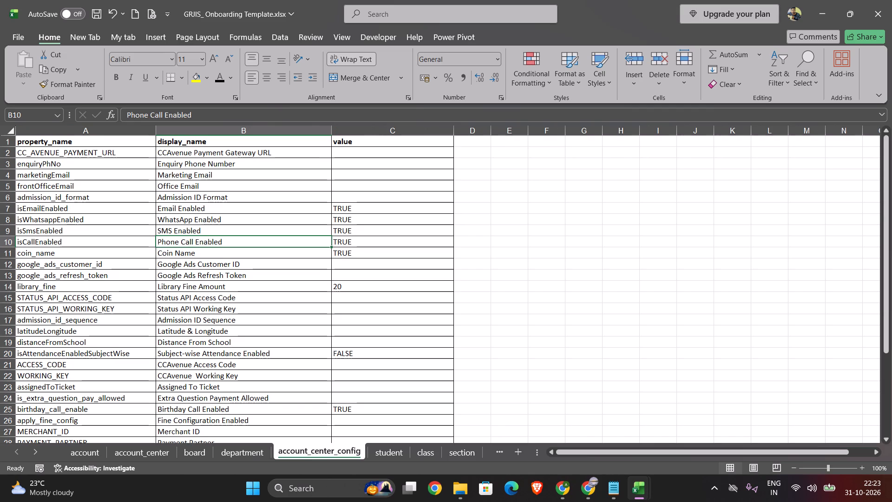
{"action": "scroll", "coordinate": [346, 354], "scroll_direction": "down", "scroll_amount": 1}
{"action": "scroll", "coordinate": [346, 354], "scroll_direction": "up", "scroll_amount": 1}
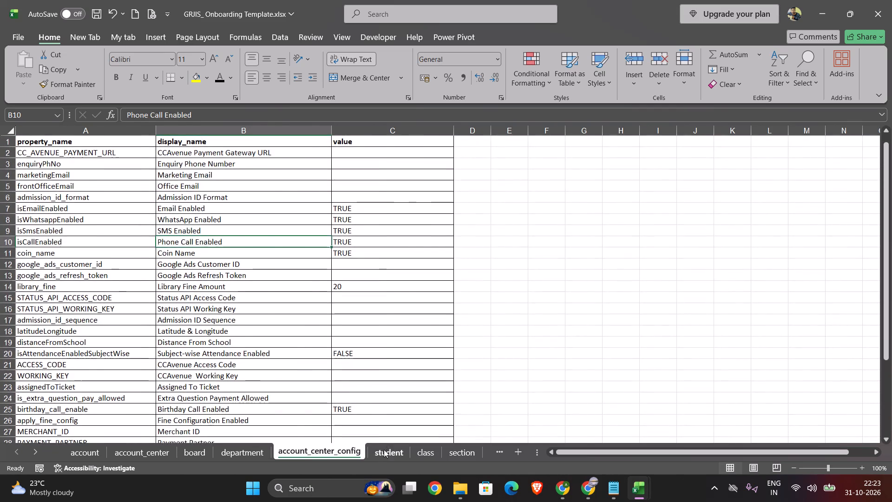
Examine the student sheet's admissionNumber through mobileNo columns down to about row 234 for inconsistent formatting.
{"action": "left_click", "coordinate": [384, 449]}
{"action": "scroll", "coordinate": [397, 313], "scroll_direction": "left", "scroll_amount": 3}
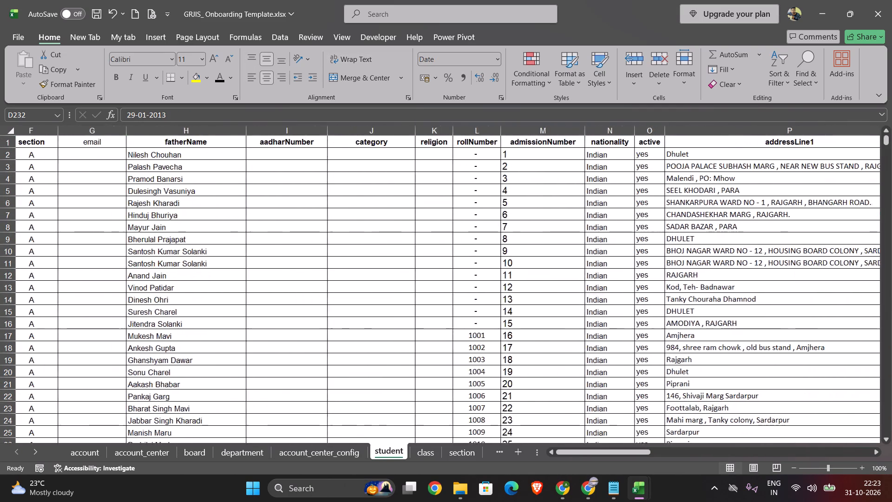
{"action": "scroll", "coordinate": [397, 313], "scroll_direction": "left", "scroll_amount": 6}
{"action": "scroll", "coordinate": [397, 313], "scroll_direction": "down", "scroll_amount": 1}
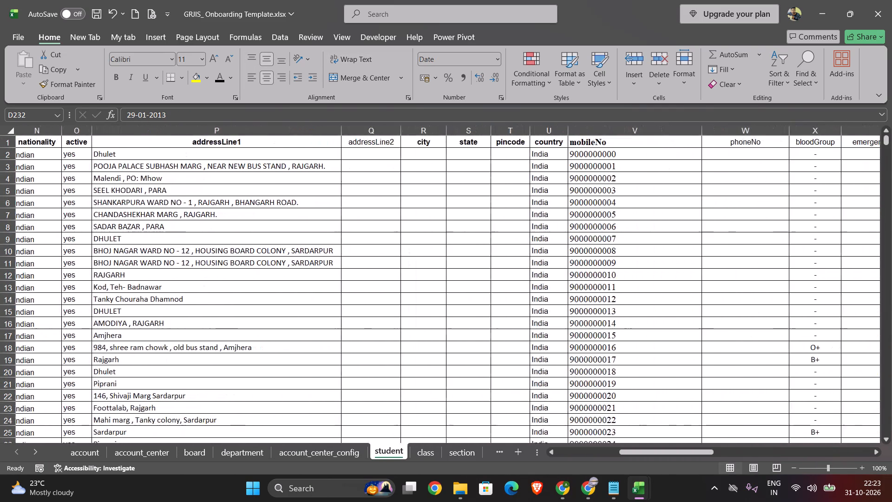
{"action": "scroll", "coordinate": [397, 313], "scroll_direction": "down", "scroll_amount": 1}
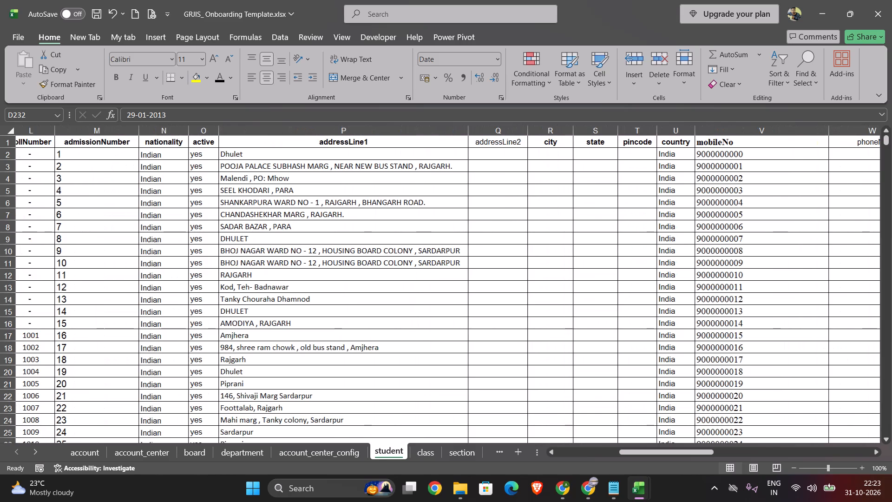
{"action": "scroll", "coordinate": [397, 313], "scroll_direction": "down", "scroll_amount": 3}
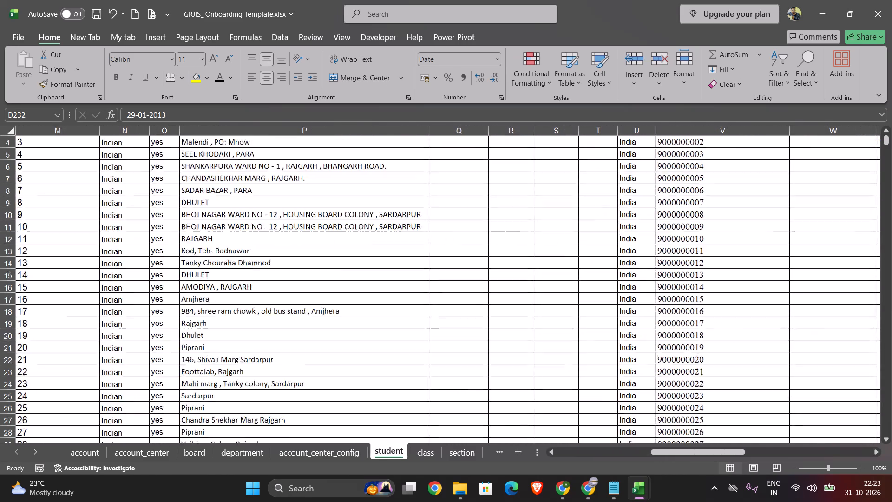
{"action": "scroll", "coordinate": [397, 313], "scroll_direction": "down", "scroll_amount": 2}
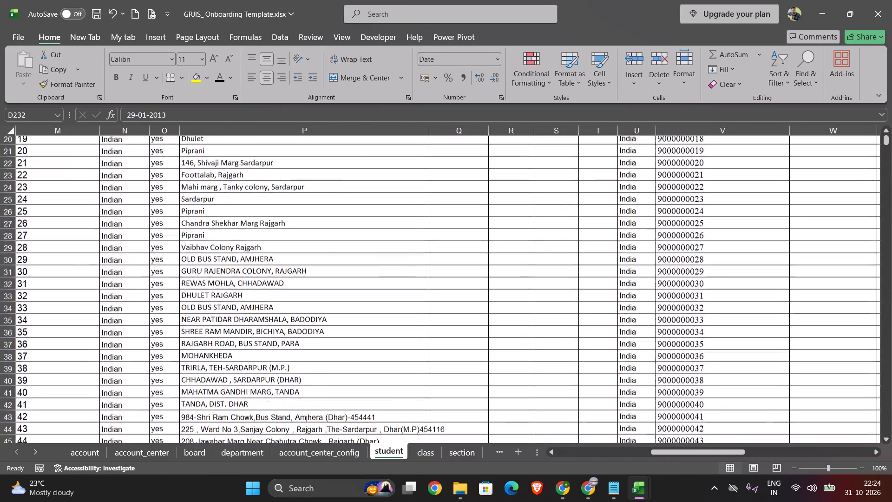
{"action": "scroll", "coordinate": [397, 313], "scroll_direction": "down", "scroll_amount": 1}
{"action": "scroll", "coordinate": [397, 313], "scroll_direction": "up", "scroll_amount": 3}
{"action": "scroll", "coordinate": [397, 313], "scroll_direction": "down", "scroll_amount": 7}
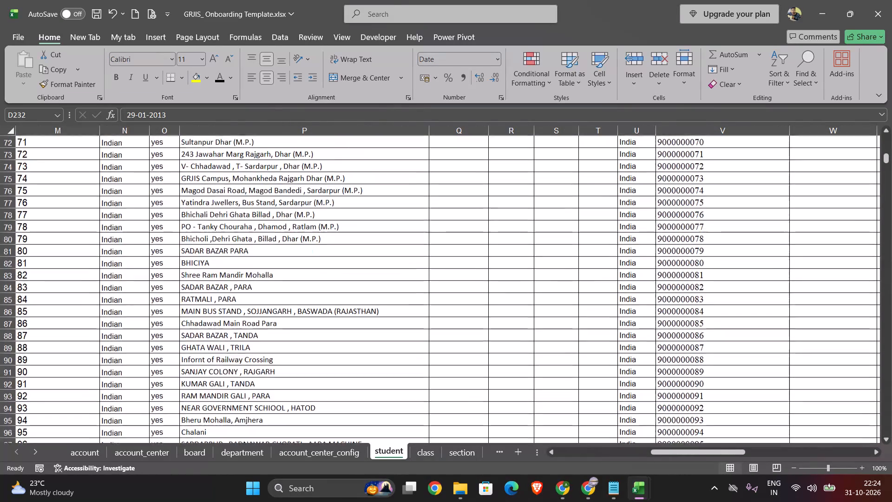
{"action": "scroll", "coordinate": [397, 313], "scroll_direction": "down", "scroll_amount": 1}
{"action": "scroll", "coordinate": [397, 313], "scroll_direction": "up", "scroll_amount": 2}
{"action": "scroll", "coordinate": [397, 313], "scroll_direction": "down", "scroll_amount": 1}
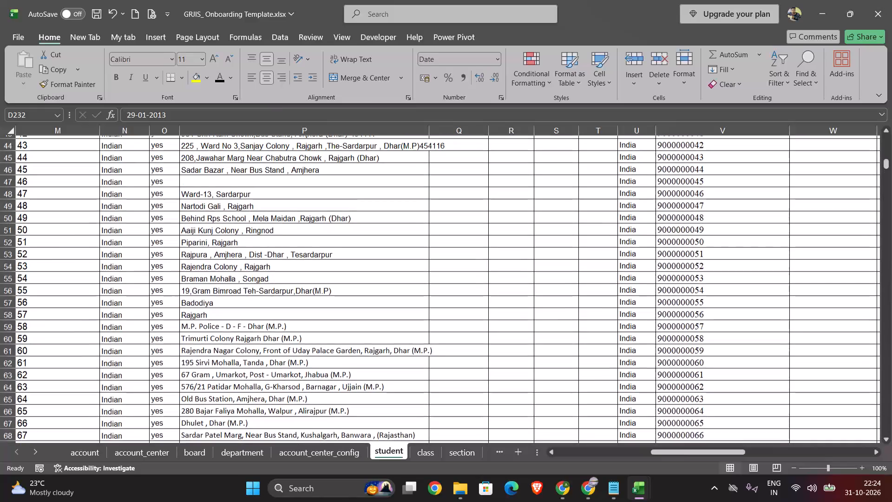
{"action": "scroll", "coordinate": [397, 313], "scroll_direction": "down", "scroll_amount": 3}
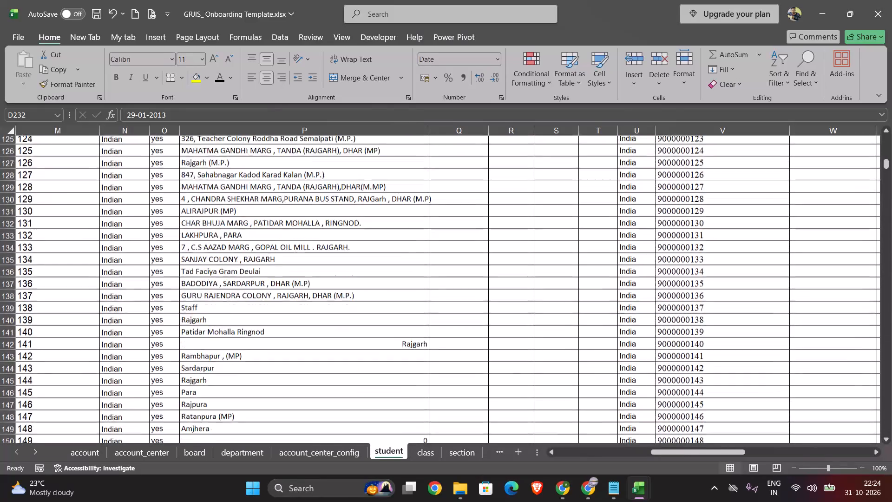
{"action": "scroll", "coordinate": [397, 313], "scroll_direction": "down", "scroll_amount": 3}
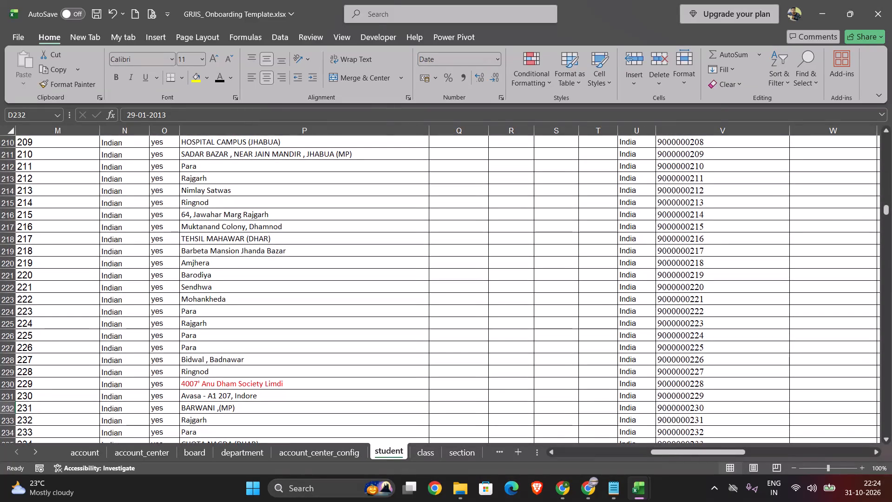
Change the font colour of the red address in cell P230 of the student sheet to black.
{"action": "left_click", "coordinate": [242, 382]}
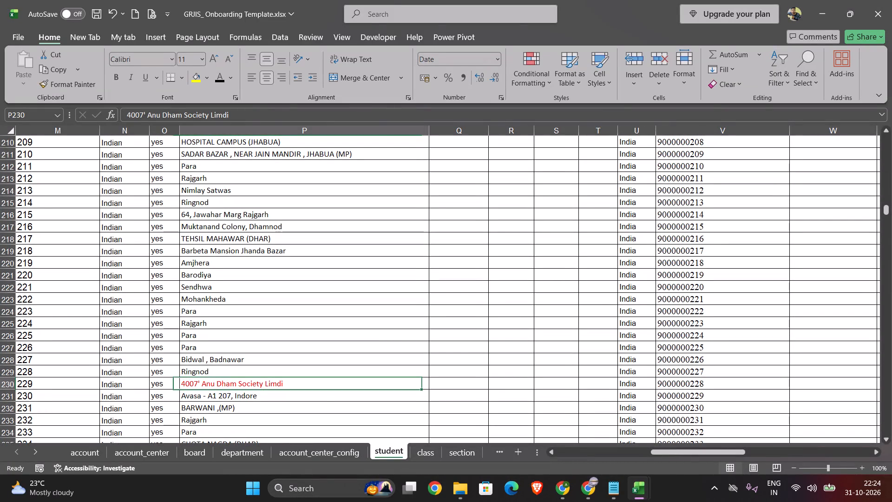
{"action": "left_click", "coordinate": [229, 79]}
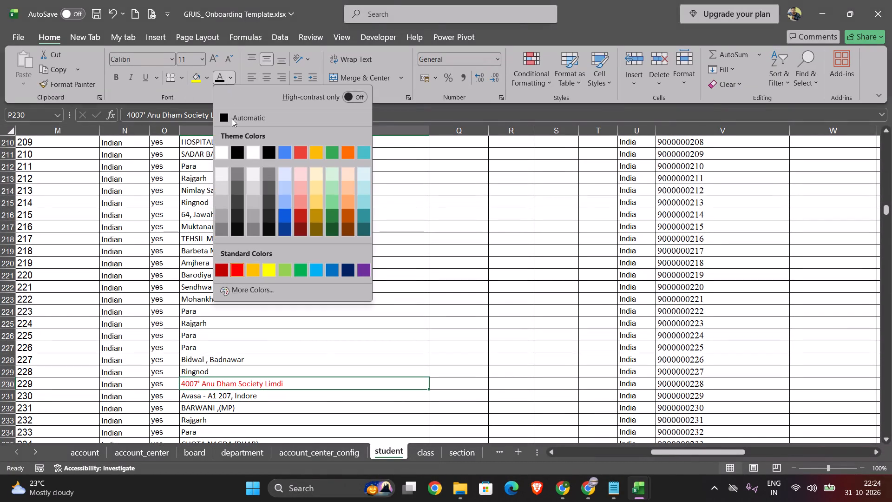
{"action": "left_click", "coordinate": [231, 151]}
{"action": "left_click", "coordinate": [263, 325]}
Check the student sheet's bloodGroup, emergency contact, motherName and motherPhNumber columns, and return to the first columns.
{"action": "scroll", "coordinate": [263, 325], "scroll_direction": "down", "scroll_amount": 4}
{"action": "scroll", "coordinate": [263, 325], "scroll_direction": "up", "scroll_amount": 4}
{"action": "scroll", "coordinate": [559, 285], "scroll_direction": "up", "scroll_amount": 4}
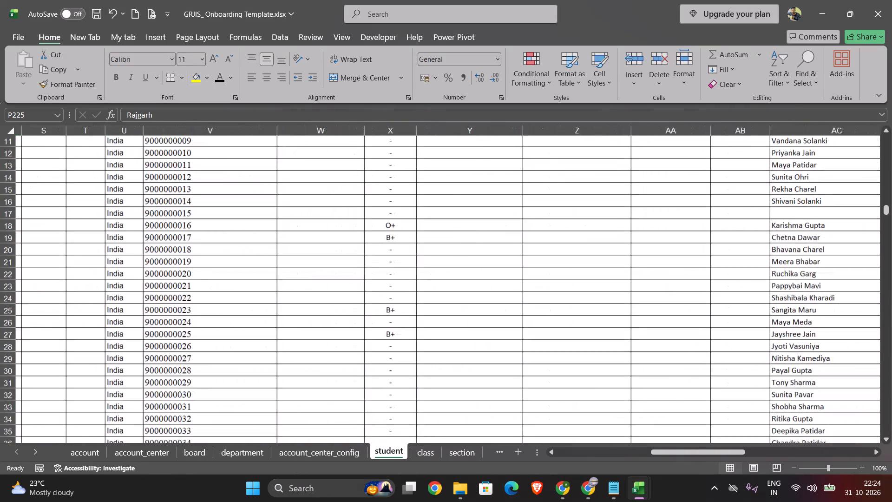
{"action": "scroll", "coordinate": [559, 285], "scroll_direction": "up", "scroll_amount": 5}
{"action": "scroll", "coordinate": [559, 285], "scroll_direction": "left", "scroll_amount": 4}
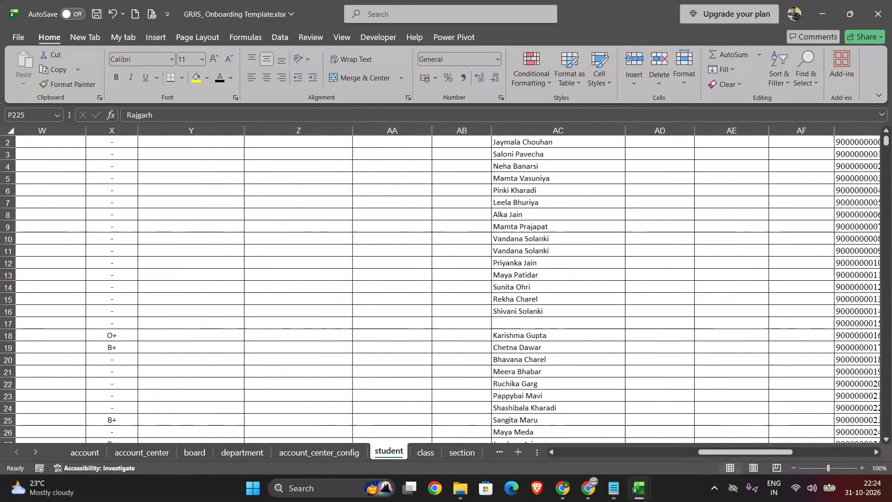
{"action": "scroll", "coordinate": [559, 285], "scroll_direction": "left", "scroll_amount": 4}
{"action": "scroll", "coordinate": [559, 285], "scroll_direction": "up", "scroll_amount": 1}
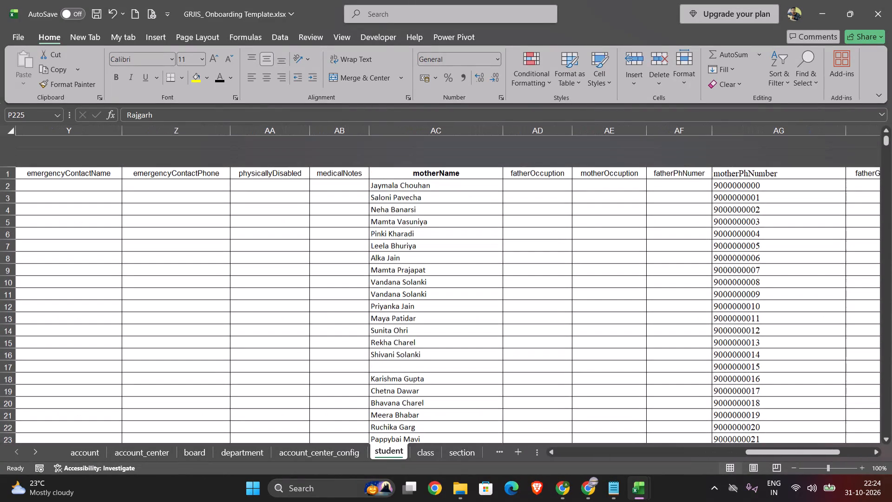
{"action": "scroll", "coordinate": [559, 285], "scroll_direction": "up", "scroll_amount": 1}
{"action": "scroll", "coordinate": [559, 285], "scroll_direction": "right", "scroll_amount": 19}
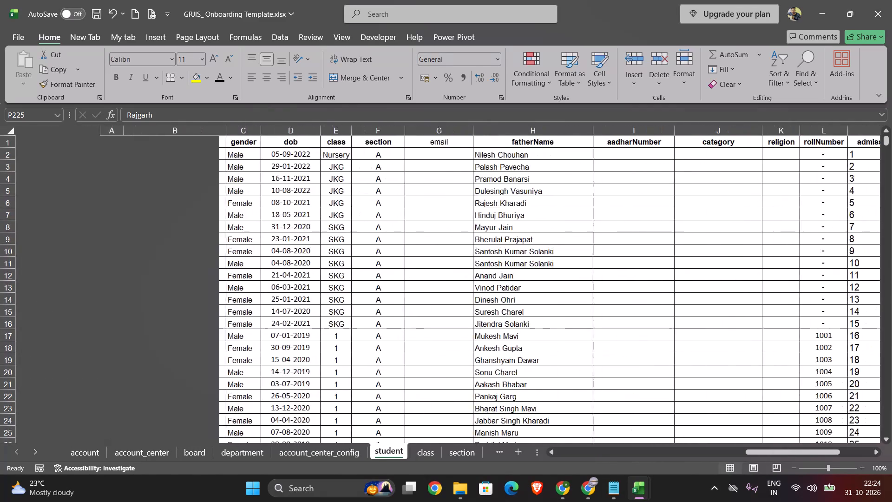
Insert an empty column directly before the department column on the employee sheet.
{"action": "scroll", "coordinate": [559, 285], "scroll_direction": "right", "scroll_amount": 2}
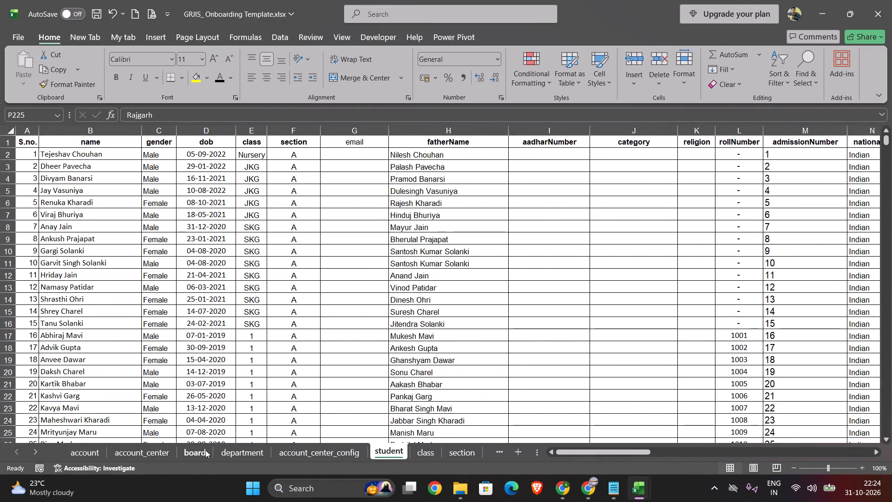
{"action": "left_click", "coordinate": [497, 448]}
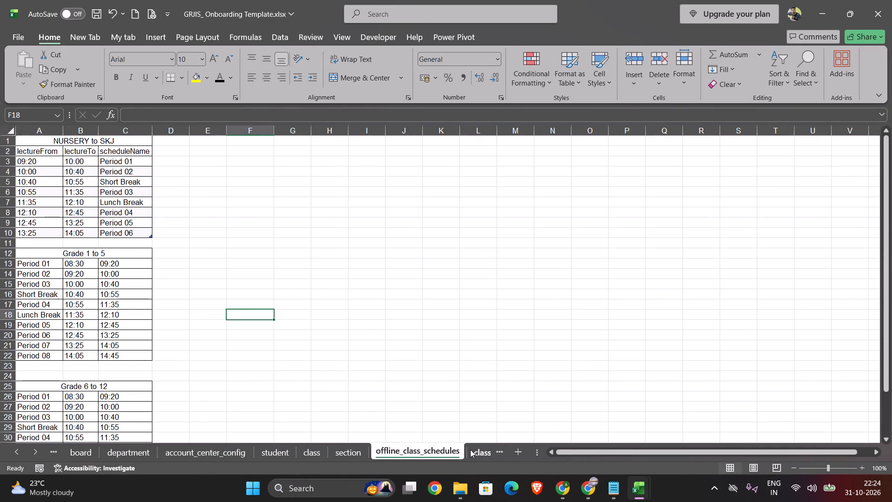
{"action": "left_click", "coordinate": [470, 449]}
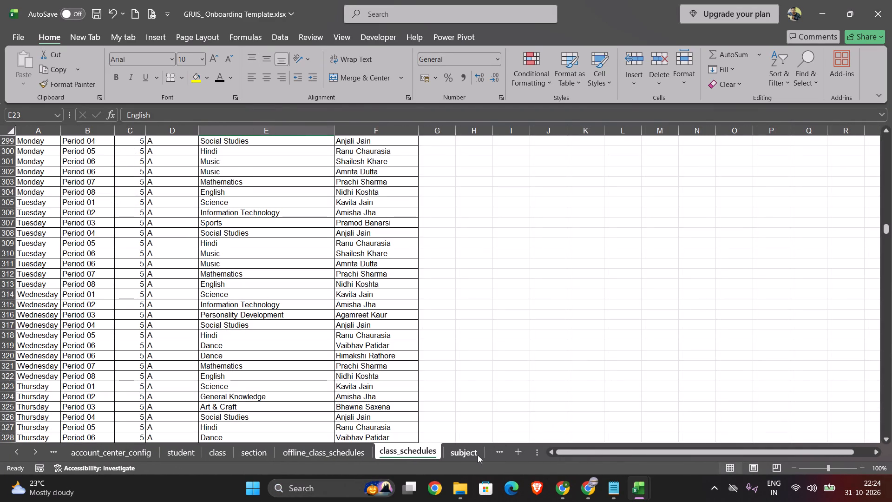
{"action": "left_click", "coordinate": [466, 459]}
{"action": "left_click", "coordinate": [500, 454]}
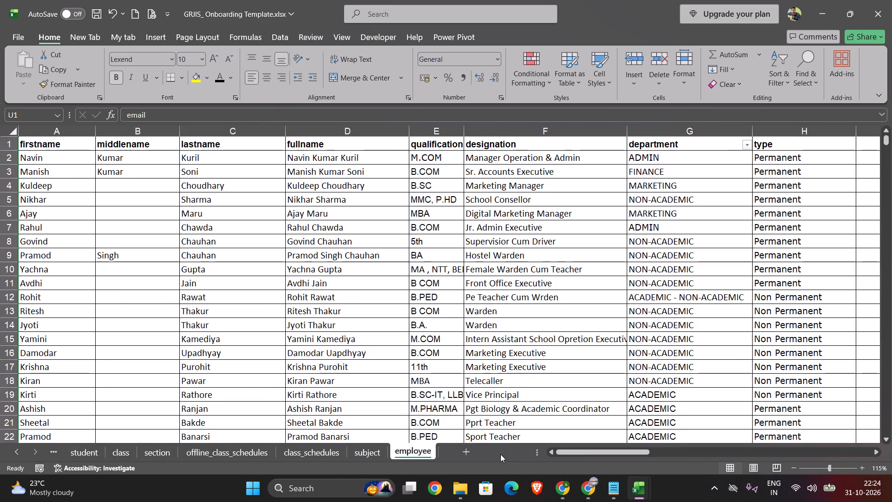
{"action": "scroll", "coordinate": [441, 353], "scroll_direction": "left", "scroll_amount": 2}
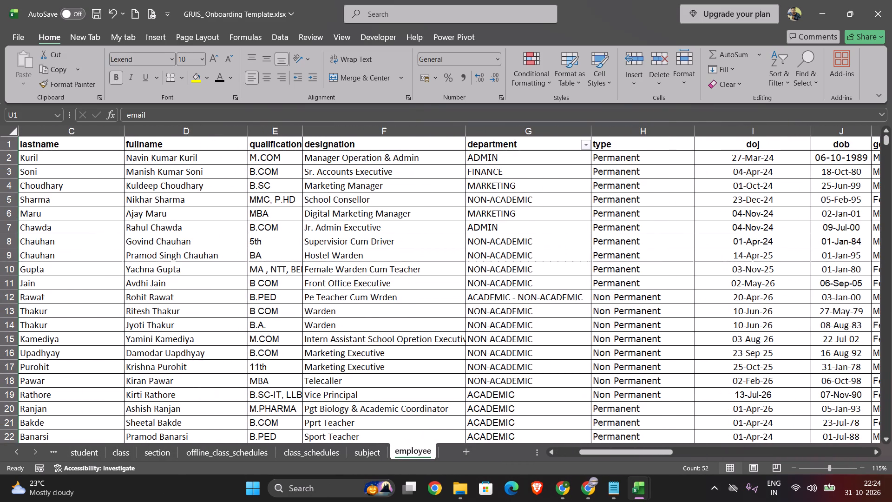
{"action": "left_click", "coordinate": [476, 159]}
{"action": "left_click", "coordinate": [499, 132]}
{"action": "right_click", "coordinate": [499, 132]}
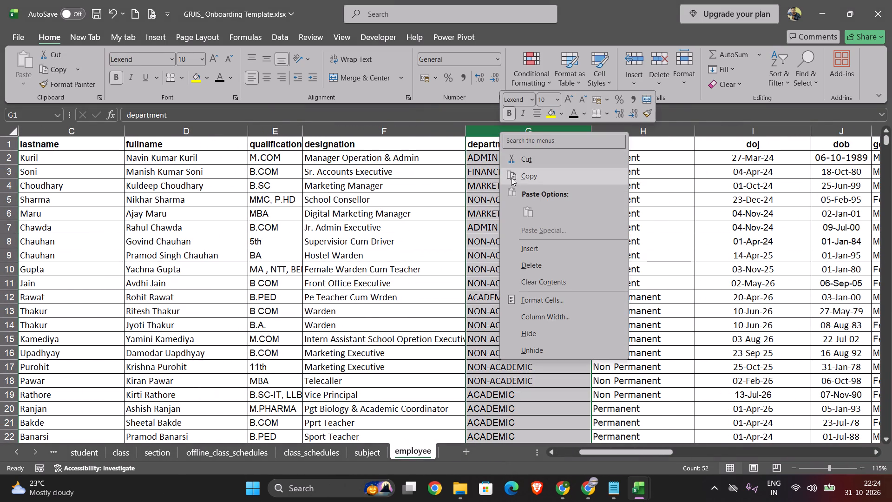
{"action": "left_click", "coordinate": [529, 247]}
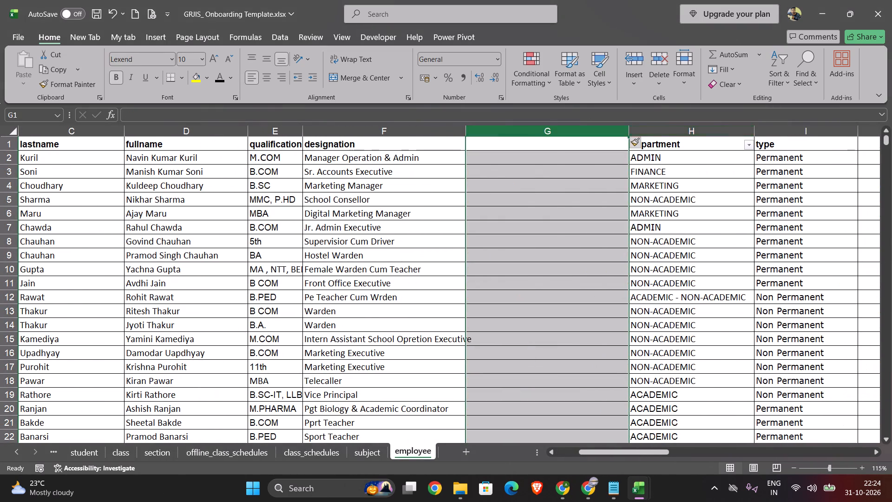
Copy the whole department column into the empty column G beside it.
{"action": "left_click", "coordinate": [682, 134]}
{"action": "key", "text": "ctrl+c"}
{"action": "left_click", "coordinate": [526, 129]}
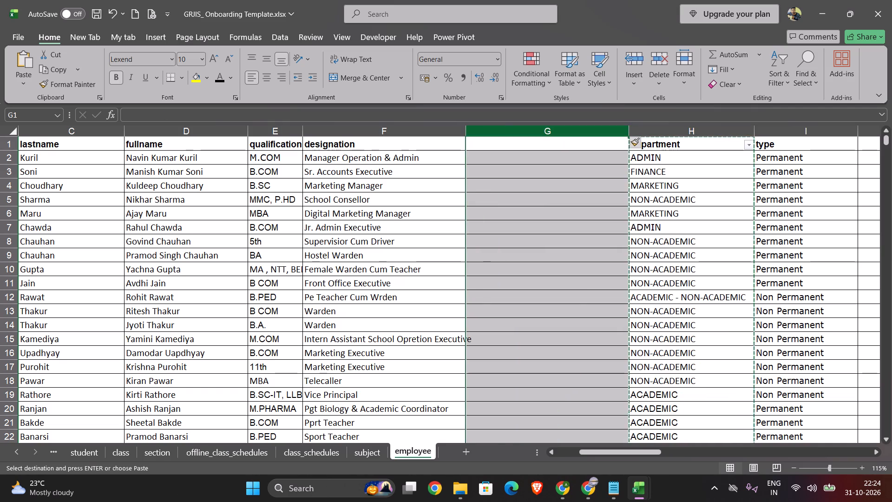
{"action": "key", "text": "ctrl+v"}
Enter the formula =PROPER(H2) in cell G2 to convert the first department value to proper case.
{"action": "scroll", "coordinate": [483, 148], "scroll_direction": "left", "scroll_amount": 1}
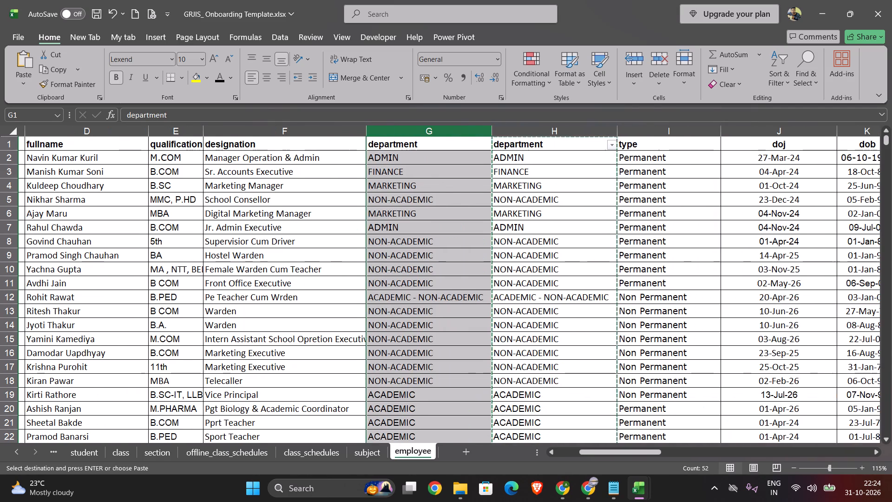
{"action": "scroll", "coordinate": [483, 148], "scroll_direction": "left", "scroll_amount": 1}
{"action": "left_click", "coordinate": [398, 167]}
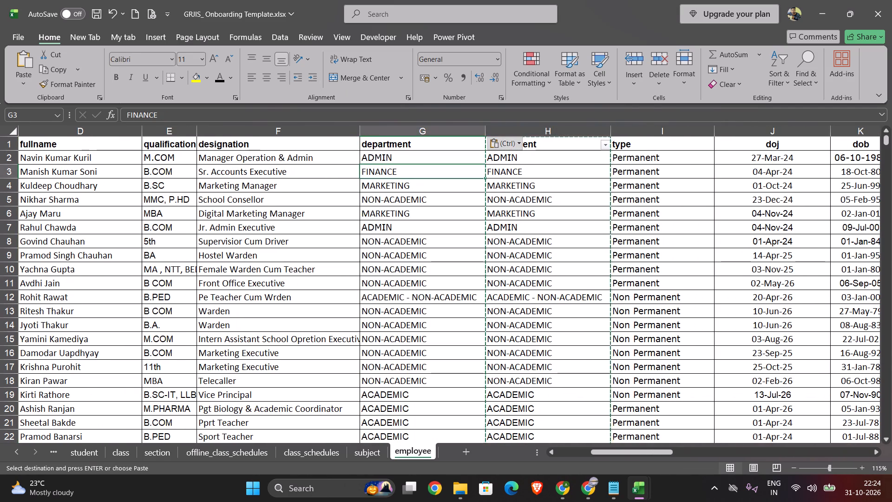
{"action": "left_click", "coordinate": [386, 156]}
{"action": "left_click", "coordinate": [153, 37]}
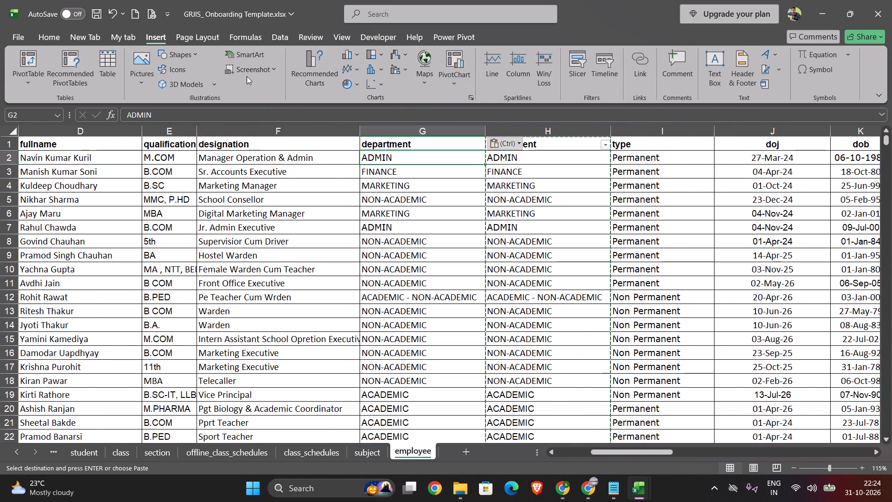
{"action": "left_click", "coordinate": [47, 38]}
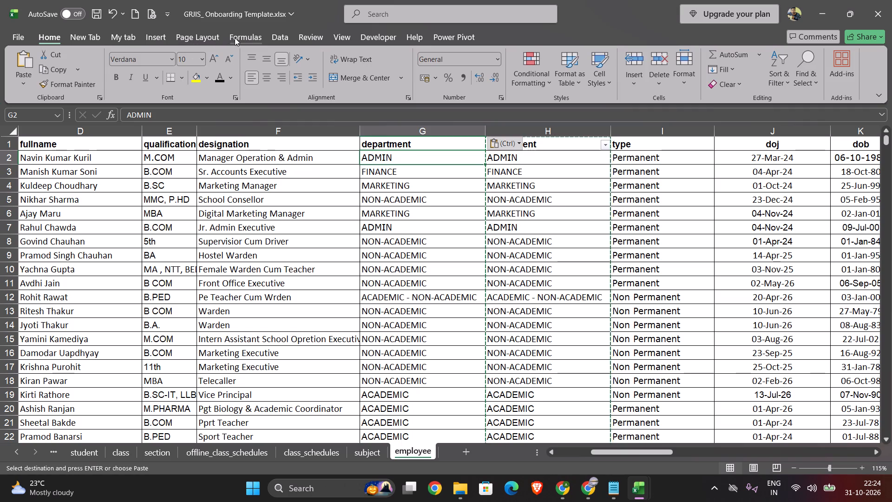
{"action": "left_click", "coordinate": [235, 38]}
{"action": "left_click", "coordinate": [177, 84]}
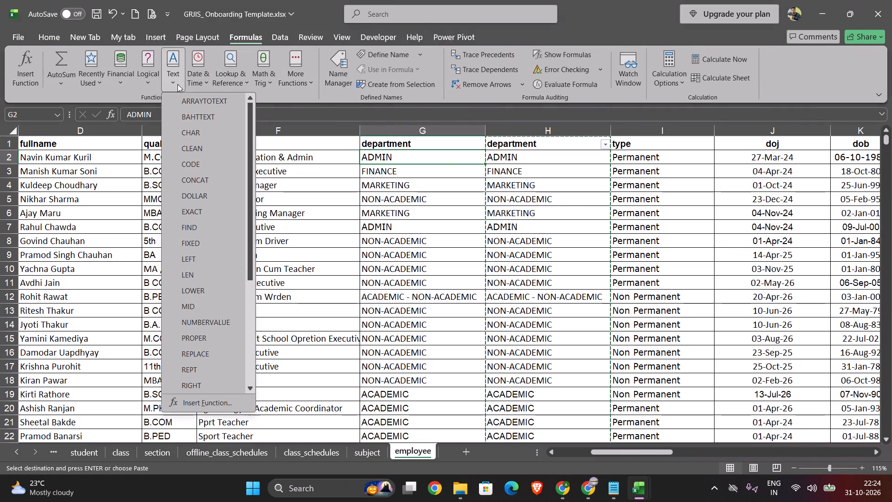
{"action": "left_click", "coordinate": [181, 341]}
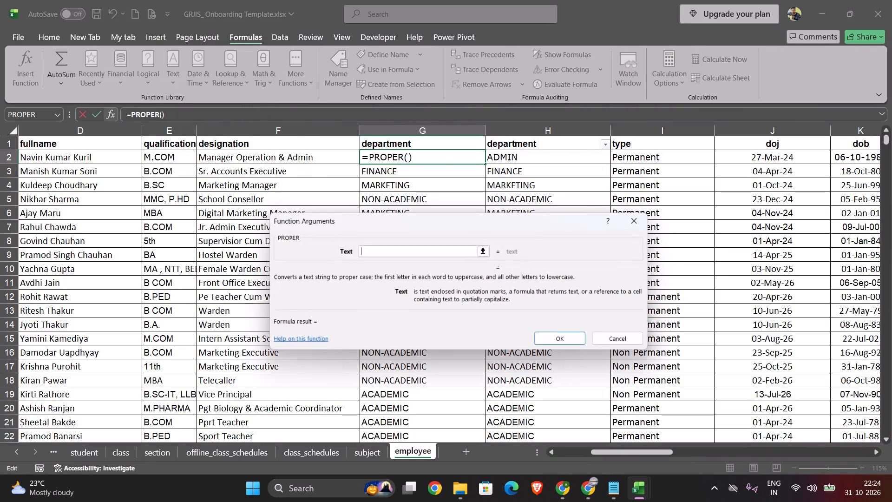
{"action": "left_click", "coordinate": [498, 154]}
{"action": "left_click", "coordinate": [556, 336]}
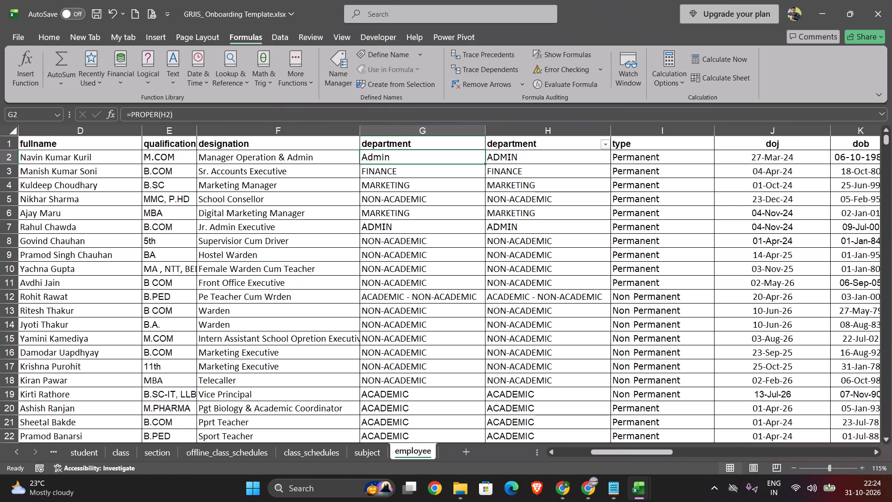
Fill the PROPER formula from G2 down the new department column to row 52.
{"action": "left_click_drag", "start_coordinate": [486, 162], "coordinate": [464, 501]}
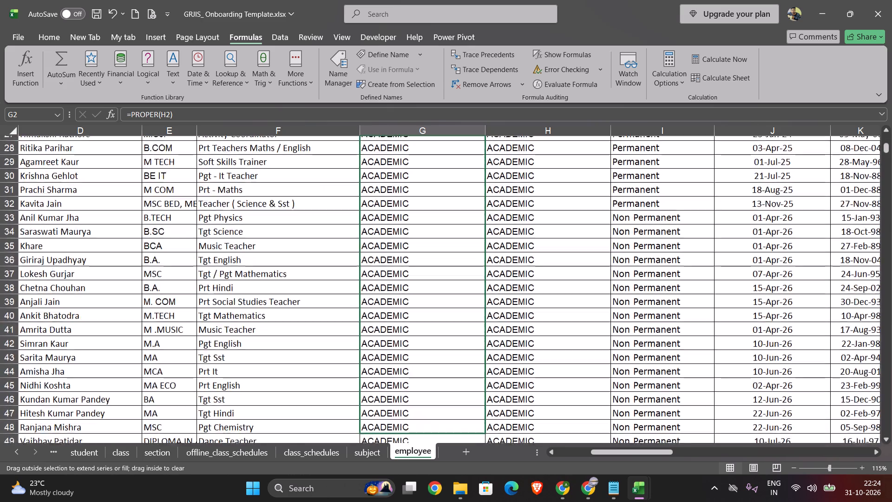
{"action": "left_click_drag", "start_coordinate": [464, 501], "coordinate": [470, 416]}
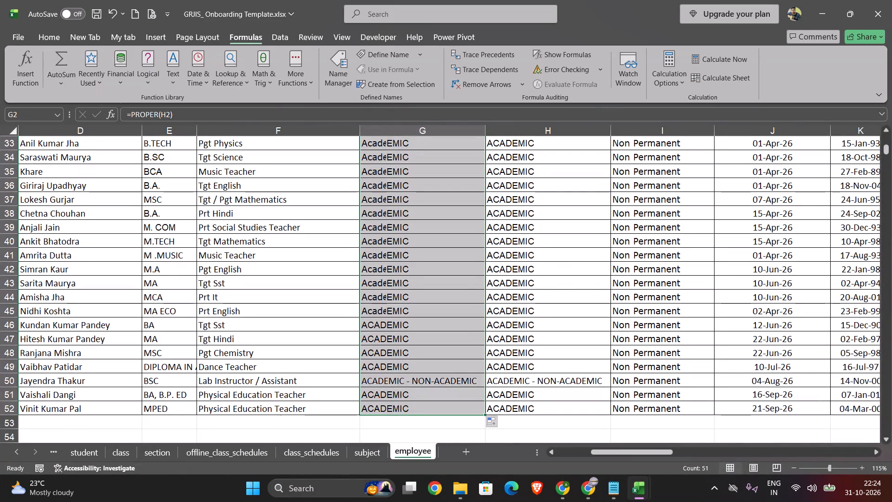
Replace the formulas in department column G with their values by pasting the copied column over itself as values only.
{"action": "scroll", "coordinate": [426, 298], "scroll_direction": "up", "scroll_amount": 8}
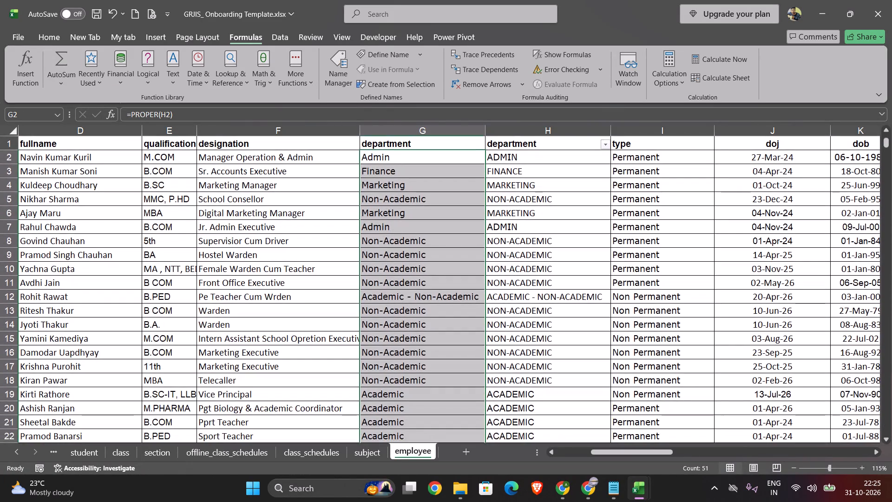
{"action": "left_click", "coordinate": [530, 133]}
{"action": "left_click", "coordinate": [415, 129]}
{"action": "key", "text": "ctrl+c"}
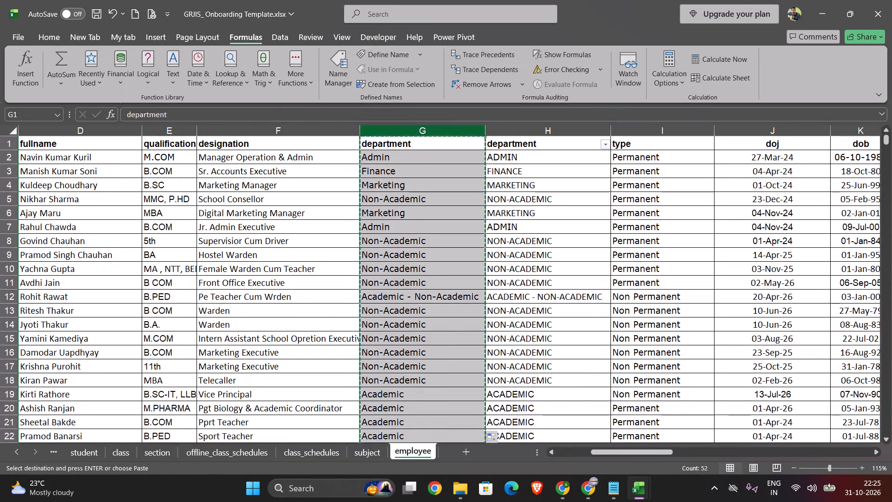
{"action": "right_click", "coordinate": [415, 129]}
{"action": "left_click", "coordinate": [464, 227]}
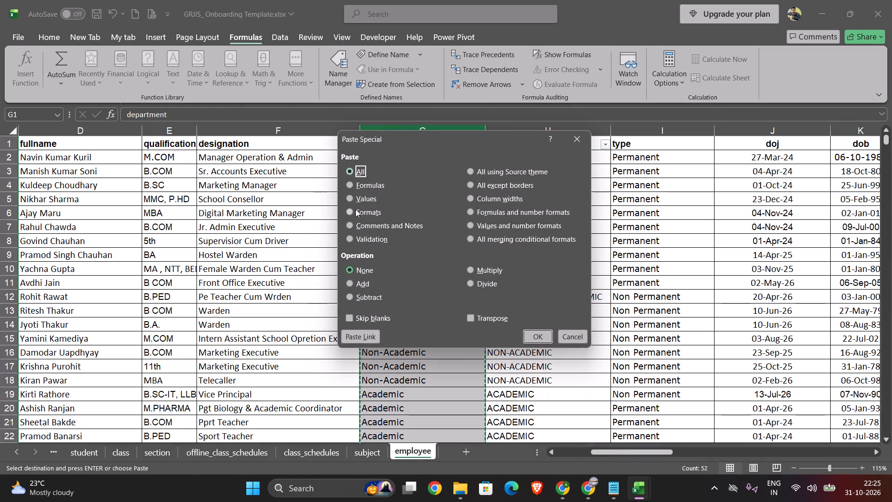
{"action": "left_click", "coordinate": [352, 209]}
{"action": "left_click", "coordinate": [352, 198]}
{"action": "left_click", "coordinate": [540, 339]}
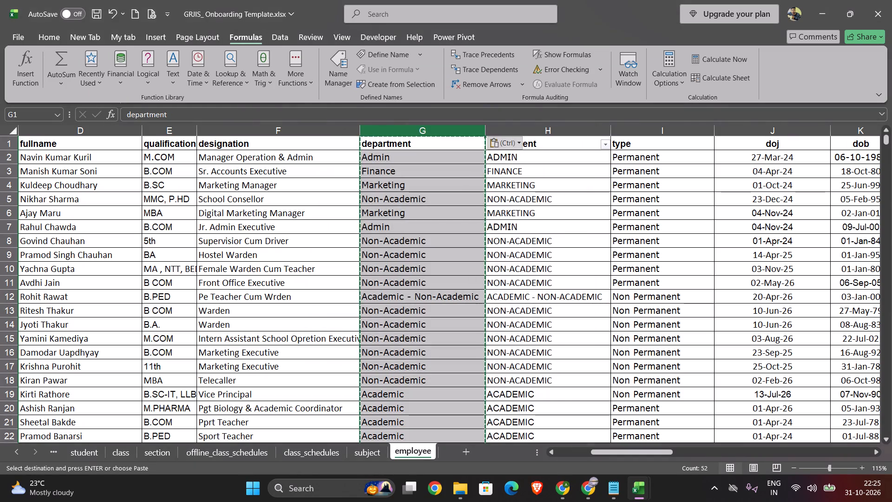
Clear and delete the original uppercase department column H from the employee sheet.
{"action": "left_click", "coordinate": [551, 119]}
{"action": "double_click", "coordinate": [548, 123]}
{"action": "left_click", "coordinate": [547, 132]}
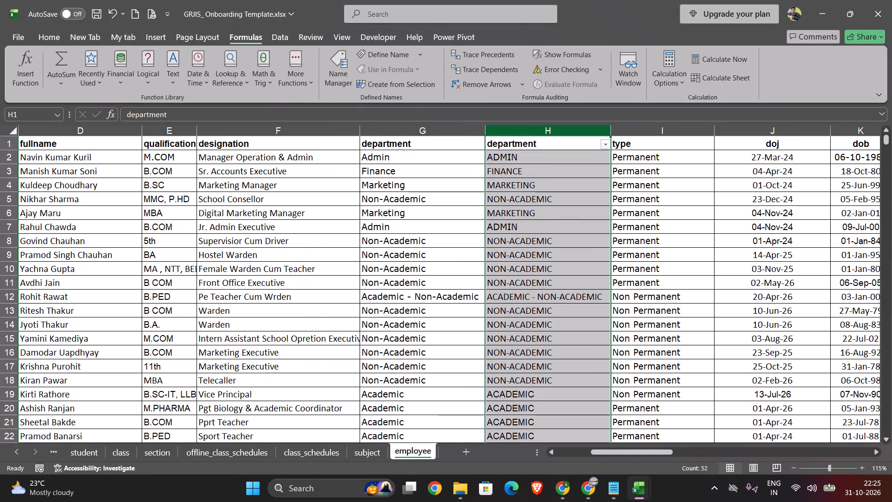
{"action": "key", "text": "Delete"}
{"action": "right_click", "coordinate": [547, 130]}
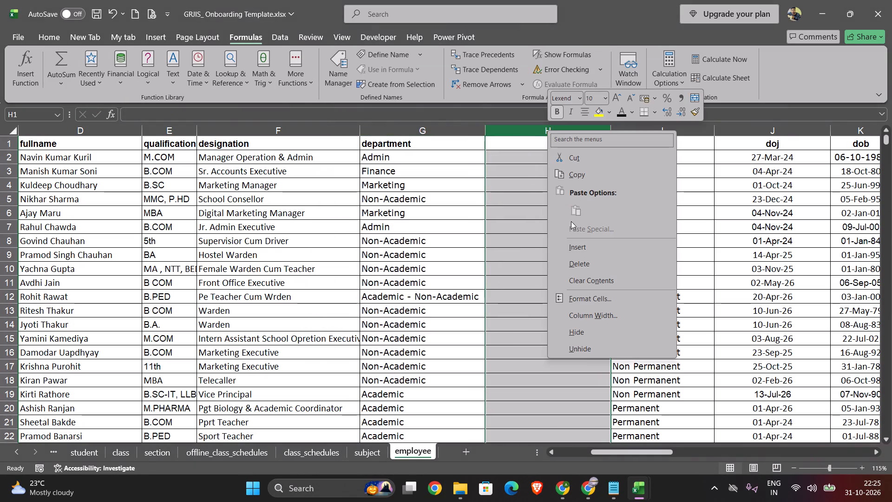
{"action": "left_click", "coordinate": [570, 261]}
Examine the employee sheet's columns from type and doj through mobileNo for inconsistent data or formatting.
{"action": "scroll", "coordinate": [586, 232], "scroll_direction": "left", "scroll_amount": 1}
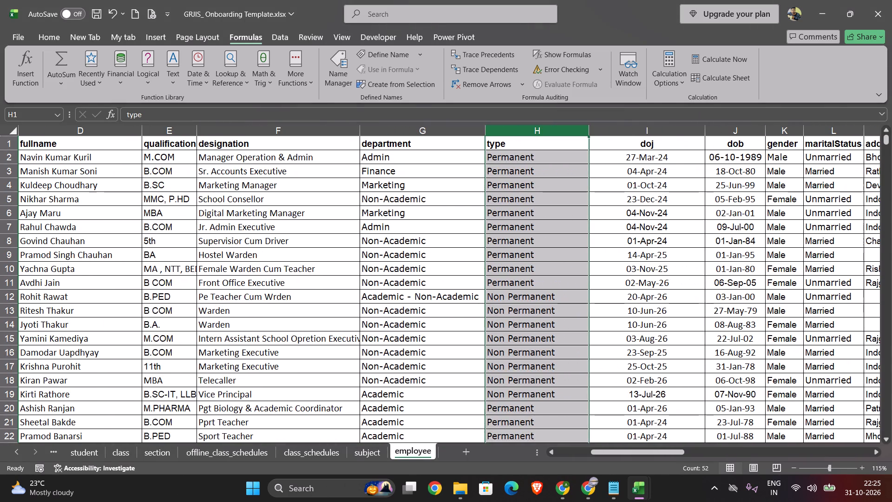
{"action": "left_click", "coordinate": [455, 236]}
{"action": "scroll", "coordinate": [455, 236], "scroll_direction": "left", "scroll_amount": 3}
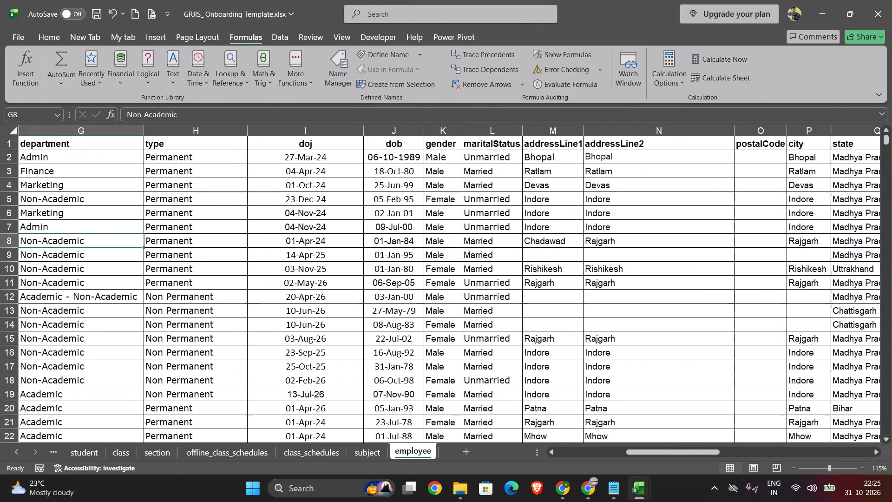
{"action": "scroll", "coordinate": [501, 223], "scroll_direction": "left", "scroll_amount": 2}
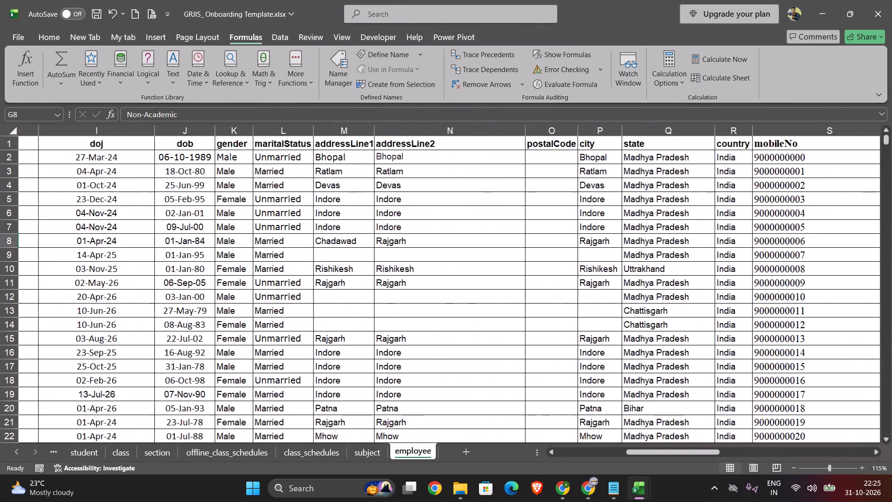
{"action": "scroll", "coordinate": [501, 223], "scroll_direction": "left", "scroll_amount": 1}
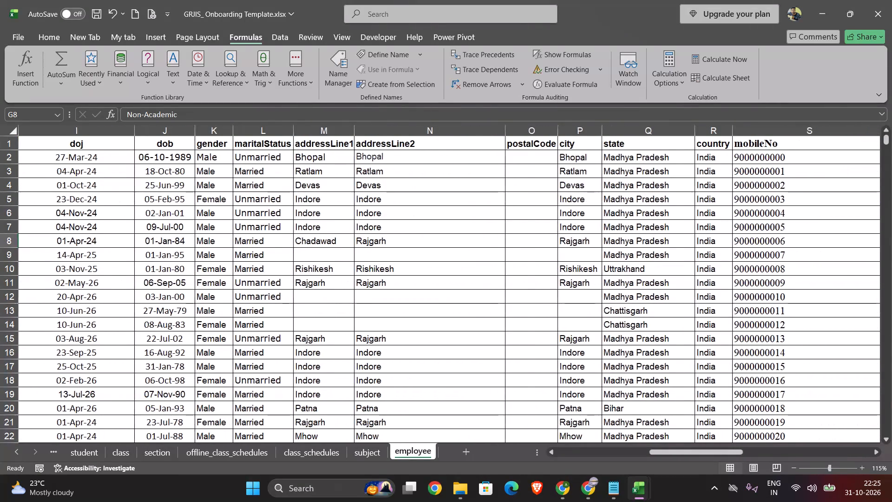